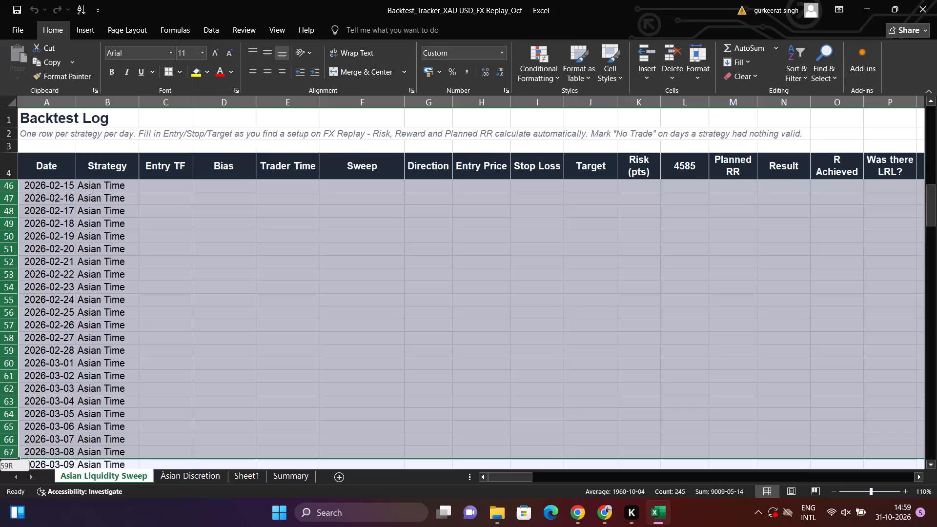
# Delete the pre-filled Asian Time rows below the 2026-01-05 entry, from row 9 to row 189.
pyautogui.hotkey('shift', 'Down')
pyautogui.hotkey('shift', 'Down')
pyautogui.hotkey('shift', 'Down')
pyautogui.hotkey('shift', 'Down')
pyautogui.hotkey('shift', 'Down')
pyautogui.hotkey('shift', 'Down')
pyautogui.hotkey('shift', 'Down')
pyautogui.hotkey('shift', 'Down')
pyautogui.hotkey('shift', 'Down')
pyautogui.hotkey('shift', 'Down')
pyautogui.hotkey('shift', 'Down')
pyautogui.hotkey('shift', 'Down')
pyautogui.hotkey('shift', 'Down')
pyautogui.hotkey('shift', 'Down')
pyautogui.hotkey('shift', 'Down')
pyautogui.hotkey('shift', 'Down')
pyautogui.hotkey('shift', 'Down')
pyautogui.hotkey('shift', 'Down')
pyautogui.hotkey('shift', 'Down')
pyautogui.hotkey('shift', 'Down')
pyautogui.hotkey('ctrl', 'shift', 'Down')
pyautogui.hotkey('ctrl', 'shift', 'Down')
pyautogui.hotkey('ctrl', 'shift', 'Down')
pyautogui.hotkey('ctrl', 'shift', 'Down')
pyautogui.hotkey('ctrl', 'shift', 'Down')
pyautogui.hotkey('ctrl', 'shift', 'Down')
pyautogui.hotkey('ctrl', 'shift', 'Down')
pyautogui.hotkey('ctrl', 'shift', 'Down')
pyautogui.hotkey('ctrl', 'shift', 'Down')
pyautogui.hotkey('ctrl', 'shift', 'Down')
pyautogui.hotkey('ctrl', 'shift', 'Down')
pyautogui.hotkey('ctrl', 'shift', 'Down')
pyautogui.hotkey('ctrl', 'shift', 'Down')
pyautogui.hotkey('ctrl', 'shift', 'Down')
pyautogui.hotkey('ctrl', 'shift', 'Down')
pyautogui.hotkey('ctrl', 'shift', 'Down')
pyautogui.hotkey('ctrl', 'shift', 'Down')
pyautogui.hotkey('ctrl', 'shift', 'Down')
pyautogui.hotkey('ctrl', 'shift', 'Down')
pyautogui.hotkey('ctrl', 'shift', 'Down')
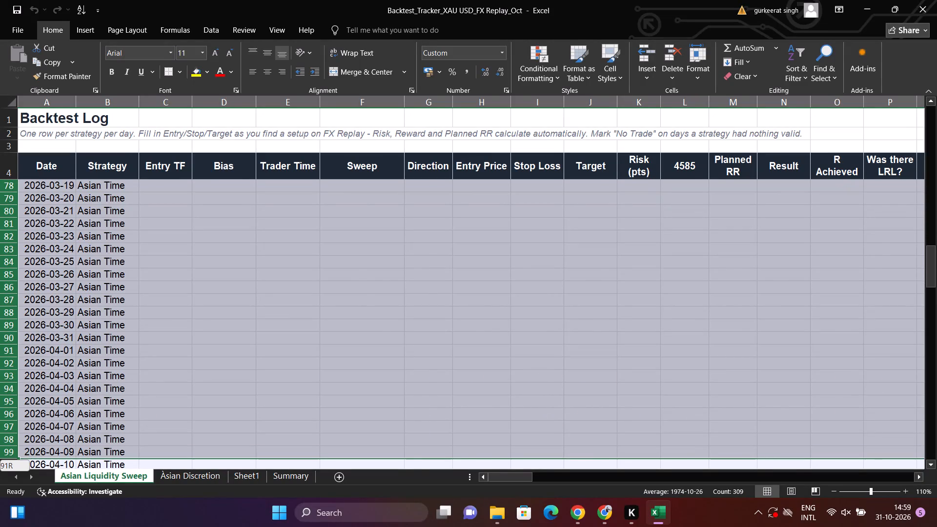
pyautogui.hotkey('ctrl', 'shift', 'Up')
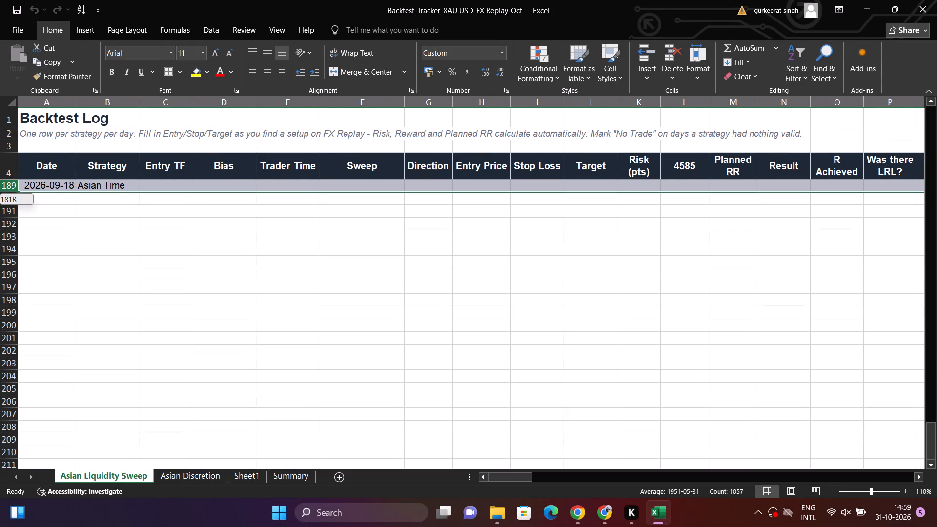
pyautogui.hotkey('shift', 'Up')
pyautogui.hotkey('shift', 'Up')
pyautogui.hotkey('shift', 'Down')
pyautogui.hotkey('shift', 'Down')
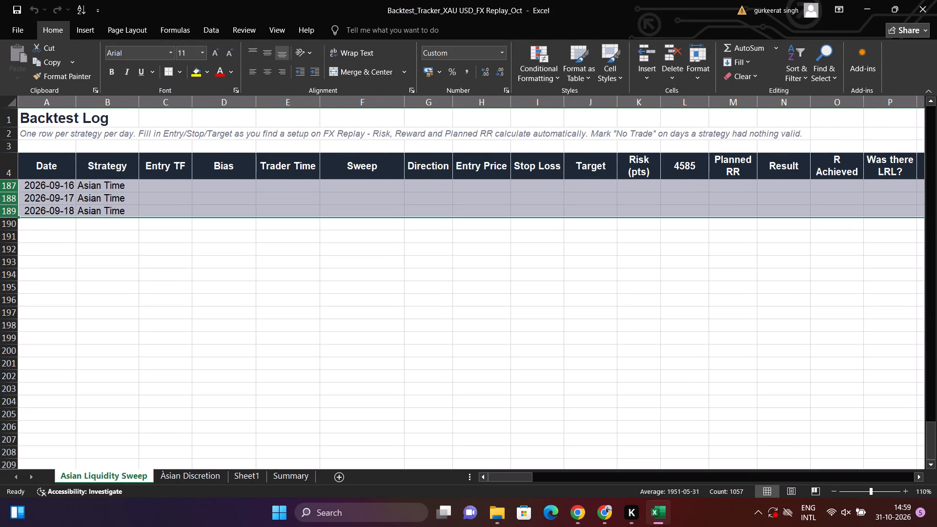
pyautogui.hotkey('ctrl', '-')
# Fill the 2026-01-05 entry in row 8, from Date through Extra Notes, down to row 45.
pyautogui.press('Up')
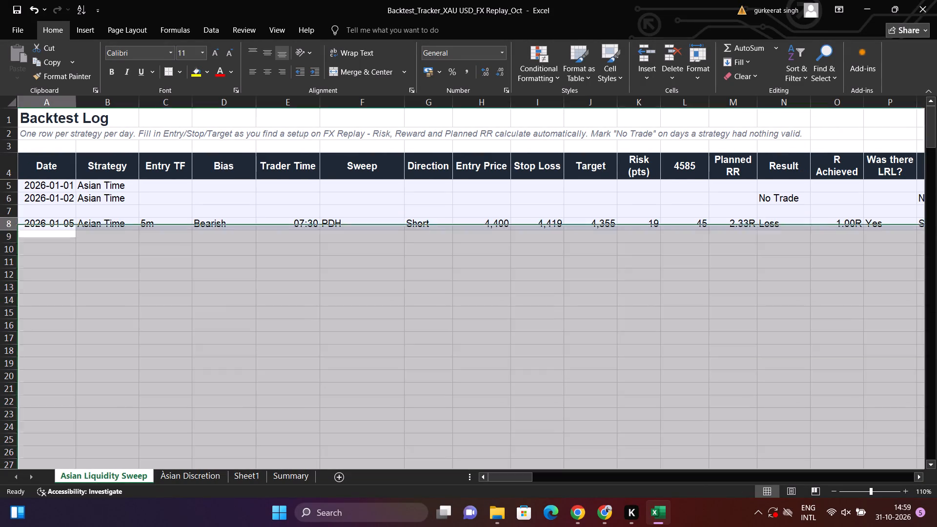
pyautogui.press('Down')
pyautogui.press('Up')
pyautogui.hotkey('shift', 'Right')
pyautogui.hotkey('shift', 'Right')
pyautogui.hotkey('shift', 'Right')
pyautogui.hotkey('shift', 'Right')
pyautogui.hotkey('shift', 'Right')
pyautogui.hotkey('shift', 'Right')
pyautogui.hotkey('shift', 'Right')
pyautogui.hotkey('shift', 'Right')
pyautogui.hotkey('shift', 'Right')
pyautogui.hotkey('shift', 'Right')
pyautogui.hotkey('shift', 'Right')
pyautogui.hotkey('shift', 'Right')
pyautogui.hotkey('shift', 'Right')
pyautogui.hotkey('shift', 'Right')
pyautogui.hotkey('shift', 'Right')
pyautogui.hotkey('shift', 'Right')
pyautogui.hotkey('shift', 'Right')
pyautogui.hotkey('shift', 'Right')
pyautogui.hotkey('shift', 'Right')
pyautogui.hotkey('shift', 'Right')
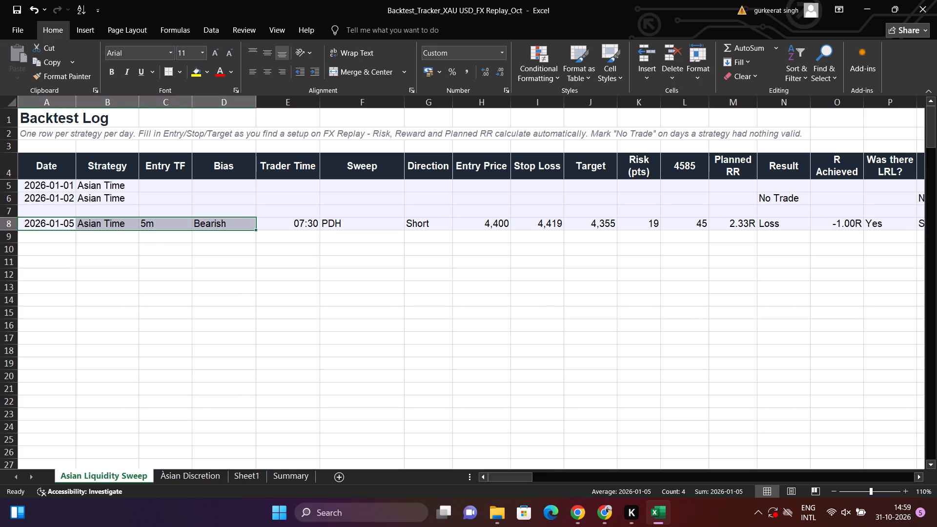
pyautogui.hotkey('shift', 'Right')
pyautogui.hotkey('shift', 'Right')
pyautogui.hotkey('shift', 'Right')
pyautogui.hotkey('shift', 'Right')
pyautogui.hotkey('shift', 'Right')
pyautogui.hotkey('shift', 'Left')
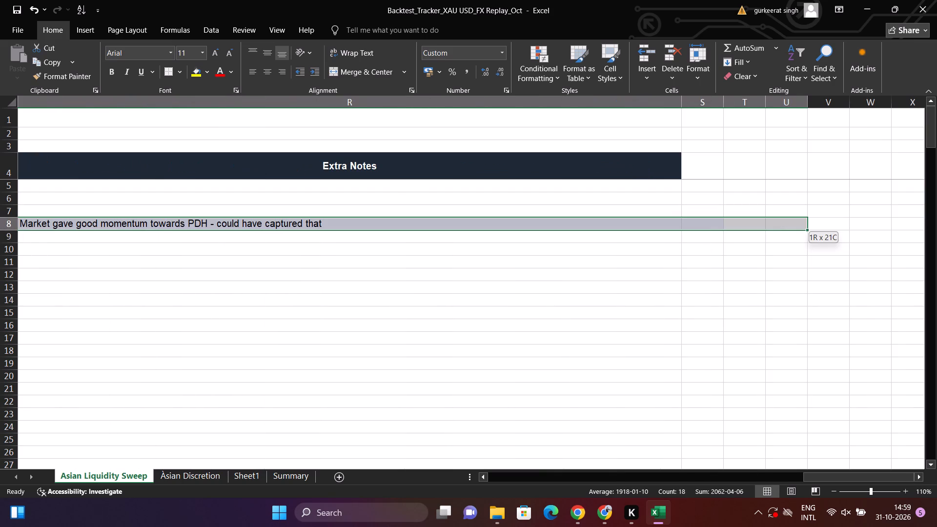
pyautogui.hotkey('shift', 'Left')
pyautogui.hotkey('shift', 'Left')
pyautogui.hotkey('ctrl', 'shift', 'Down')
pyautogui.hotkey('ctrl', 'shift', 'Up')
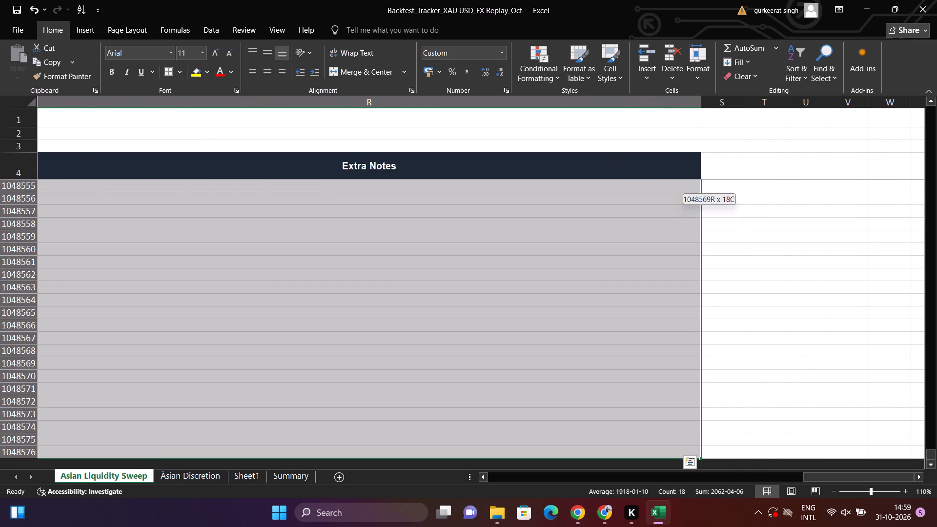
pyautogui.hotkey('shift', 'Down')
pyautogui.hotkey('shift', 'Down')
pyautogui.hotkey('shift', 'Down')
pyautogui.hotkey('shift', 'Down')
pyautogui.hotkey('shift', 'Down')
pyautogui.hotkey('shift', 'Down')
pyautogui.hotkey('shift', 'Down')
pyautogui.hotkey('shift', 'Down')
pyautogui.hotkey('shift', 'Down')
pyautogui.hotkey('shift', 'Down')
pyautogui.hotkey('shift', 'Down')
pyautogui.hotkey('shift', 'Down')
pyautogui.hotkey('shift', 'Down')
pyautogui.hotkey('shift', 'Down')
pyautogui.hotkey('shift', 'Down')
pyautogui.hotkey('shift', 'Down')
pyautogui.hotkey('shift', 'Down')
pyautogui.hotkey('shift', 'Down')
pyautogui.hotkey('shift', 'Down')
pyautogui.hotkey('shift', 'Down')
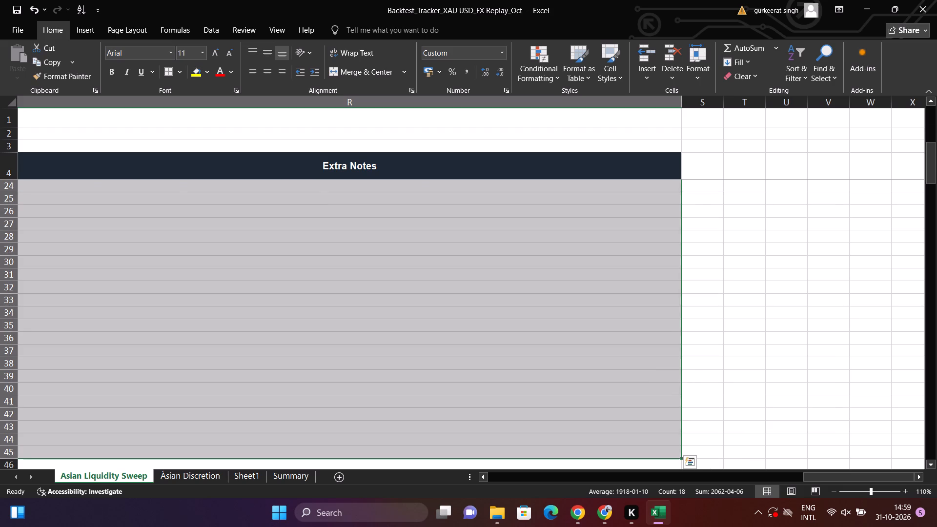
pyautogui.hotkey('ctrl', 'd')
# Clear the contents of the copied entries in rows 9 to 45, keeping their cell formatting.
pyautogui.press('Up')
pyautogui.press('Left')
pyautogui.press('Up')
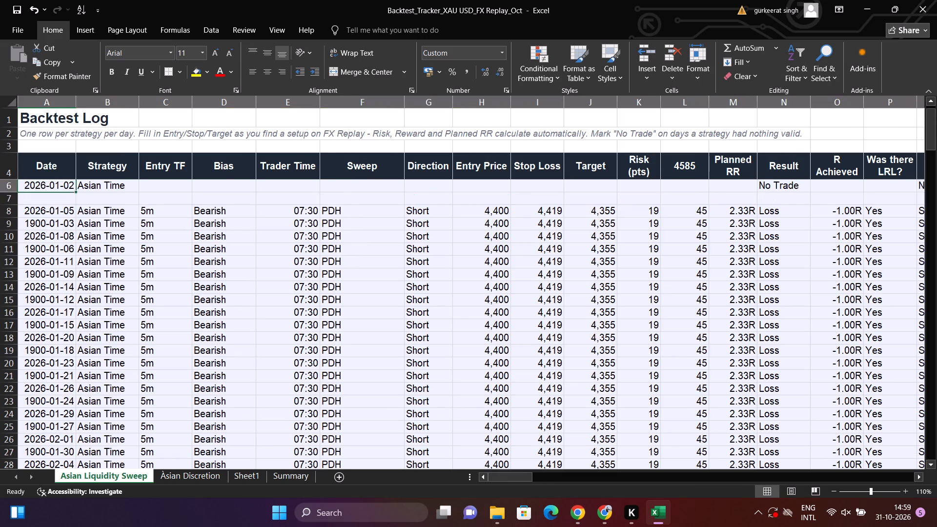
pyautogui.press('Up')
pyautogui.press('Up')
pyautogui.press('Up')
pyautogui.press('Up')
pyautogui.press('Up')
pyautogui.press('Up')
pyautogui.press('Up')
pyautogui.press('Up')
pyautogui.press('Up')
pyautogui.press('Up')
pyautogui.press('Up')
pyautogui.press('Up')
pyautogui.press('Up')
pyautogui.press('Down')
pyautogui.press('Down')
pyautogui.press('Down')
pyautogui.press('Down')
pyautogui.press('Down')
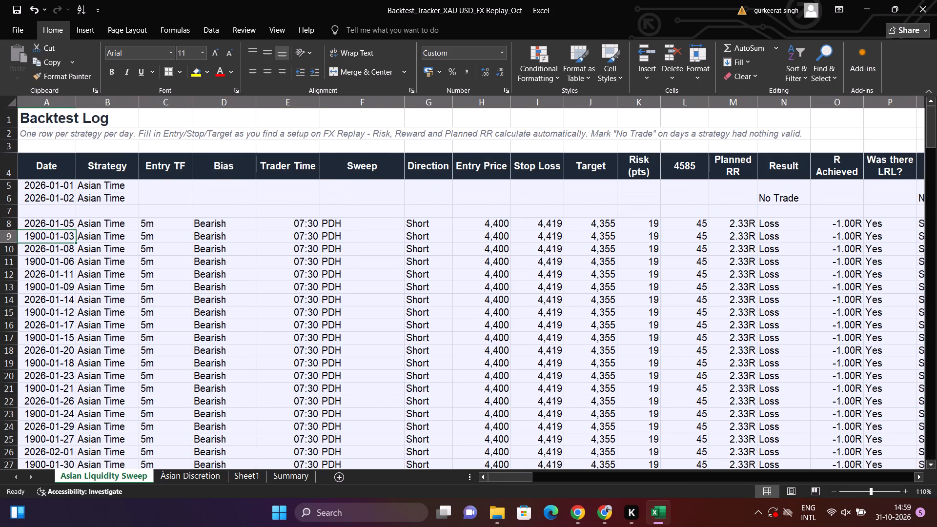
pyautogui.hotkey('ctrl', 'shift', 'Down')
pyautogui.hotkey('shift', 'space')
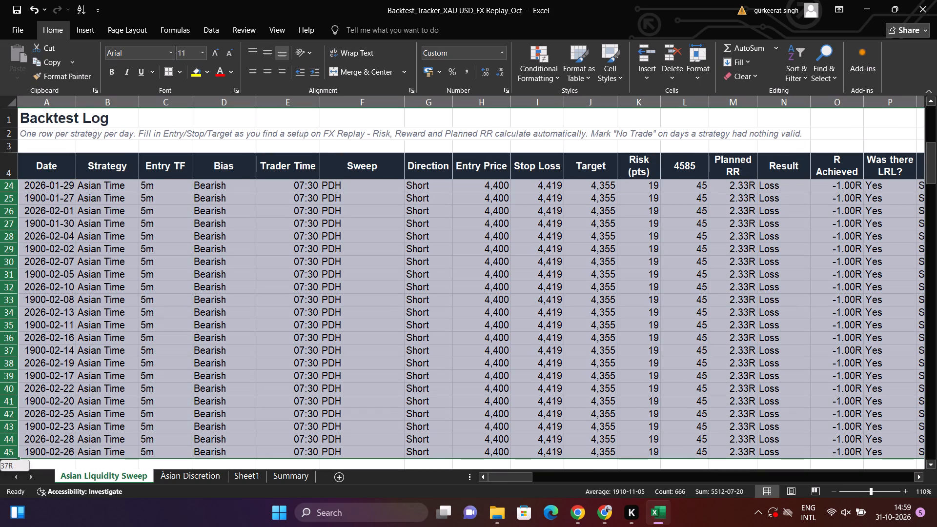
pyautogui.press('Delete')
pyautogui.press('Up')
pyautogui.press('Up')
pyautogui.press('Down')
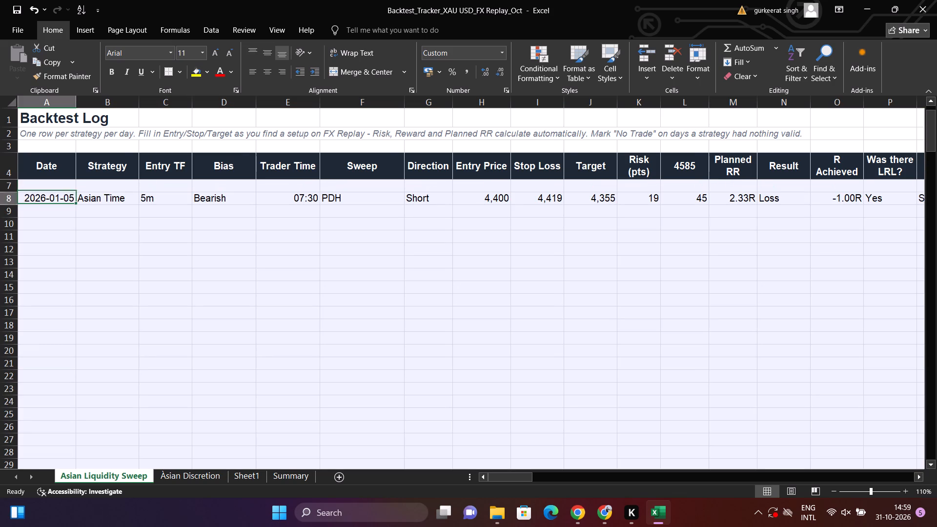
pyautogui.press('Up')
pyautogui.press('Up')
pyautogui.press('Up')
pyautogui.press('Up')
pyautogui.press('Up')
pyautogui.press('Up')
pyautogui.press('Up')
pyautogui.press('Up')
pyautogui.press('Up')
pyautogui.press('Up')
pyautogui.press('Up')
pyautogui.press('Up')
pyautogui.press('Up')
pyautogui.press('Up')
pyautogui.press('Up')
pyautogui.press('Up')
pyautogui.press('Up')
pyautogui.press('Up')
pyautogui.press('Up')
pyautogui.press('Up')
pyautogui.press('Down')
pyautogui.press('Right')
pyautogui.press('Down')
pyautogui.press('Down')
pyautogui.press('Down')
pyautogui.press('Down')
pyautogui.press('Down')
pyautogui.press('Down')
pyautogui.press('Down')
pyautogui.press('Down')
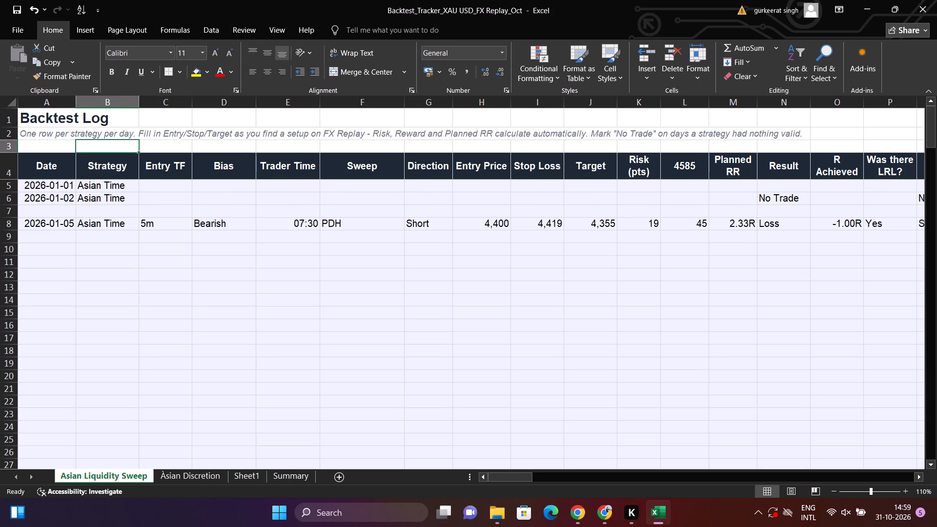
# Inspect the underlying cell contents in the 2026-01-02 and 2026-01-05 rows, checking which columns up to R Achieved hold formulas.
pyautogui.press('Left')
pyautogui.press('F2')
pyautogui.press('Up')
pyautogui.press('Escape')
pyautogui.press('Right')
pyautogui.press('Right')
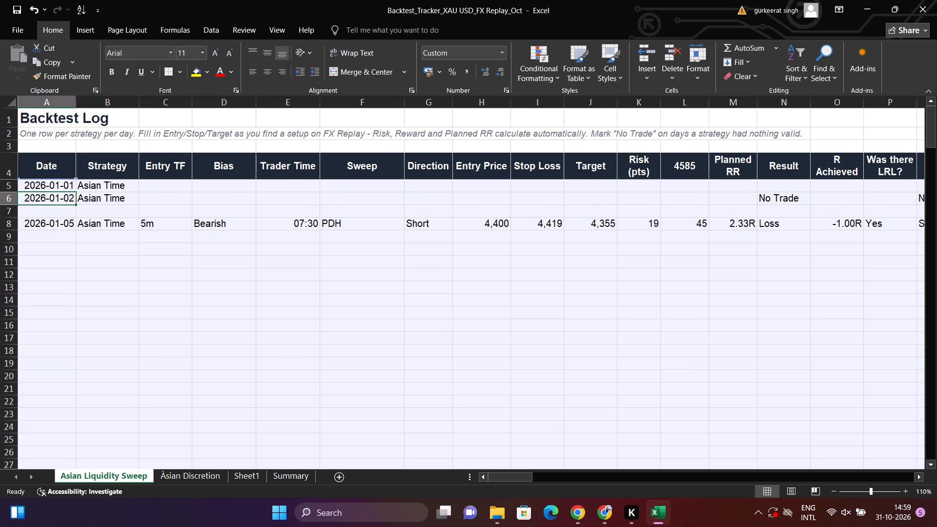
pyautogui.press('Escape')
pyautogui.press('Right')
pyautogui.press('Right')
pyautogui.press('Right')
pyautogui.press('F2')
pyautogui.press('Escape')
pyautogui.press('Right')
pyautogui.press('Right')
pyautogui.press('Right')
pyautogui.press('Right')
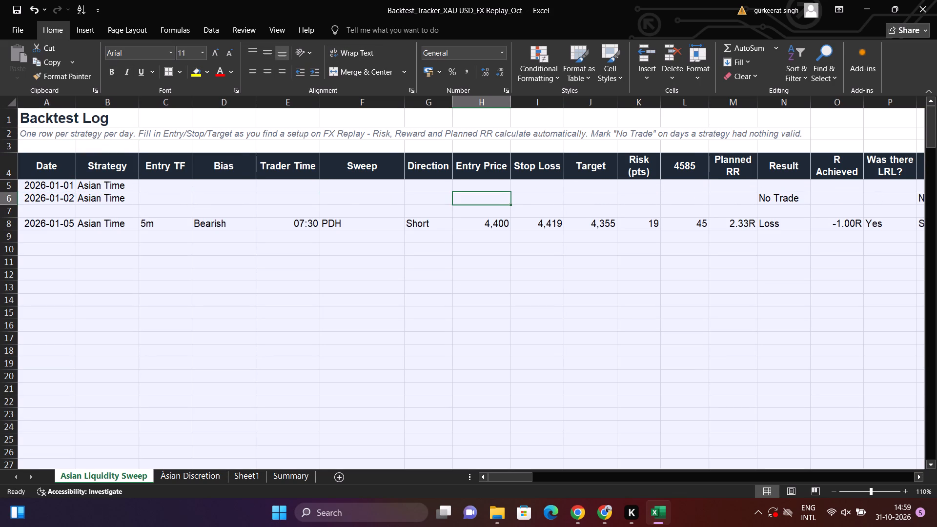
pyautogui.press('Right')
pyautogui.press('Right')
pyautogui.press('Right')
pyautogui.press('Right')
pyautogui.press('F2')
pyautogui.press('Escape')
pyautogui.press('Right')
pyautogui.press('F2')
pyautogui.press('Escape')
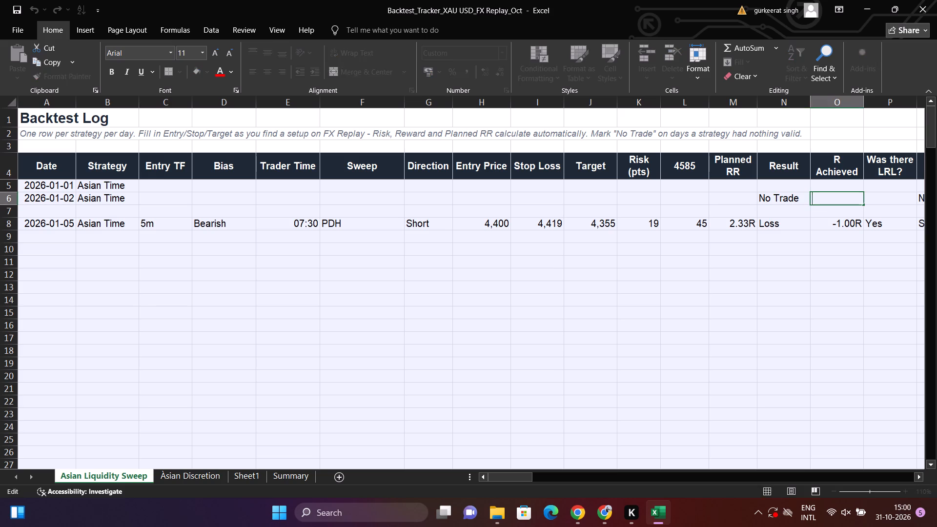
pyautogui.press('Left')
pyautogui.press('Left')
pyautogui.press('F2')
pyautogui.press('Escape')
pyautogui.press('Down')
pyautogui.press('Down')
pyautogui.press('F2')
pyautogui.press('Escape')
pyautogui.press('Left')
pyautogui.press('F2')
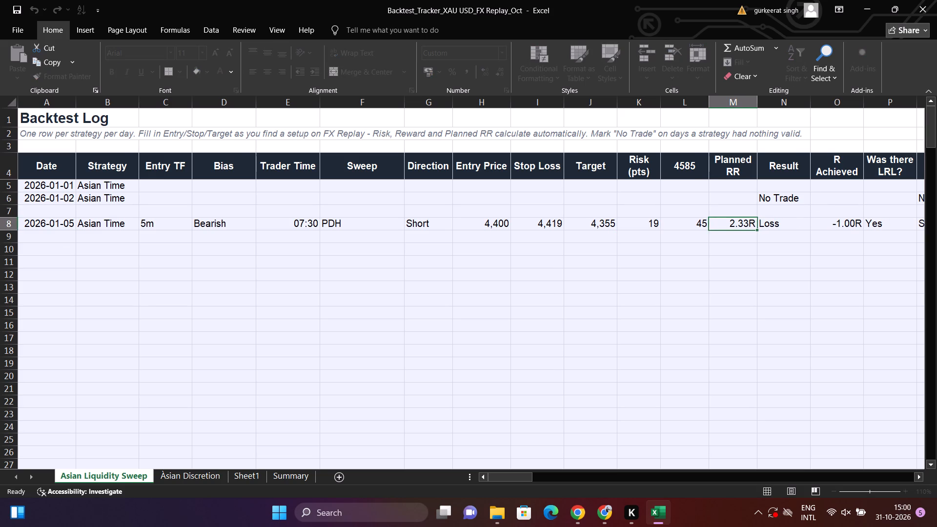
pyautogui.press('Escape')
pyautogui.press('Left')
pyautogui.press('F2')
pyautogui.press('Escape')
# Delete rows 5 to 7, which hold the 2026-01-01 and 2026-01-02 entries and the blank row above the 2026-01-05 trade.
pyautogui.press('Left')
pyautogui.press('Left')
pyautogui.press('Left')
pyautogui.press('Left')
pyautogui.press('Left')
pyautogui.press('Left')
pyautogui.press('Left')
pyautogui.press('Left')
pyautogui.press('Left')
pyautogui.press('Left')
pyautogui.press('Left')
pyautogui.press('Left')
pyautogui.press('Left')
pyautogui.press('Left')
pyautogui.press('Left')
pyautogui.press('Left')
pyautogui.press('Left')
pyautogui.press('Left')
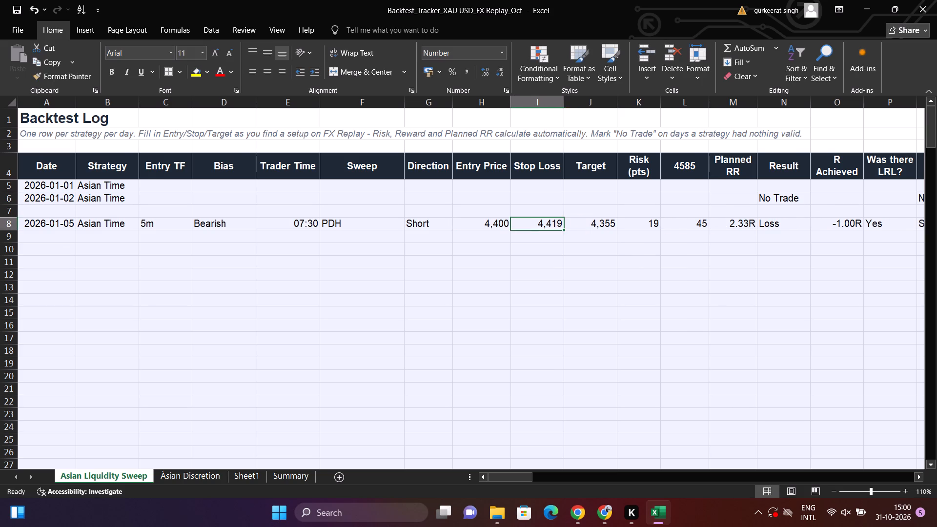
pyautogui.press('Up')
pyautogui.press('Up')
pyautogui.press('Up')
pyautogui.hotkey('shift', 'Down')
pyautogui.hotkey('shift', 'Down')
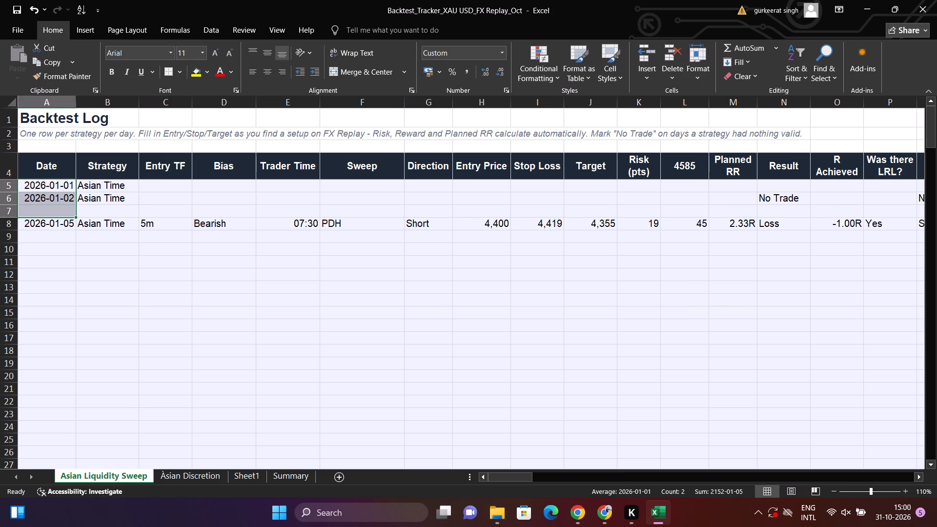
pyautogui.hotkey('shift', 'space')
pyautogui.hotkey('ctrl', '-')
# Replace the Date in row 5 with 01-10-2026.
pyautogui.press('Down')
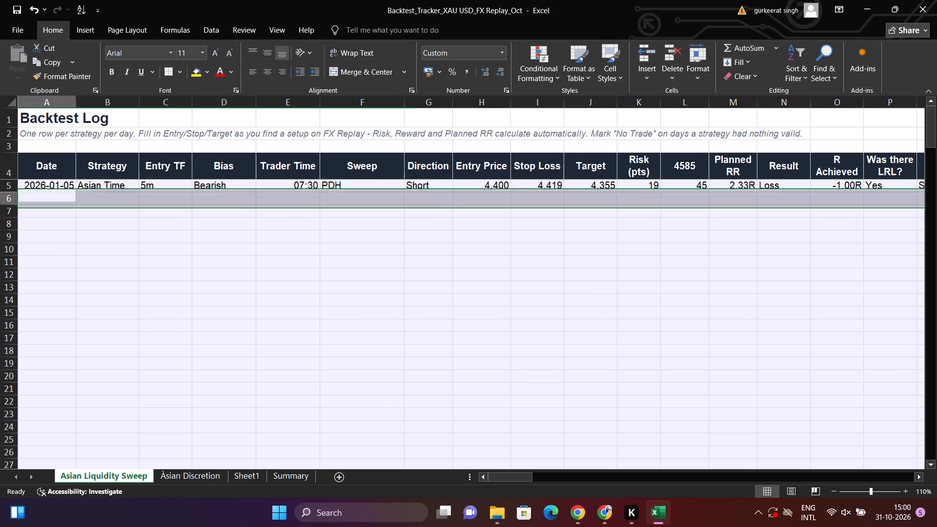
pyautogui.press('Up')
pyautogui.press('Up')
pyautogui.press('Down')
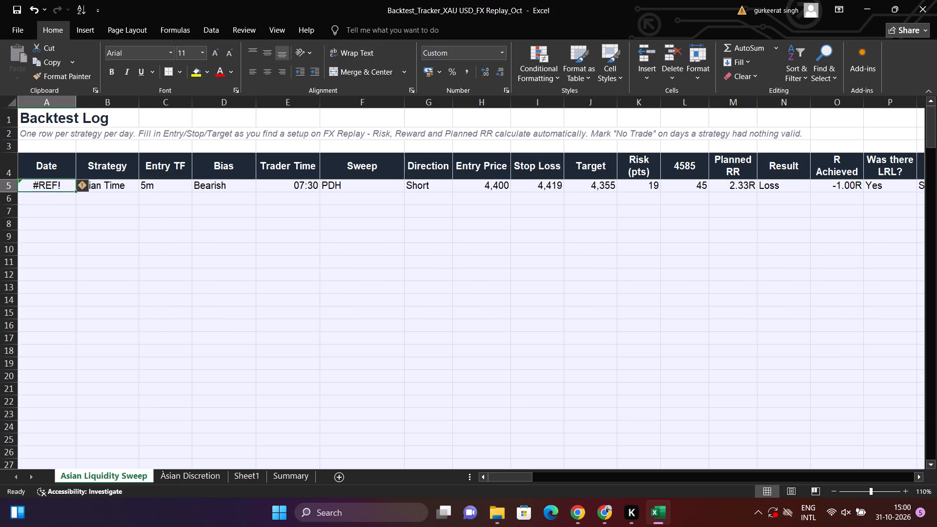
pyautogui.press('F2')
pyautogui.press('Escape')
pyautogui.write('01-20')
pyautogui.press('BackSpace')
pyautogui.press('BackSpace')
pyautogui.write('10-2026')
pyautogui.press('Return')
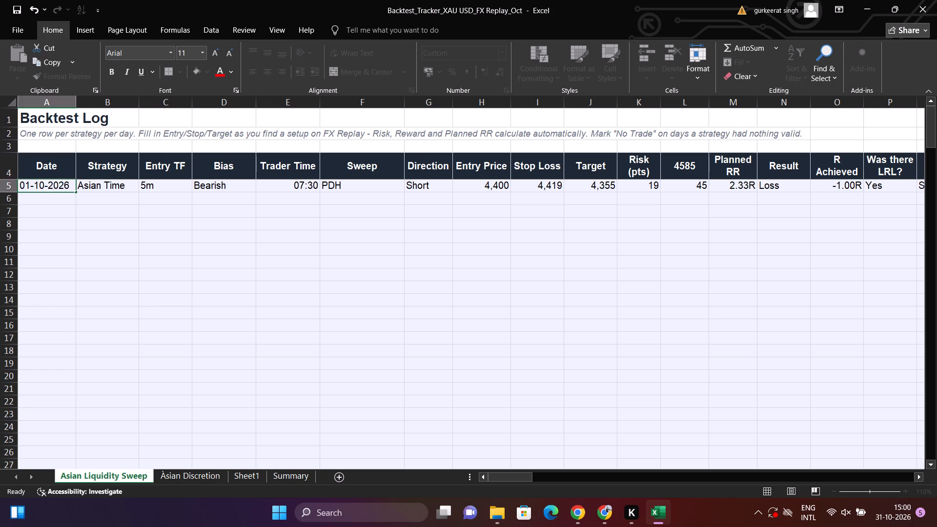
pyautogui.press('Up')
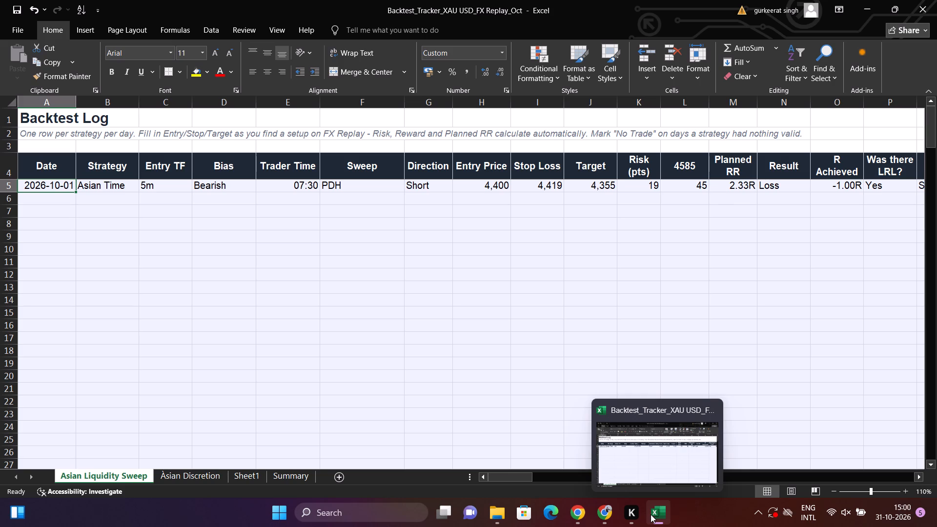
pyautogui.press('Left')
pyautogui.press('Right')
pyautogui.press('Left')
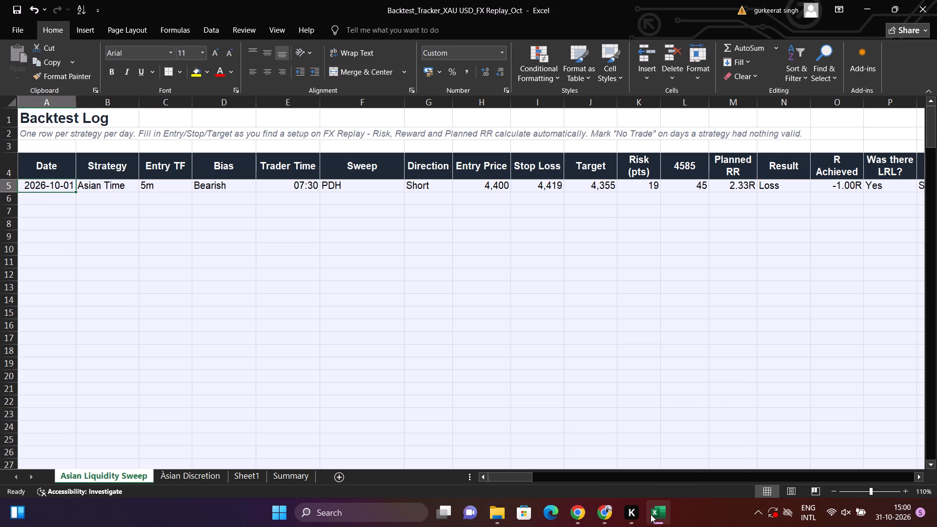
# Enter the formula =A5+1 in the Date cell of row 6.
pyautogui.press('Down')
pyautogui.press('=')
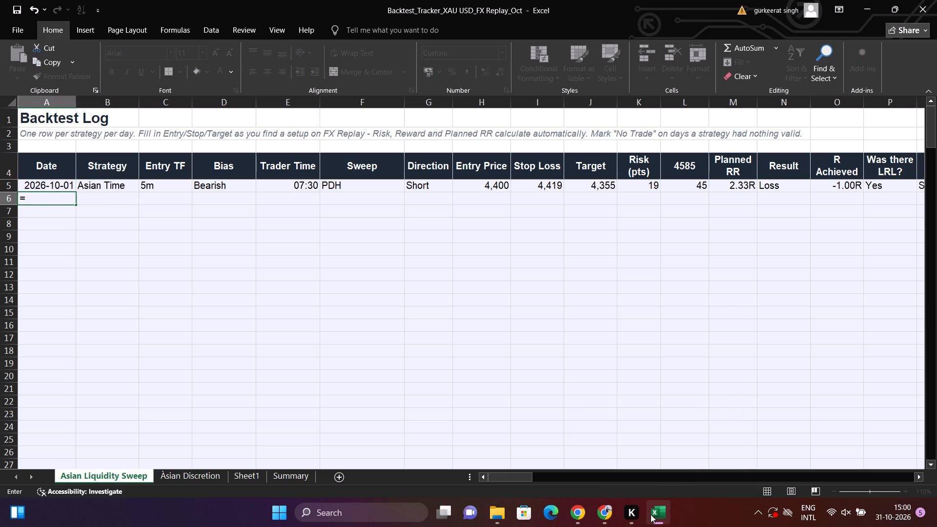
pyautogui.press('Up')
pyautogui.press('Up')
pyautogui.press('Down')
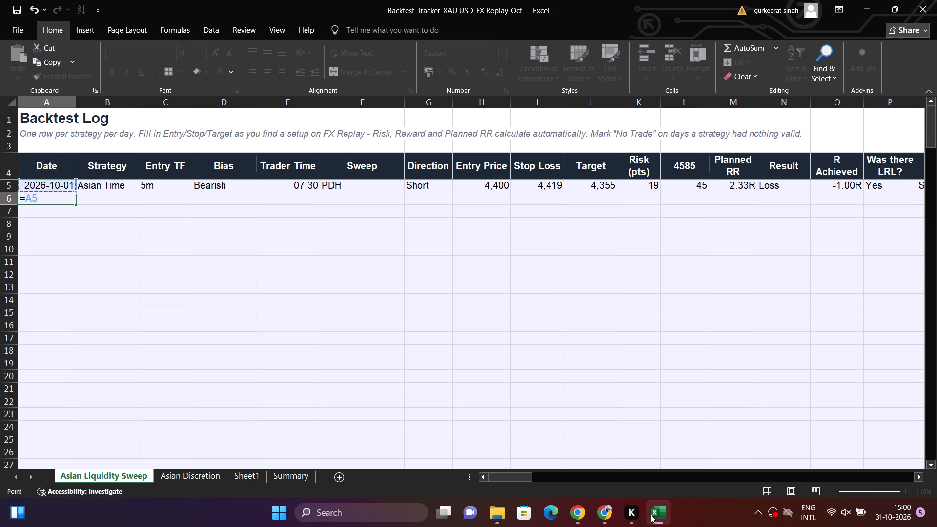
pyautogui.write('+1')
pyautogui.press('Return')
pyautogui.press('Up')
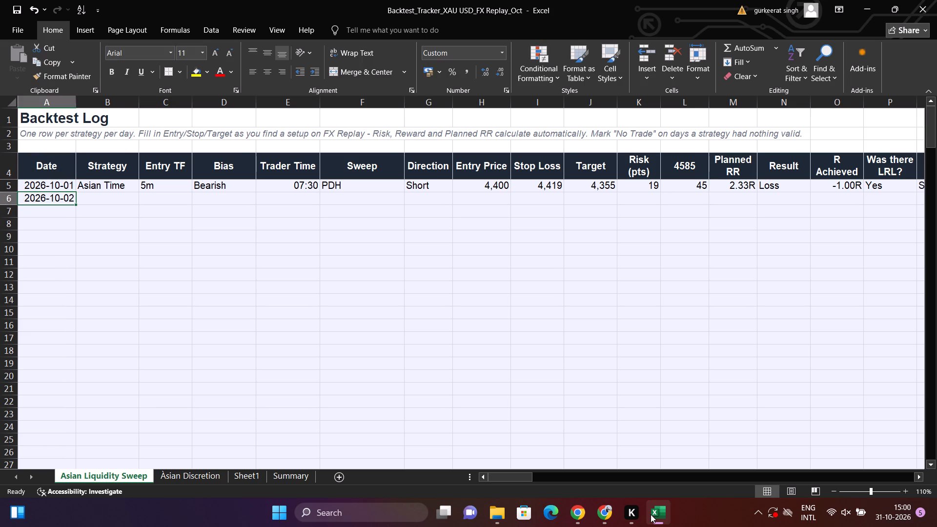
# Fill the next-day date formula from row 6 down the Date column to row 30.
pyautogui.hotkey('shift', 'Down')
pyautogui.hotkey('shift', 'Down')
pyautogui.hotkey('shift', 'Down')
pyautogui.hotkey('shift', 'Down')
pyautogui.hotkey('shift', 'Down')
pyautogui.hotkey('shift', 'Down')
pyautogui.hotkey('shift', 'Down')
pyautogui.hotkey('shift', 'Down')
pyautogui.hotkey('shift', 'Down')
pyautogui.hotkey('shift', 'Down')
pyautogui.hotkey('shift', 'Down')
pyautogui.hotkey('shift', 'Down')
pyautogui.hotkey('shift', 'Down')
pyautogui.hotkey('shift', 'Down')
pyautogui.hotkey('shift', 'Down')
pyautogui.hotkey('shift', 'Down')
pyautogui.hotkey('shift', 'Down')
pyautogui.hotkey('shift', 'Down')
pyautogui.hotkey('shift', 'Down')
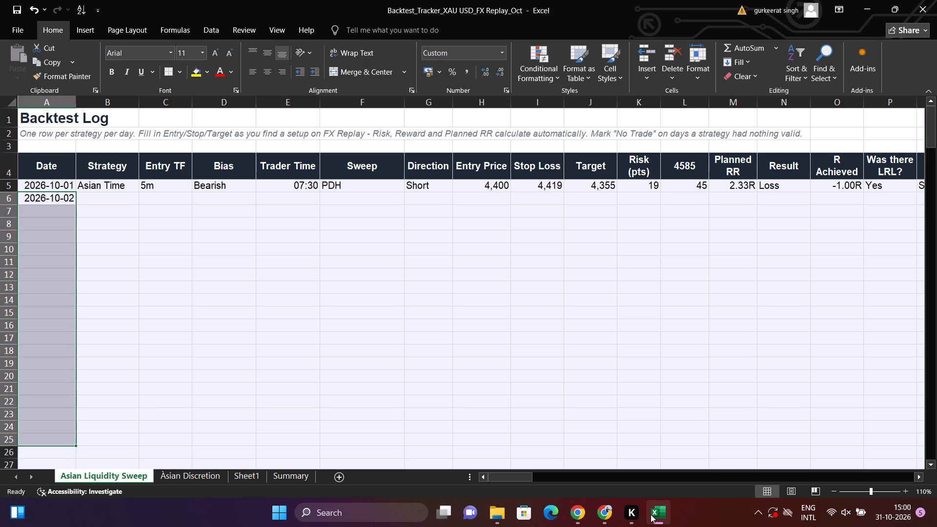
pyautogui.hotkey('shift', 'Down')
pyautogui.hotkey('shift', 'Down')
pyautogui.hotkey('shift', 'Down')
pyautogui.hotkey('shift', 'Down')
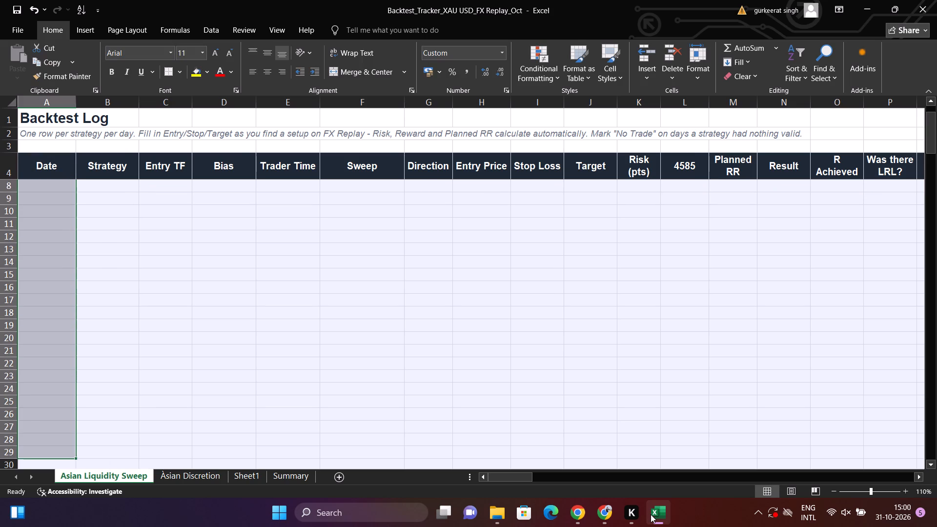
pyautogui.hotkey('shift', 'Down')
pyautogui.hotkey('ctrl', 'd')
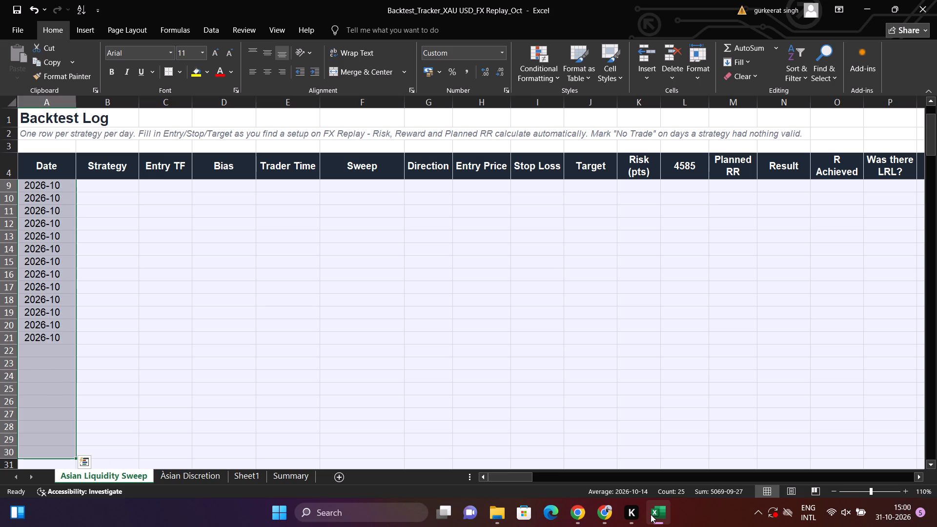
# Review the filled Date column, checking the formulas in its cells and where the date series ends.
pyautogui.press('Up')
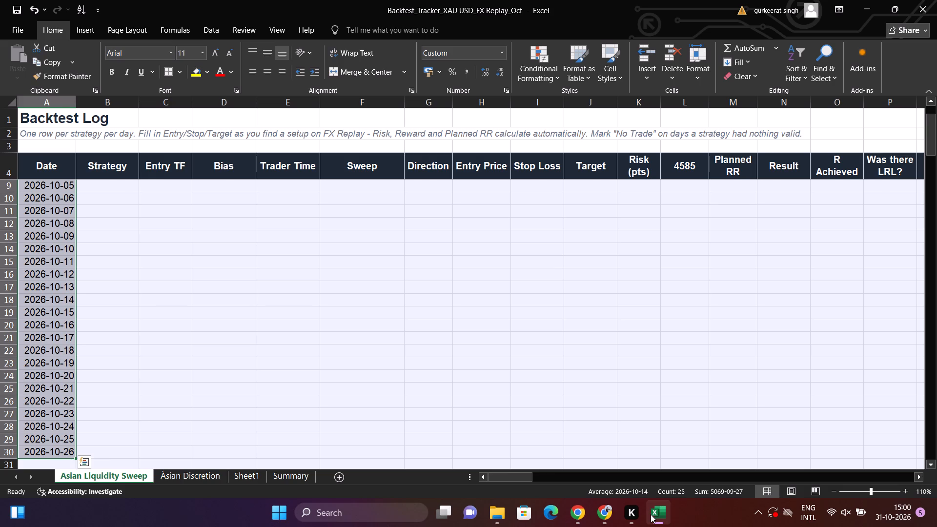
pyautogui.press('Down')
pyautogui.press('Down')
pyautogui.press('F2')
pyautogui.press('Escape')
pyautogui.press('Down')
pyautogui.press('F2')
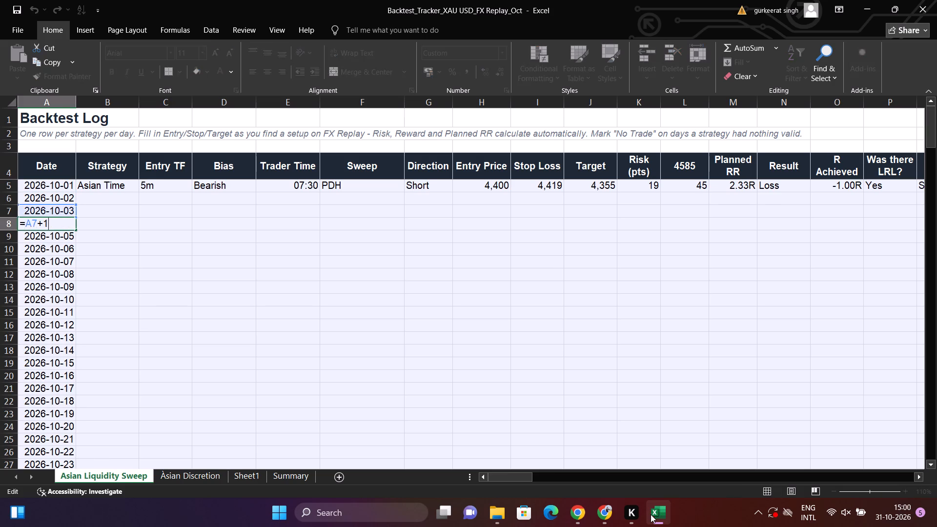
pyautogui.press('Escape')
pyautogui.press('Down')
pyautogui.press('F2')
pyautogui.press('Escape')
pyautogui.press('Down')
pyautogui.press('F2')
pyautogui.press('Escape')
pyautogui.press('Down')
pyautogui.press('F2')
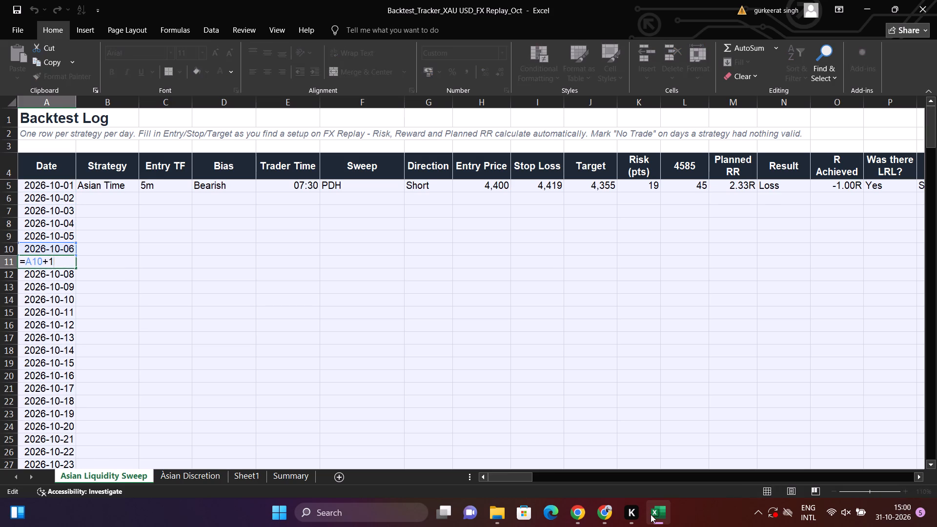
pyautogui.press('Escape')
pyautogui.press('Down')
pyautogui.press('F2')
pyautogui.press('Escape')
pyautogui.press('Down')
pyautogui.press('Down')
pyautogui.press('Down')
pyautogui.press('Down')
pyautogui.press('Down')
pyautogui.press('Down')
pyautogui.press('Down')
pyautogui.press('Down')
pyautogui.press('Down')
pyautogui.press('Down')
pyautogui.press('Down')
pyautogui.press('Down')
pyautogui.press('Down')
pyautogui.press('Down')
pyautogui.press('Down')
pyautogui.press('Down')
pyautogui.press('Down')
pyautogui.press('Down')
pyautogui.press('Down')
pyautogui.press('Down')
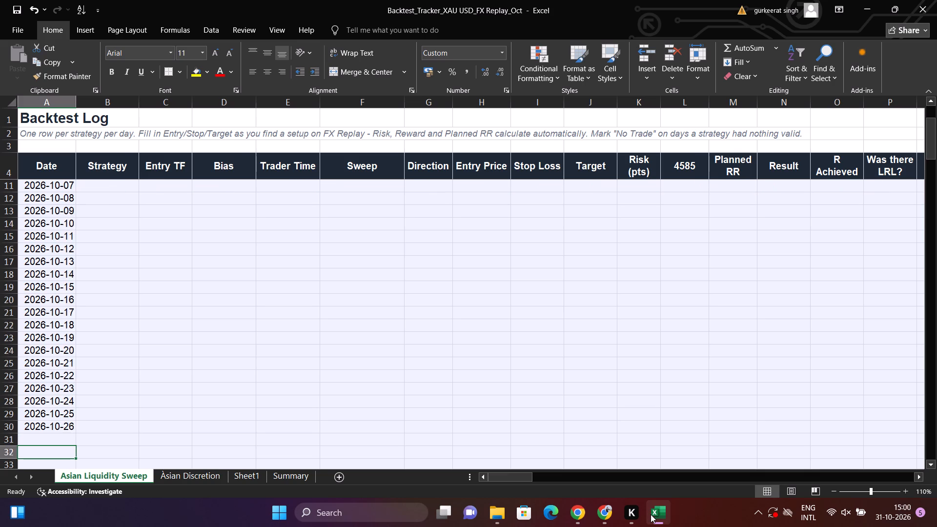
pyautogui.press('Down')
pyautogui.press('Up')
pyautogui.press('Up')
pyautogui.press('Up')
pyautogui.press('F2')
pyautogui.press('Escape')
pyautogui.press('Up')
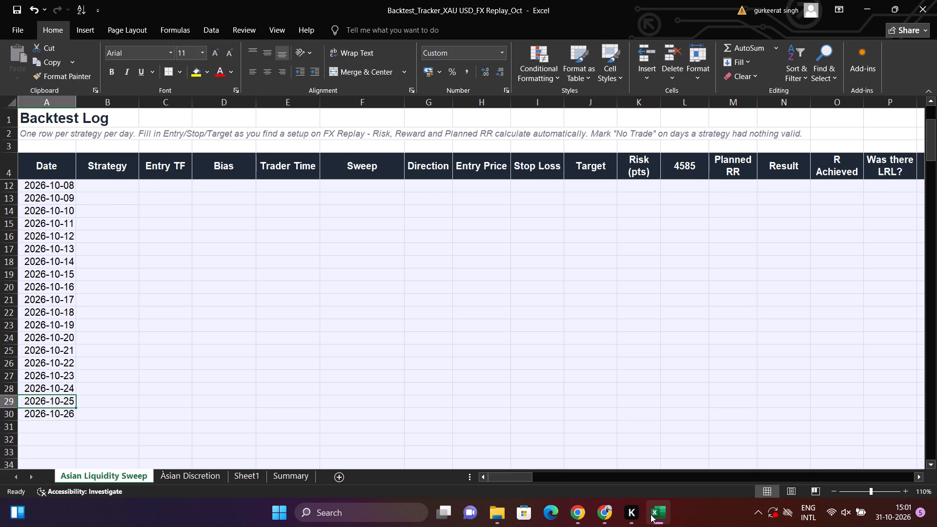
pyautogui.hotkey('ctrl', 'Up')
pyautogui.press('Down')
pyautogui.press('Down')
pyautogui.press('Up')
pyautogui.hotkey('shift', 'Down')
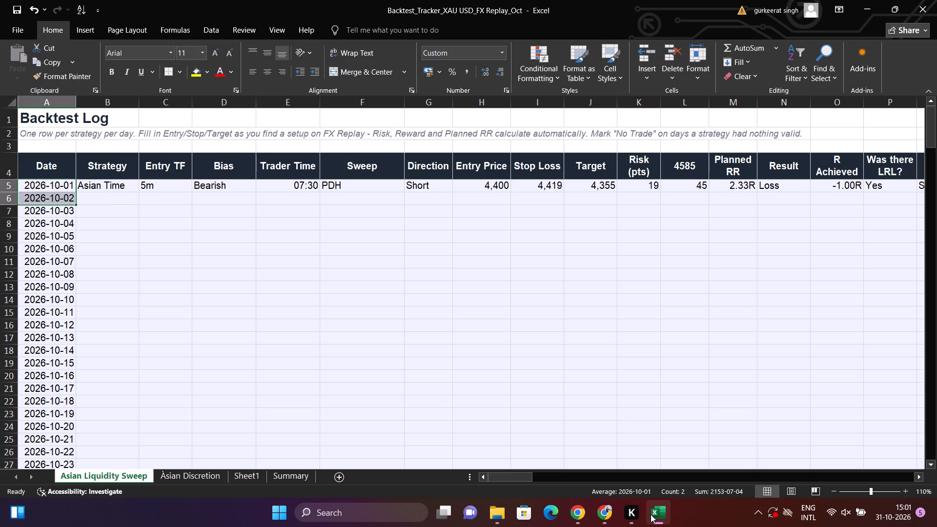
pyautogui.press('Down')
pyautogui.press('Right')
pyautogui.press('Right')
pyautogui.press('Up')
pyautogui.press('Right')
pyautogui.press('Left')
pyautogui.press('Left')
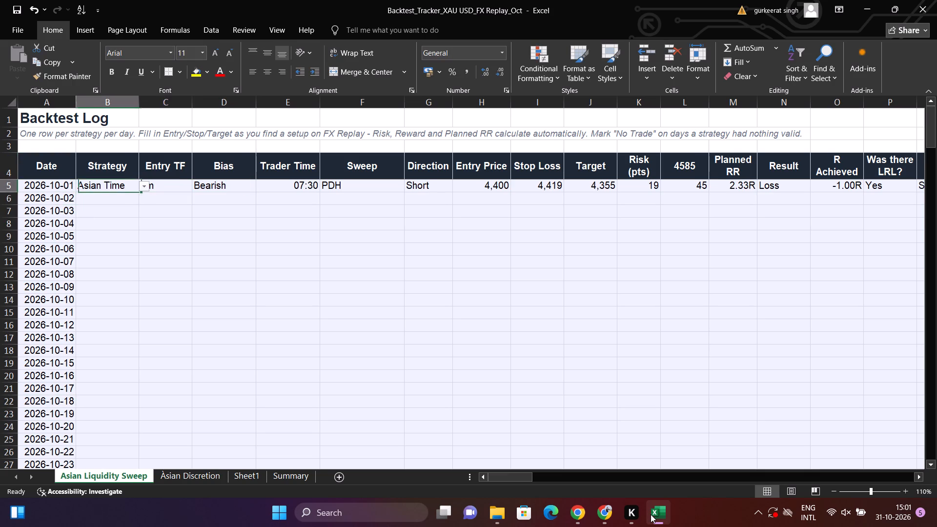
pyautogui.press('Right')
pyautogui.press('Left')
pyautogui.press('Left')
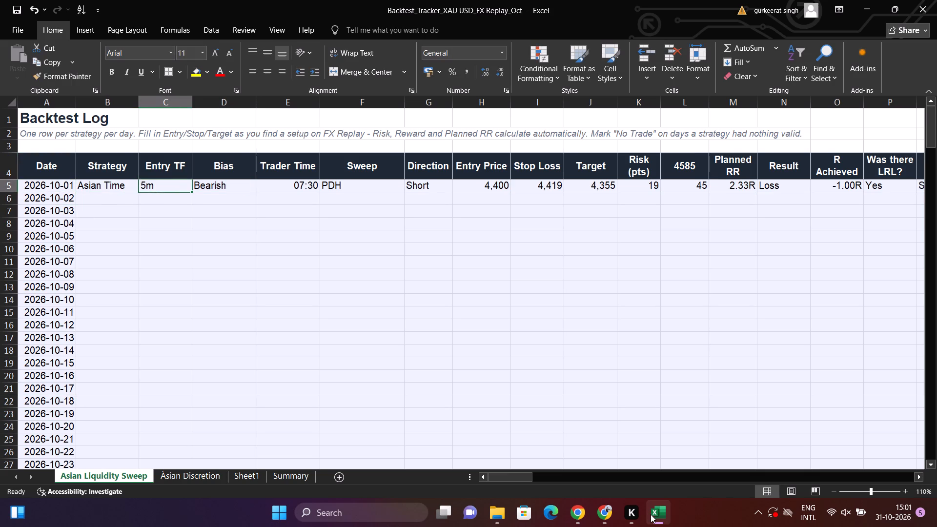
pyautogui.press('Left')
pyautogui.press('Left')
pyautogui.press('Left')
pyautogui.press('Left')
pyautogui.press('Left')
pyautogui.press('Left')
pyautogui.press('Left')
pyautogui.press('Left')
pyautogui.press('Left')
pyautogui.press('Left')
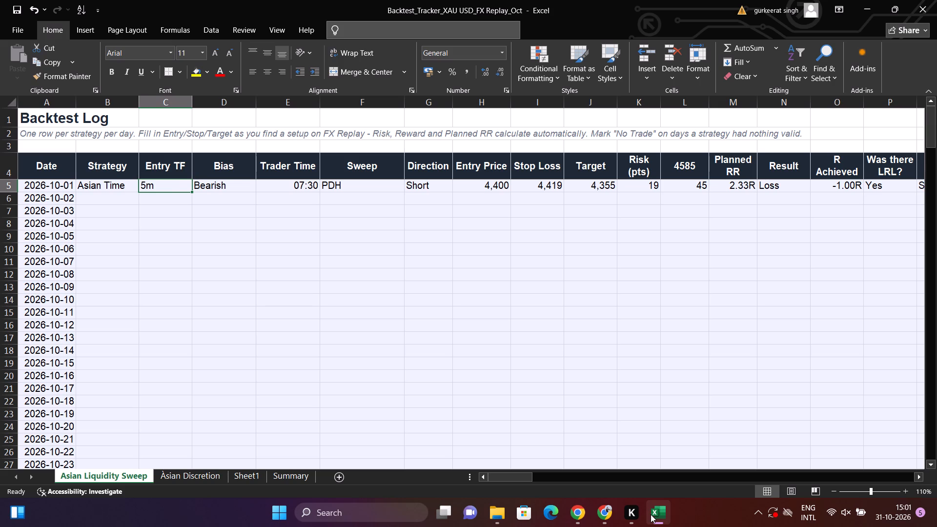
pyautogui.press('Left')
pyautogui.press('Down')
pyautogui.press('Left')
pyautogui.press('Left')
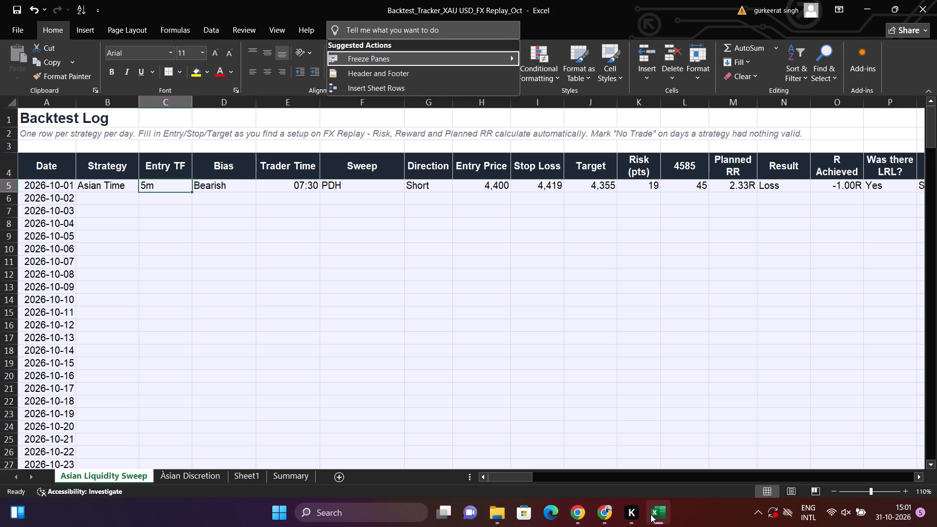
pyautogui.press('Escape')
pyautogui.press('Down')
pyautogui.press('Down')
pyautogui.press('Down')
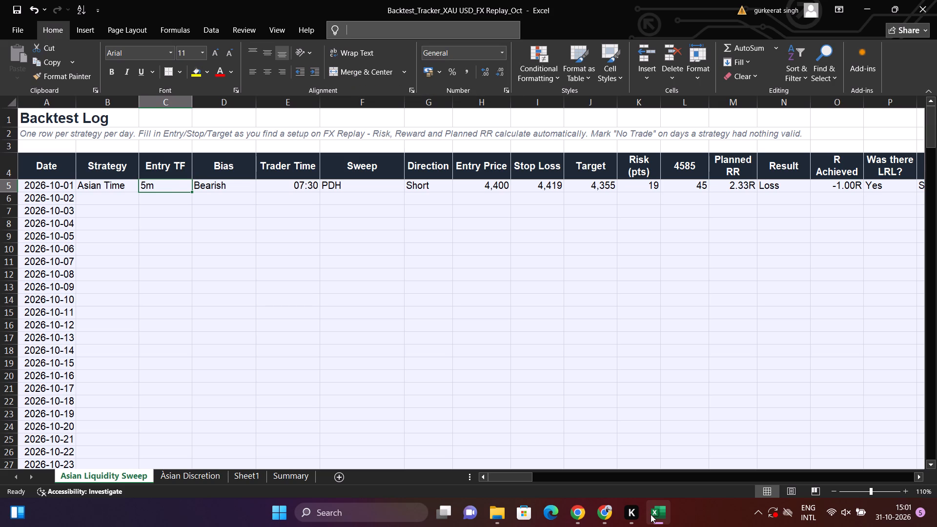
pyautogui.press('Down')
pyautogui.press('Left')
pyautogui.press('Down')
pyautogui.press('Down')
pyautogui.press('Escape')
# Insert a blank row above row 6, directly below the first logged trade.
pyautogui.press('Down')
pyautogui.press('Left')
pyautogui.press('Left')
pyautogui.hotkey('shift', 'space')
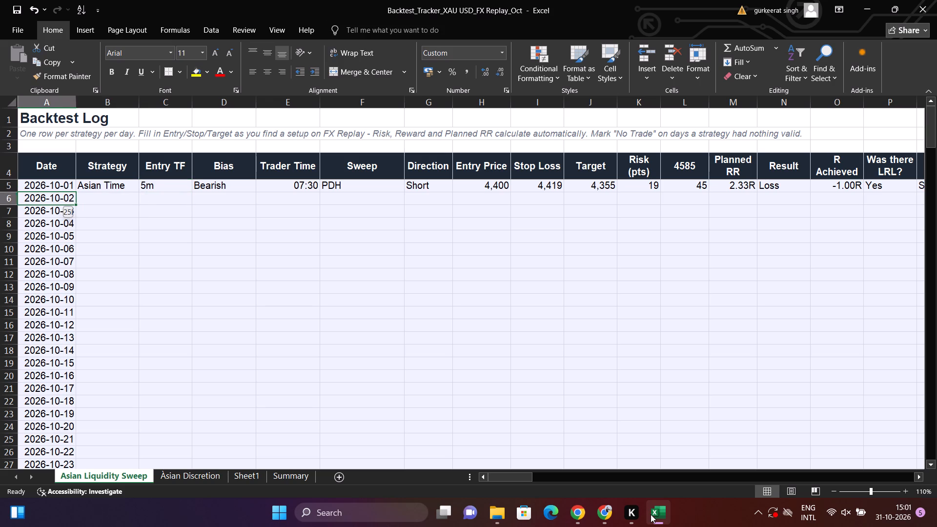
pyautogui.hotkey('ctrl', 'shift', '=')
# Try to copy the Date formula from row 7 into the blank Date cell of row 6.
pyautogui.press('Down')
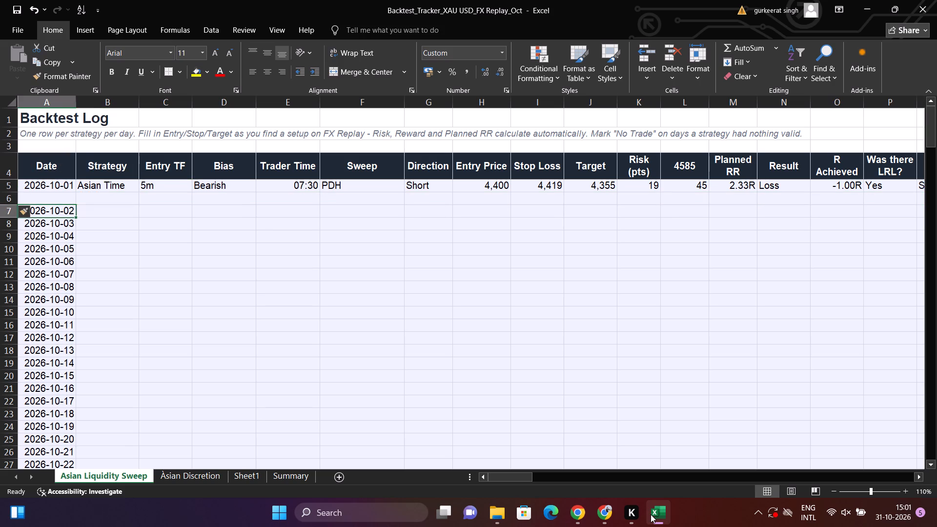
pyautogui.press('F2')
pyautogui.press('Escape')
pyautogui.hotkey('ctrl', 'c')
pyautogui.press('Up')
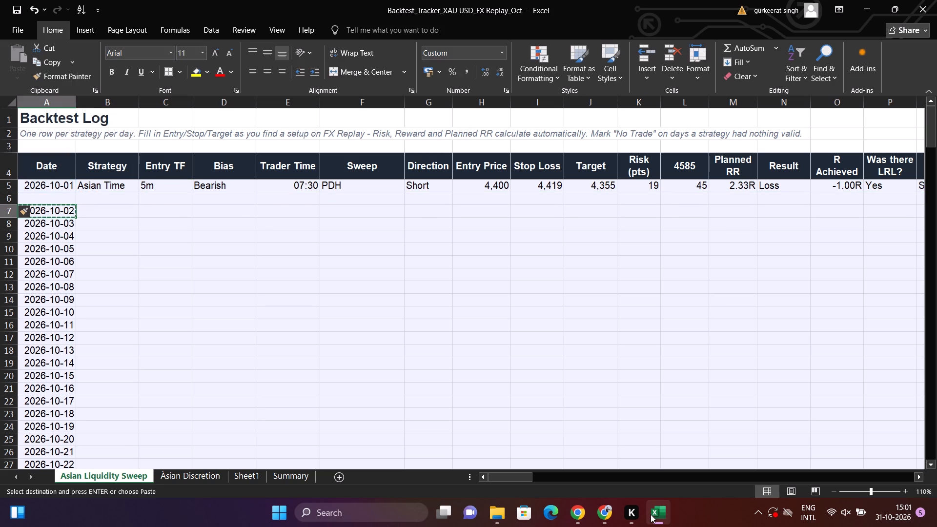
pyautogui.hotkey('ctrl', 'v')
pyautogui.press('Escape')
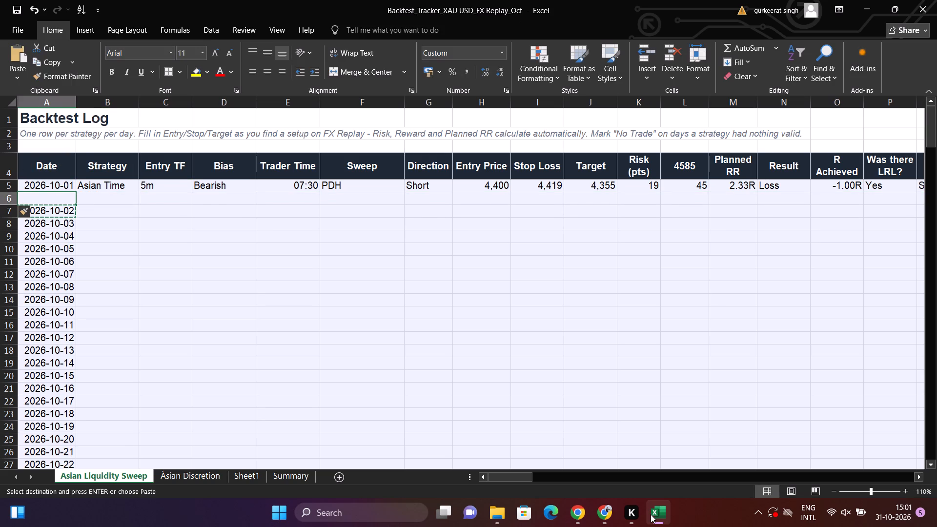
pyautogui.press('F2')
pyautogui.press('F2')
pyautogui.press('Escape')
# Copy the Date from row 5 into the Date cell of row 6.
pyautogui.press('Up')
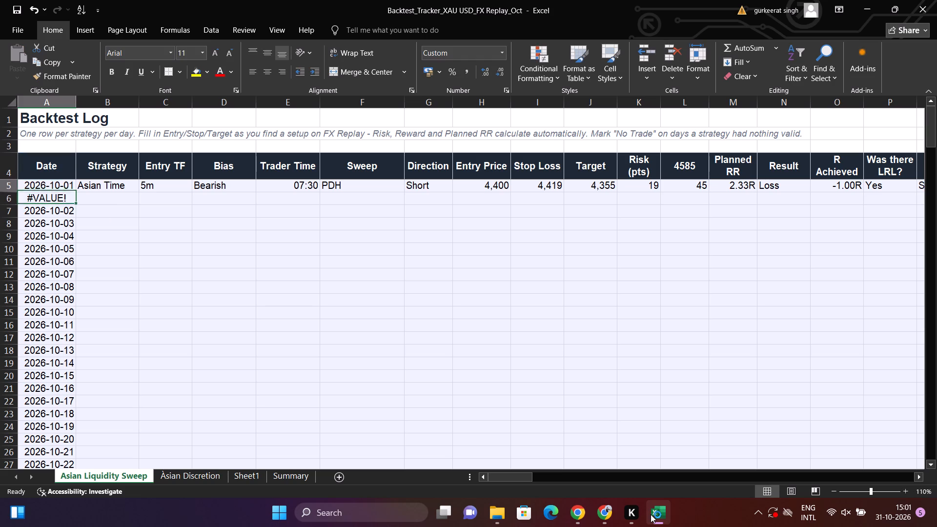
pyautogui.hotkey('ctrl', 'c')
pyautogui.press('Down')
pyautogui.hotkey('ctrl', 'v')
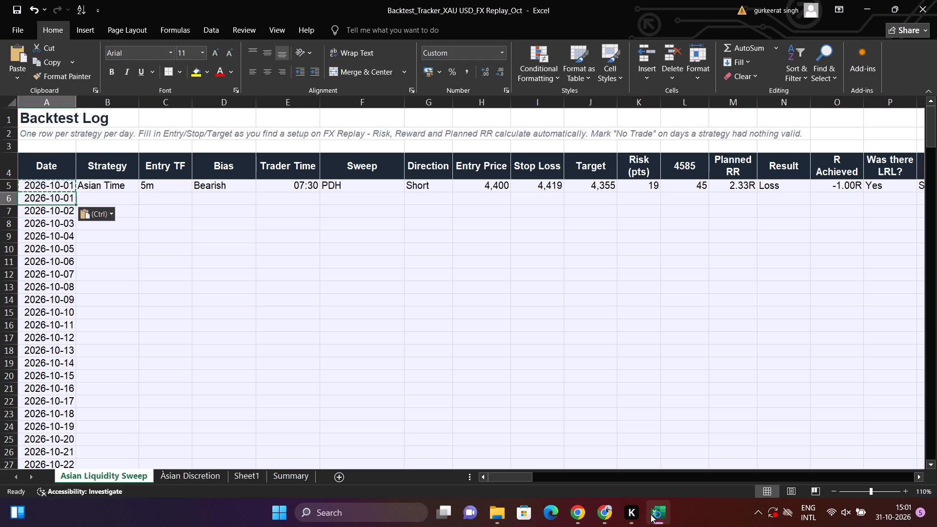
pyautogui.press('Escape')
# Enter the formula =A6+1 in the Date cell of row 7.
pyautogui.press('Down')
pyautogui.press('F2')
pyautogui.press('Escape')
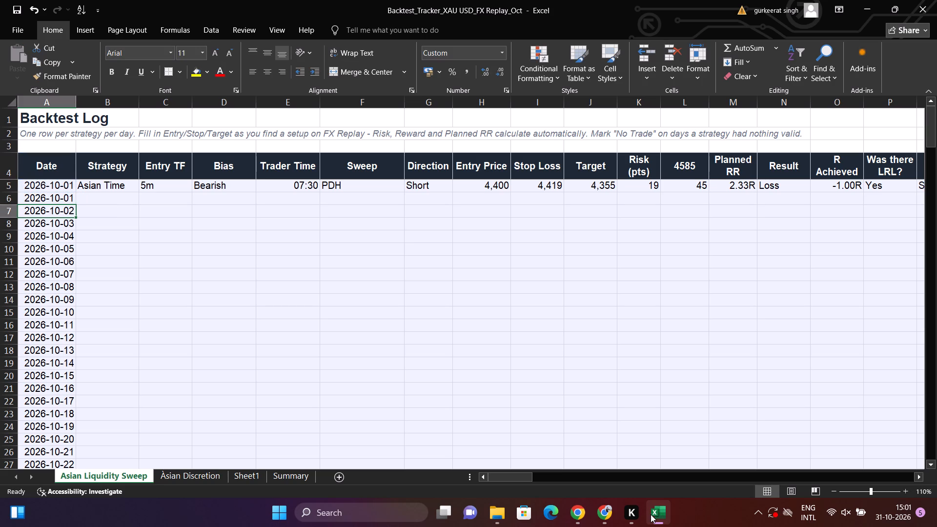
pyautogui.press('=')
pyautogui.press('Up')
pyautogui.write('+1')
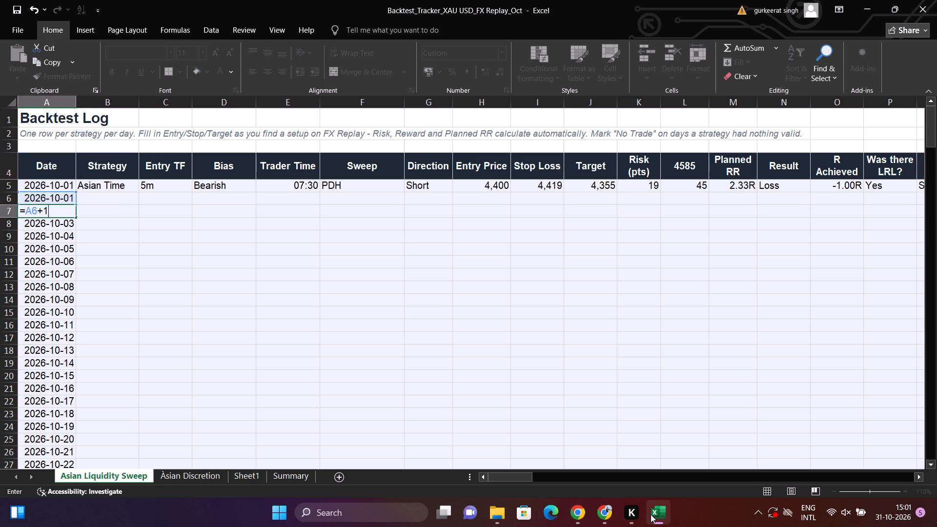
pyautogui.press('Return')
# Insert a blank row above row 6 to separate the first logged trade from the date series.
pyautogui.press('Up')
pyautogui.press('Up')
pyautogui.press('Up')
pyautogui.press('Down')
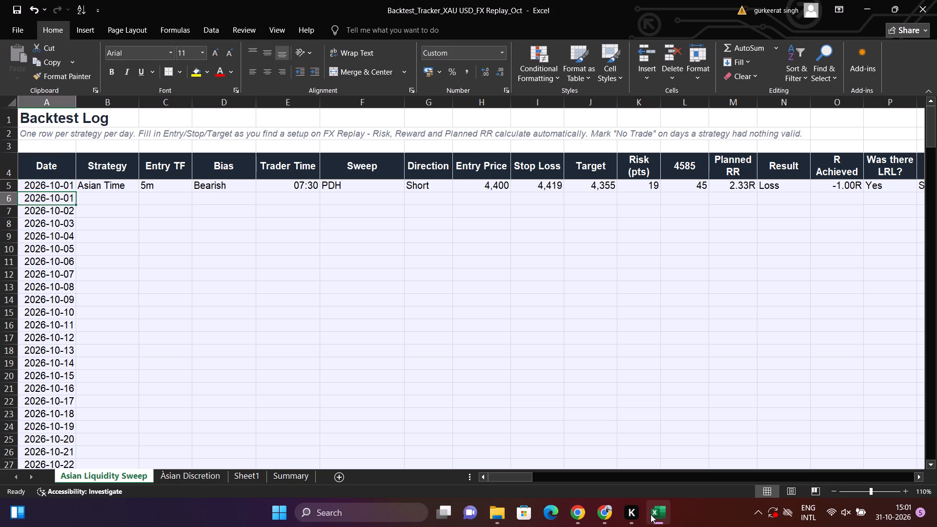
pyautogui.hotkey('shift', 'space')
pyautogui.hotkey('ctrl', 'shift', '=')
# Set the Strategy in row 7 to Asian Time from its list of allowed values.
pyautogui.press('Down')
pyautogui.press('Right')
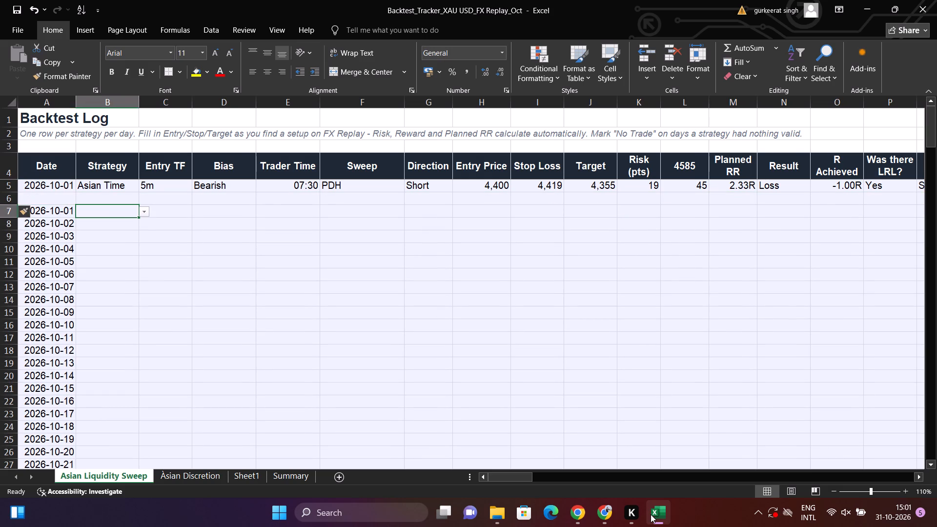
pyautogui.hotkey('alt', 'Down')
pyautogui.press('Return')
pyautogui.press('Right')
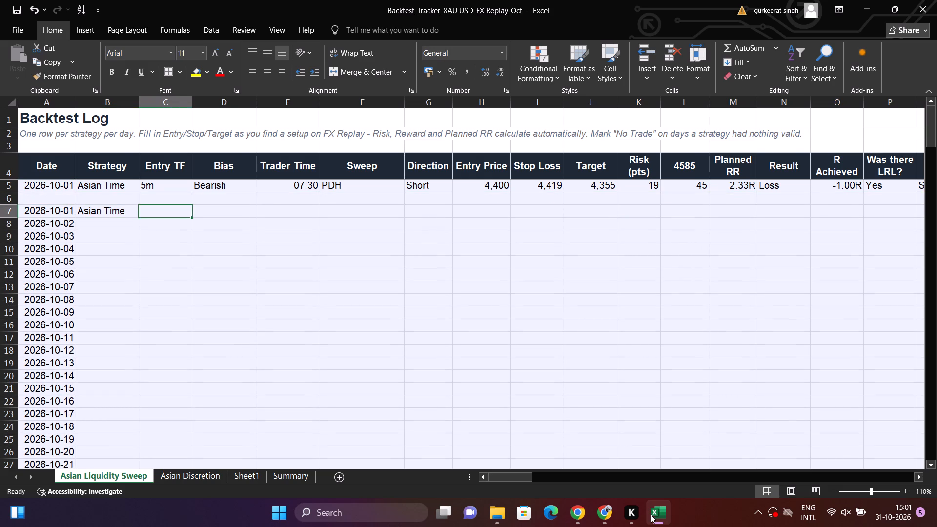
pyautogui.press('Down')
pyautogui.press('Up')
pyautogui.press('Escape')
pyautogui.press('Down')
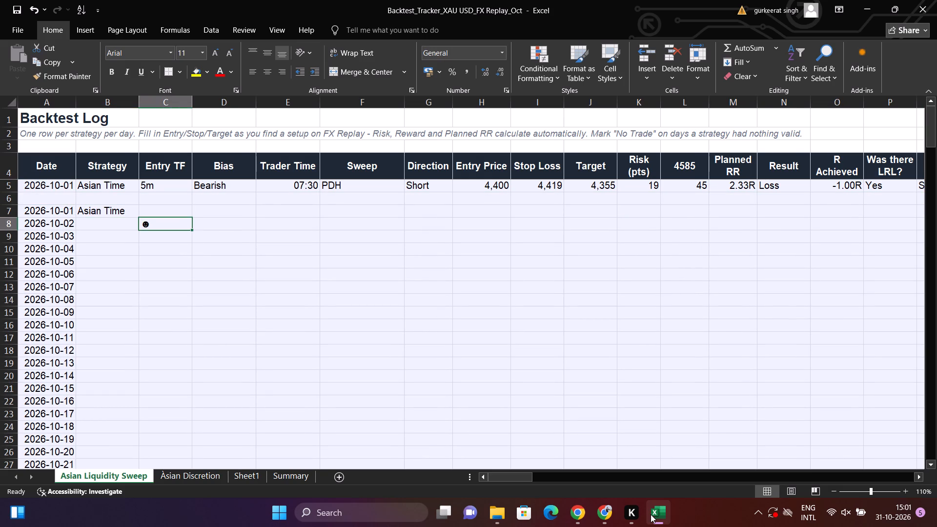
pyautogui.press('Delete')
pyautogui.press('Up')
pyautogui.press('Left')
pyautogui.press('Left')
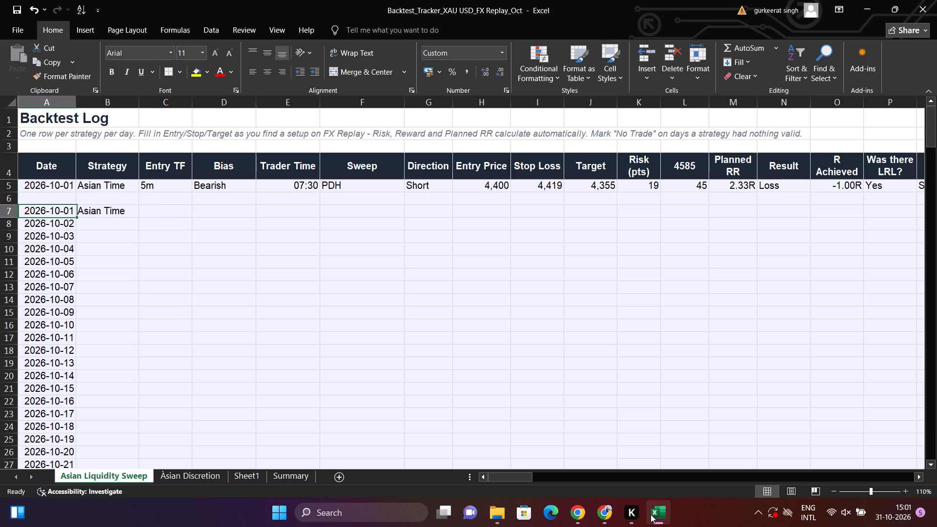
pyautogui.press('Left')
# Switch to the FX Replay session in Google Chrome.
pyautogui.hotkey('alt', 'Tab')
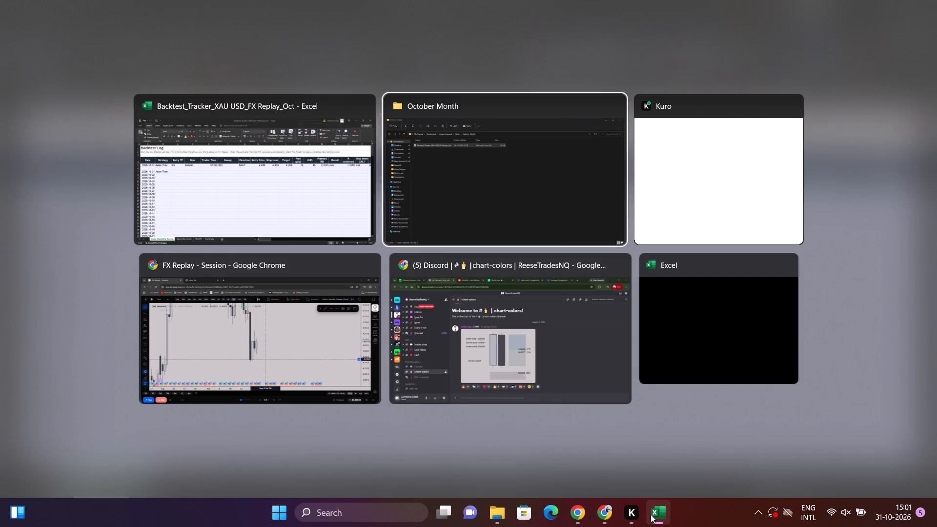
pyautogui.hotkey('alt', 'Right')
pyautogui.hotkey('alt', 'Down')
pyautogui.hotkey('alt', 'Down')
pyautogui.hotkey('alt', 'Left')
pyautogui.hotkey('alt', 'Left')
pyautogui.hotkey('alt', 'Down')
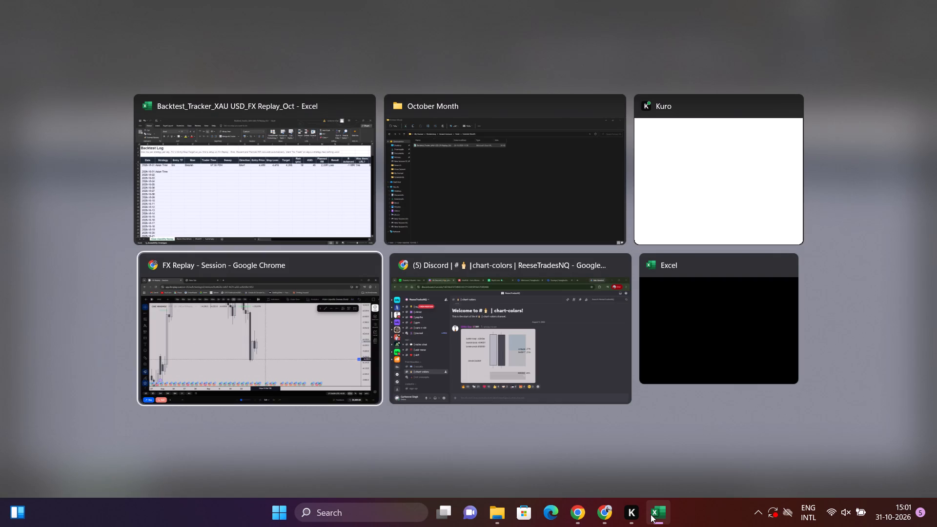
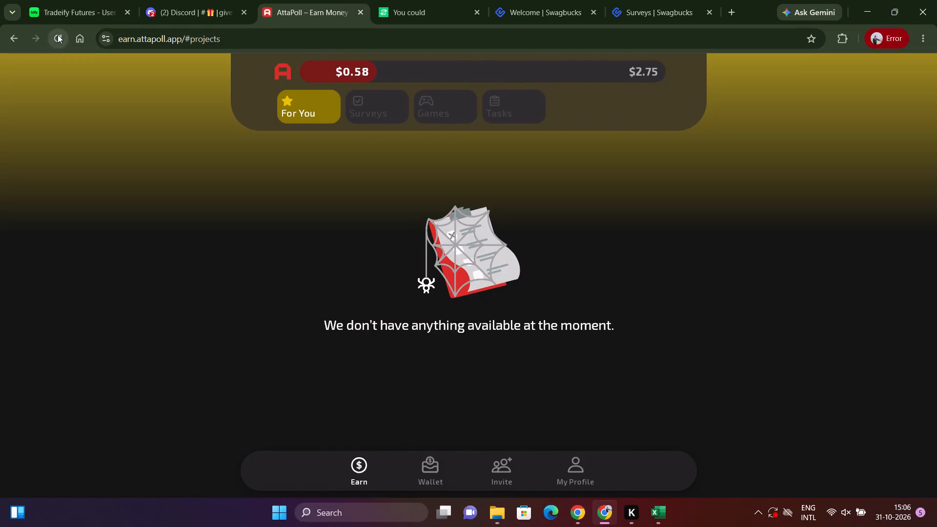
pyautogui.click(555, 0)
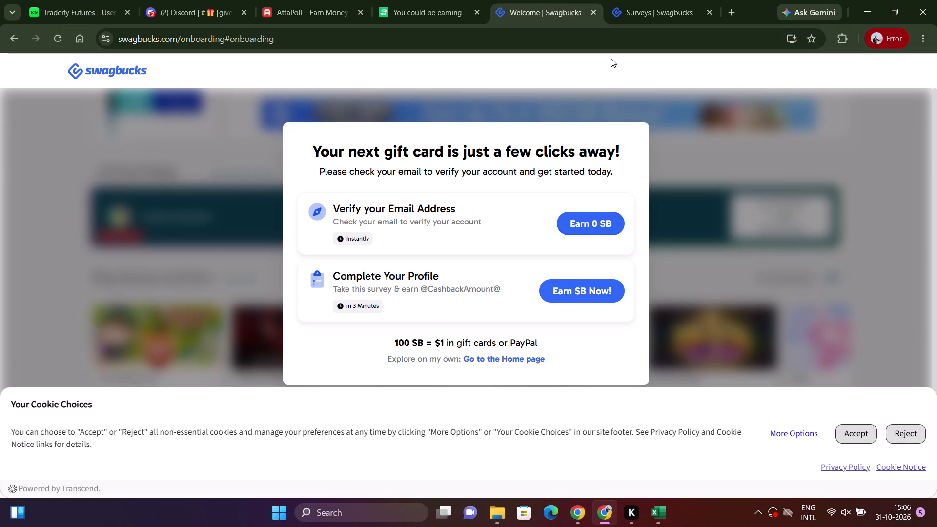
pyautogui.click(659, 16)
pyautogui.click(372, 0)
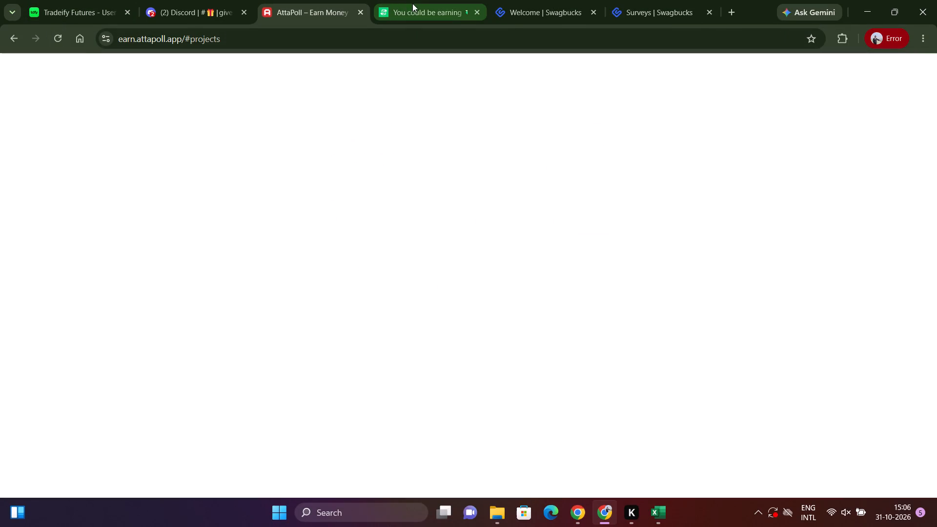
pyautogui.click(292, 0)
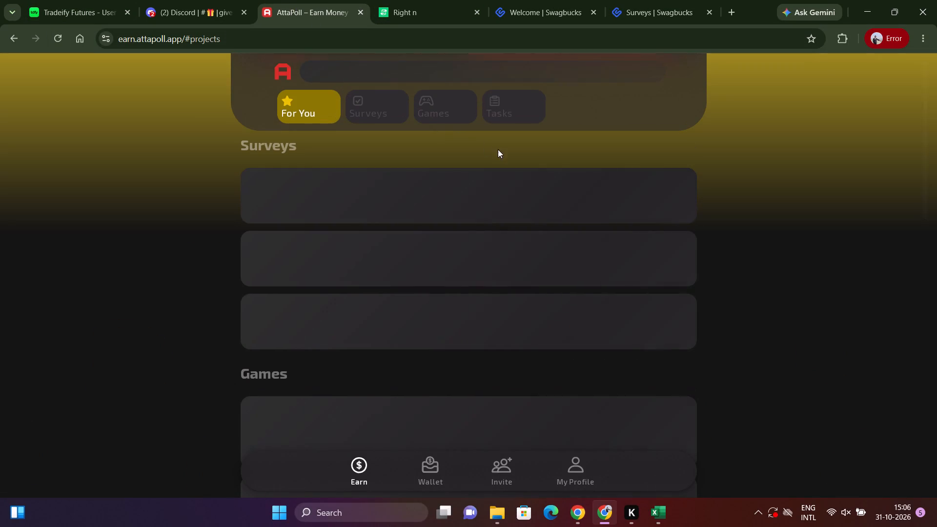
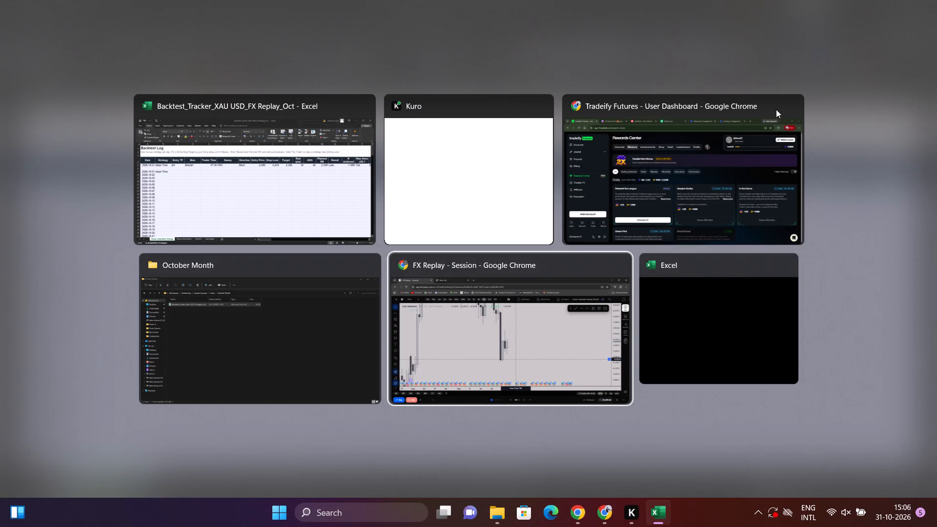
# Set the FX Replay playback step interval to 5m.
pyautogui.scroll(2, 677, 165)
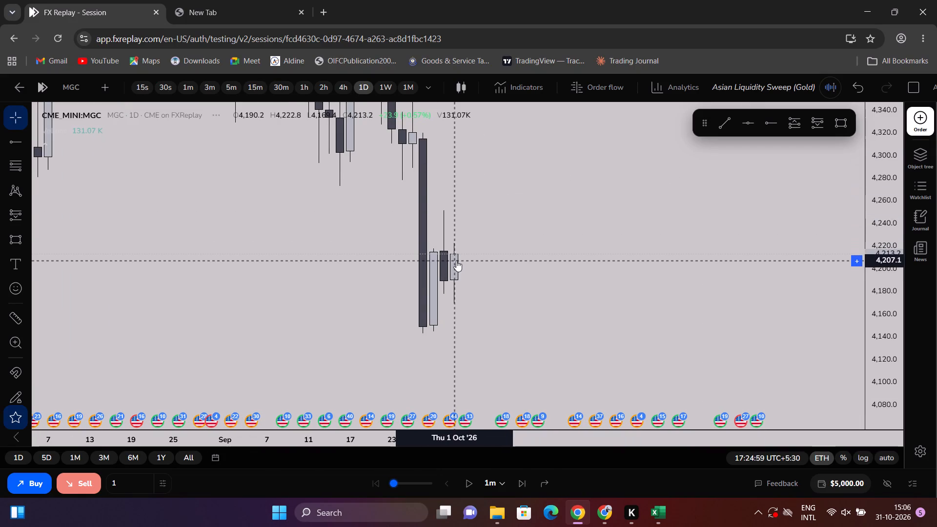
pyautogui.click(500, 484)
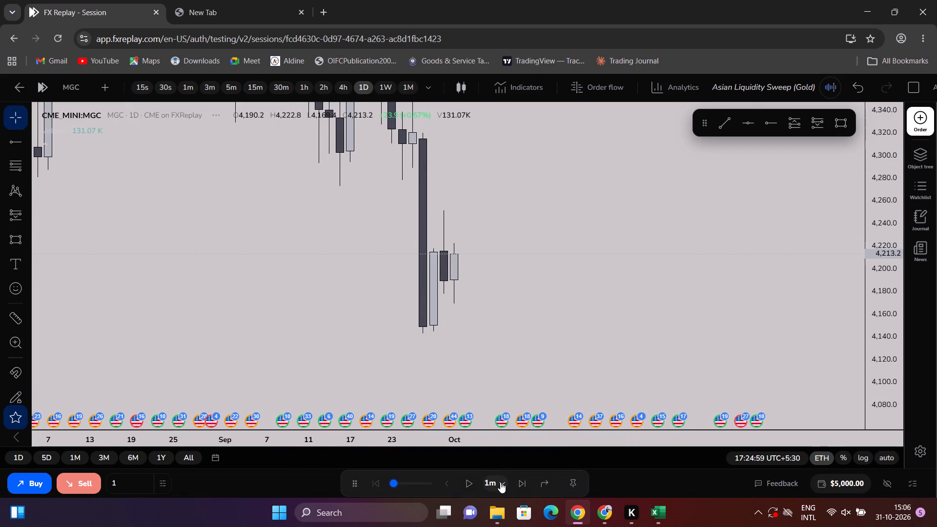
pyautogui.scroll(-6, 478, 396)
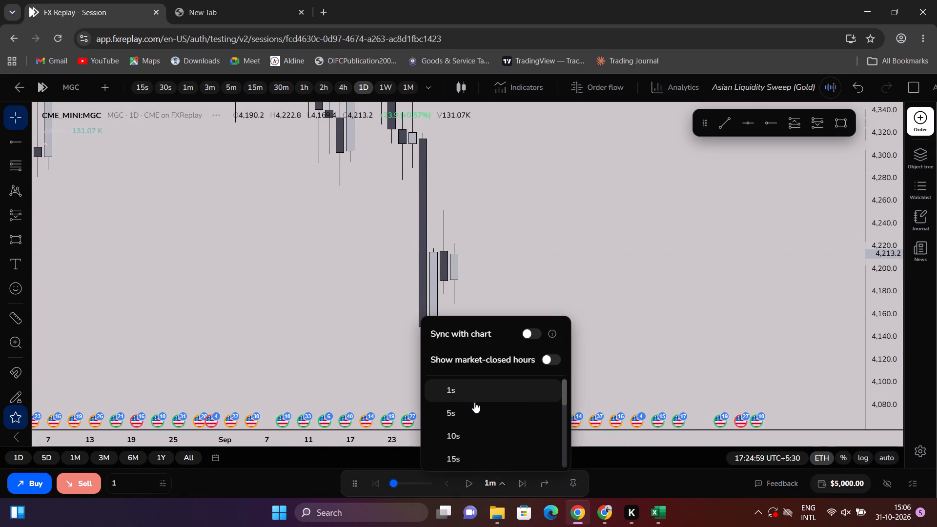
pyautogui.scroll(-3, 474, 403)
pyautogui.scroll(2, 468, 405)
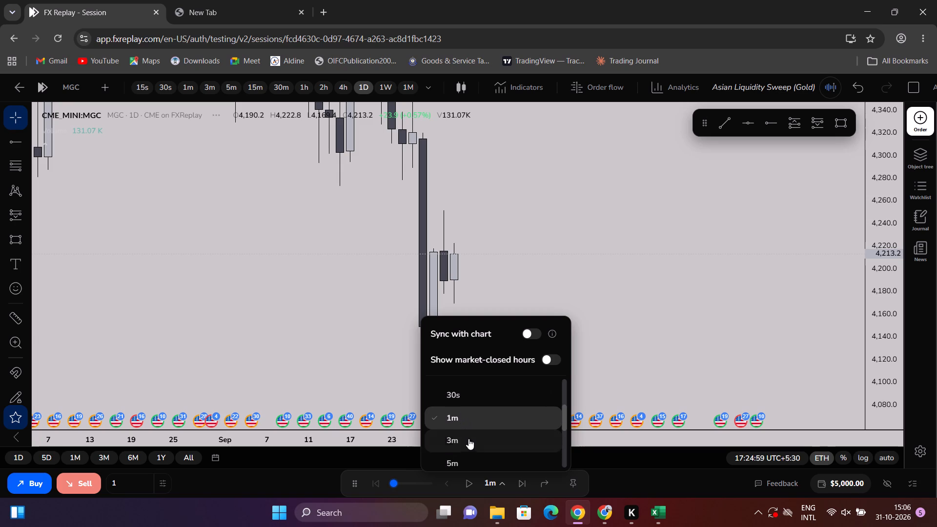
pyautogui.click(476, 463)
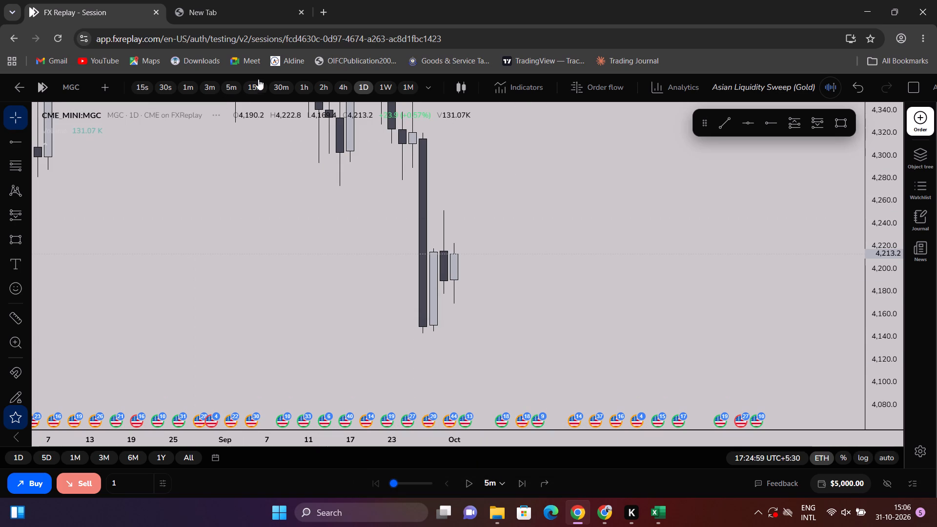
# Switch the MGC chart to the 5m timeframe and show a wider span of candles.
pyautogui.click(231, 87)
pyautogui.scroll(-3, 469, 314)
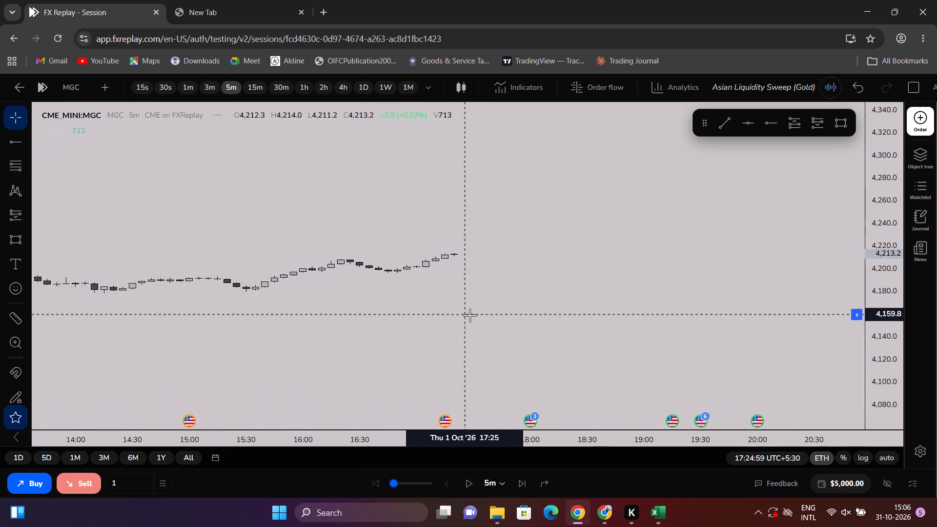
pyautogui.scroll(-10, 470, 315)
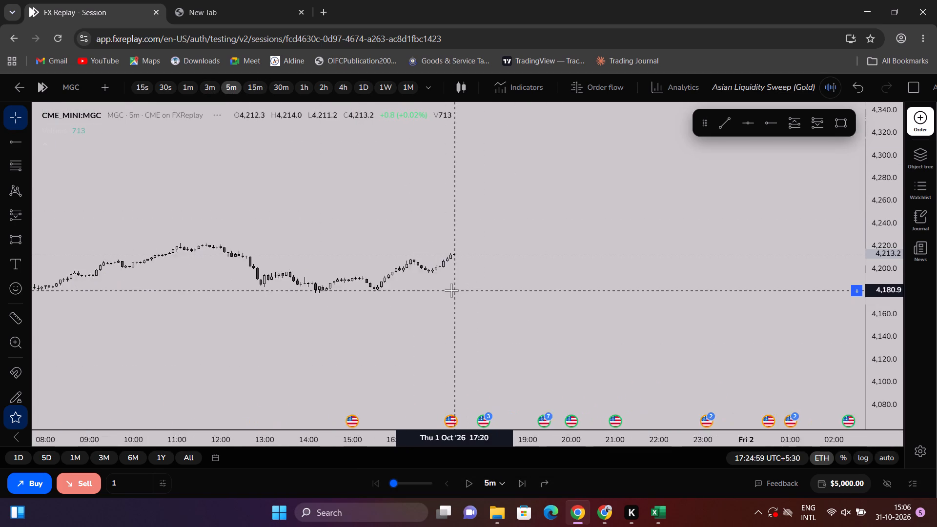
pyautogui.scroll(-20, 451, 290)
pyautogui.scroll(-2, 451, 290)
# Switch to the Excel backtest tracker and insert a blank row above the 2026-10-03 entry in the Asian Liquidity Sweep log.
pyautogui.hotkey('alt', 'Tab')
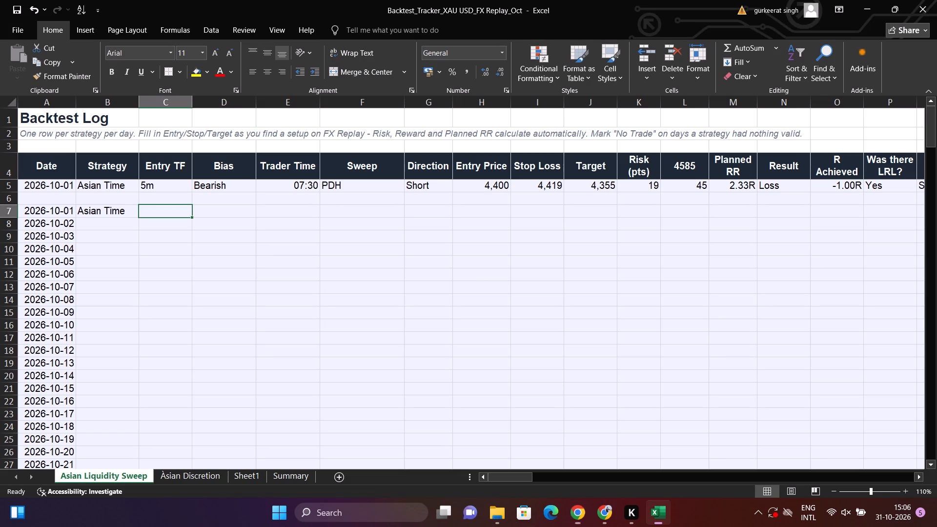
pyautogui.press('Left')
pyautogui.press('Down')
pyautogui.press('Down')
pyautogui.press('Left')
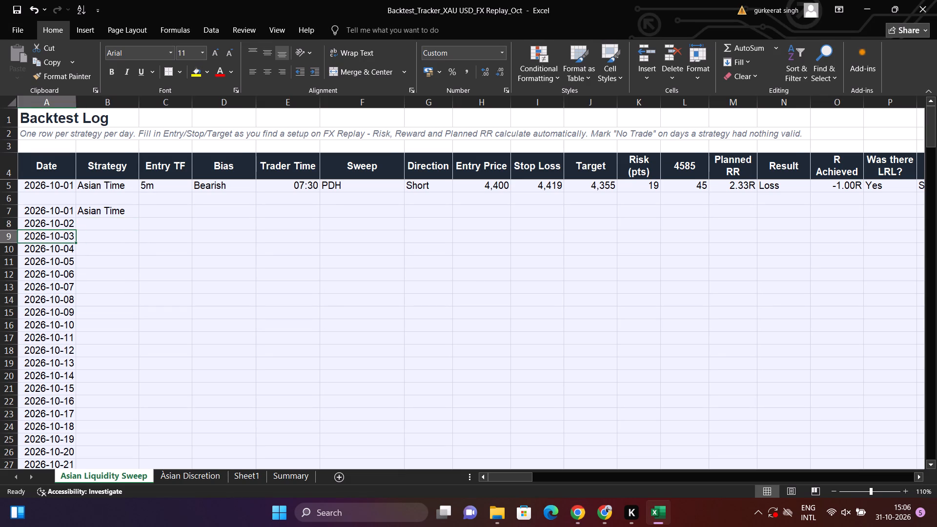
pyautogui.hotkey('shift', 'space')
pyautogui.hotkey('ctrl', 'shift', '=')
pyautogui.press('Down')
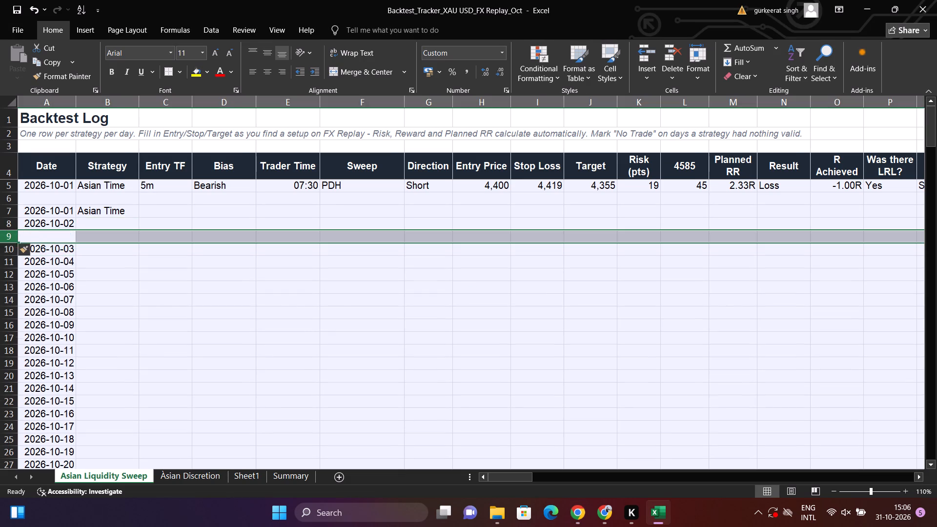
pyautogui.press('Down')
pyautogui.press('Up')
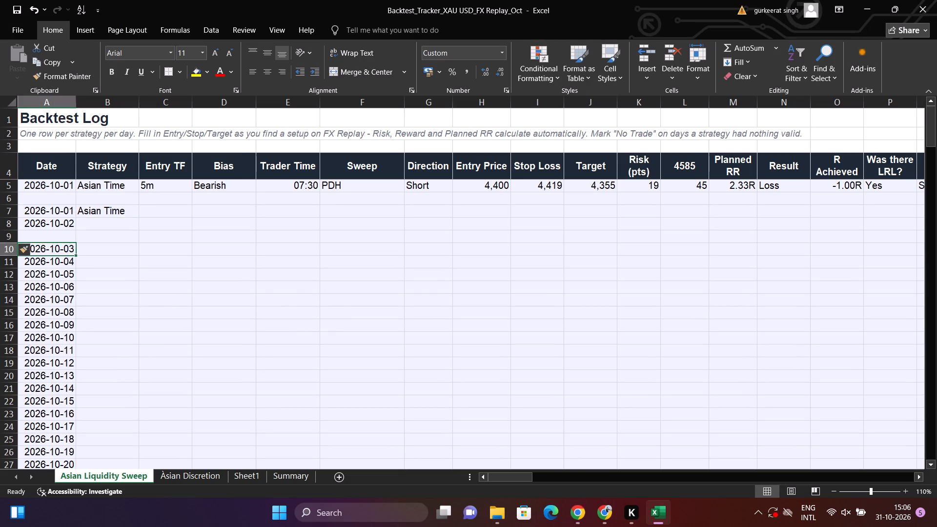
# Add +2 to the date formula below the blank row so that week starts on 2026-10-05.
pyautogui.press('F2')
pyautogui.press('Escape')
pyautogui.press('F2')
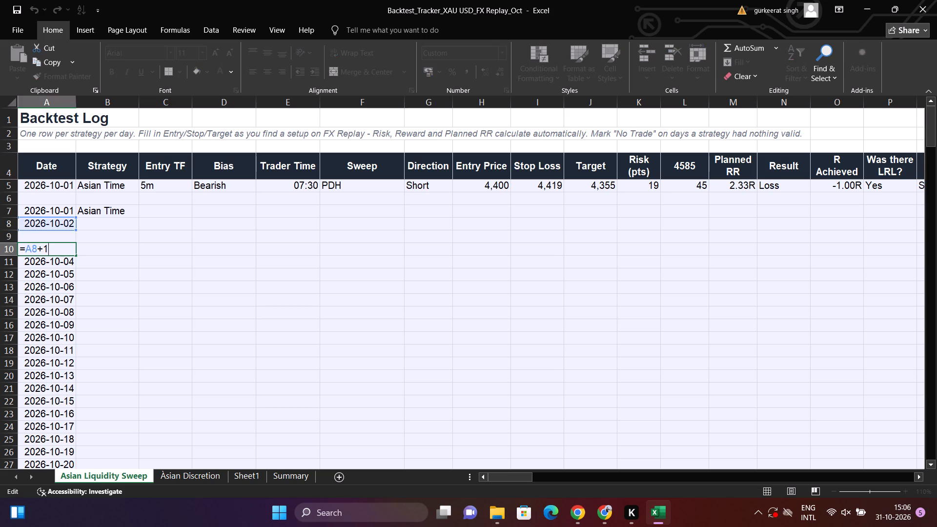
pyautogui.write('+2')
pyautogui.press('Return')
pyautogui.press('Up')
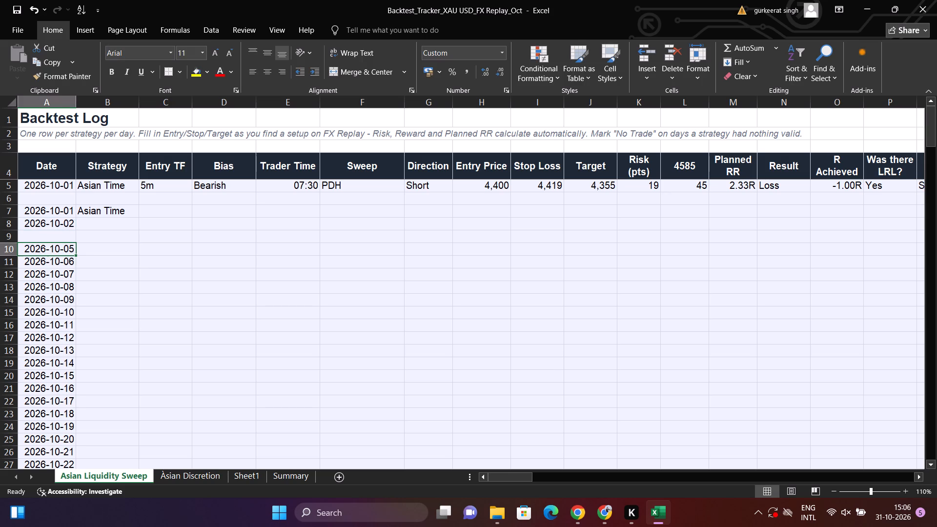
# Insert a blank row above 2026-10-10 and add +2 to the date formula below it, starting the week on 2026-10-12.
pyautogui.press('Down')
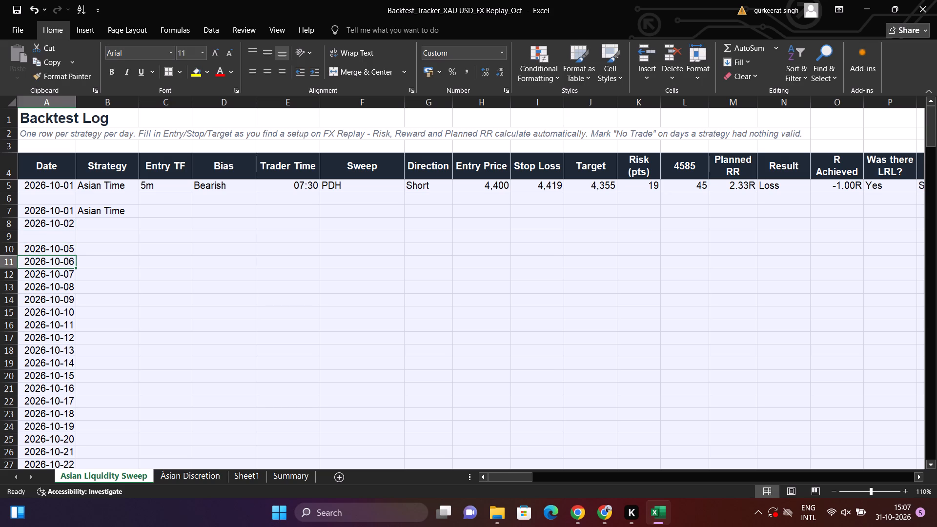
pyautogui.press('Down')
pyautogui.press('Down')
pyautogui.press('Down')
pyautogui.press('Down')
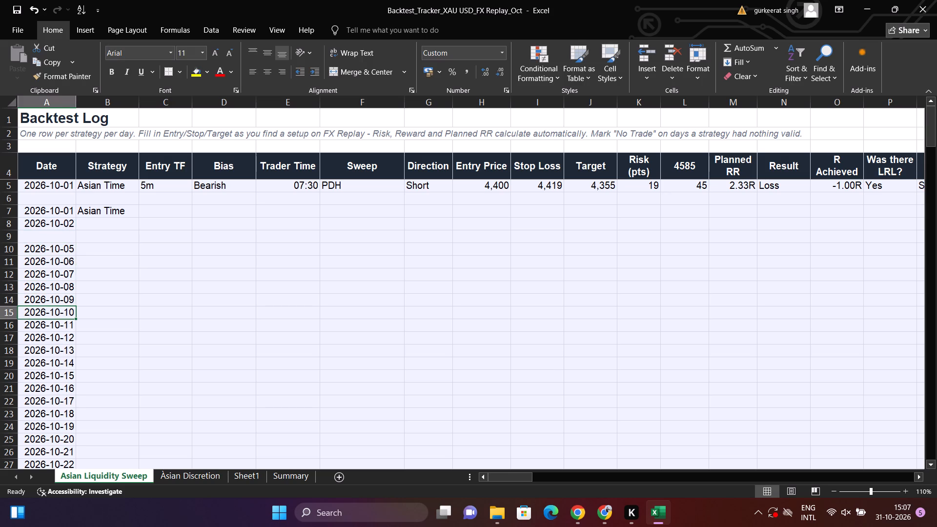
pyautogui.hotkey('shift', 'space')
pyautogui.hotkey('ctrl', 'shift', '=')
pyautogui.press('Down')
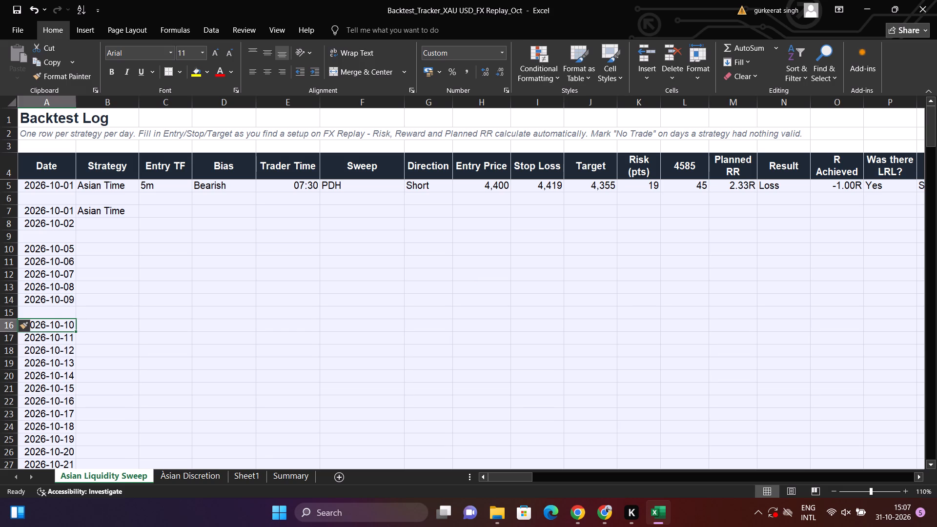
pyautogui.press('F2')
pyautogui.write('+2')
pyautogui.press('Return')
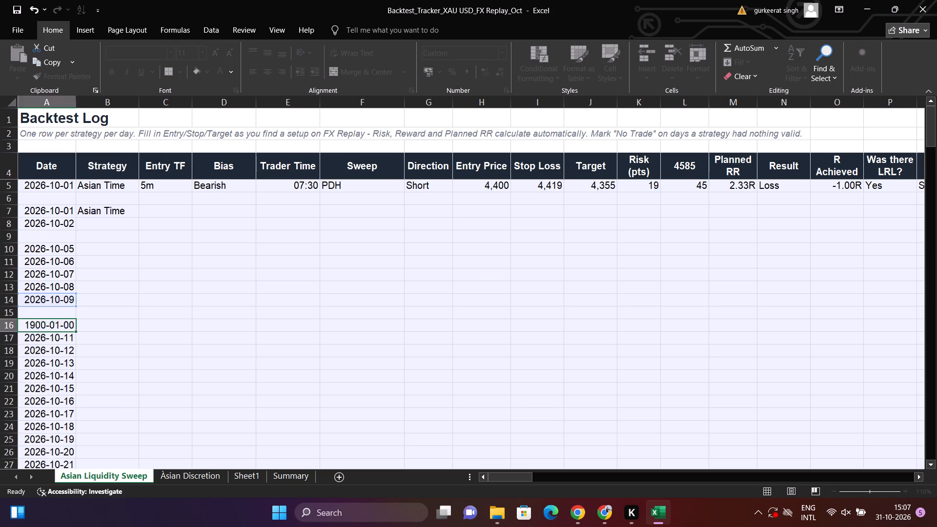
# Insert a blank row above 2026-10-17 and add +2 to the date formula below it, starting the week on 2026-10-19.
pyautogui.press('Down')
pyautogui.press('Down')
pyautogui.press('Down')
pyautogui.press('Down')
pyautogui.hotkey('shift', 'space')
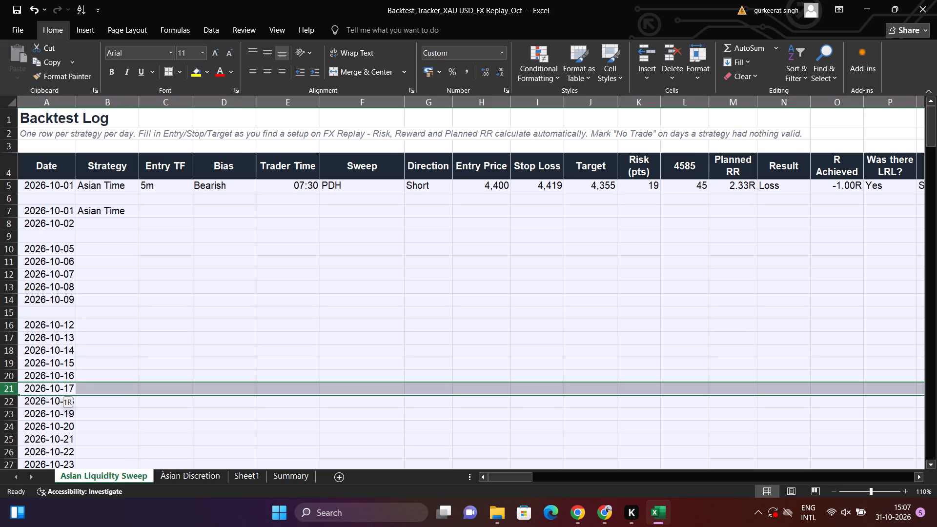
pyautogui.hotkey('ctrl', 'shift', '=')
pyautogui.press('Down')
pyautogui.press('F2')
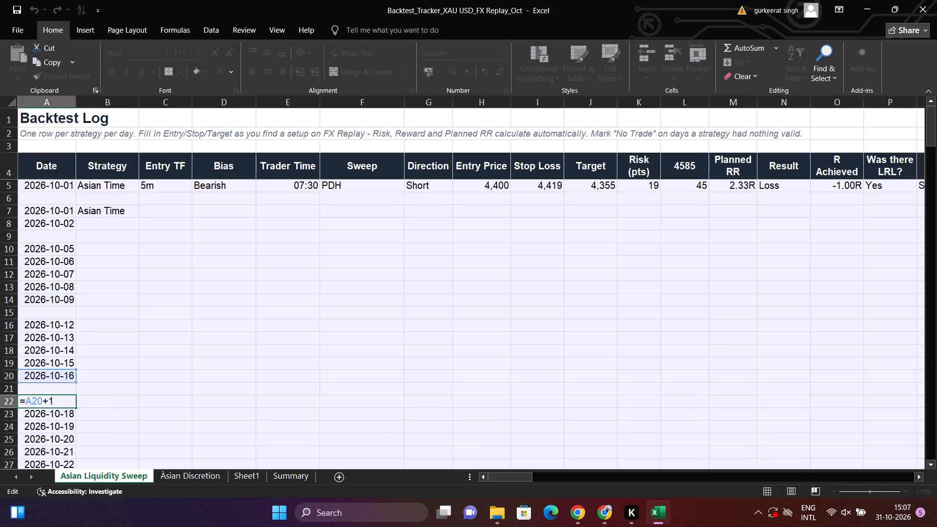
pyautogui.write('+2')
pyautogui.press('Return')
# Insert a blank row above 2026-10-24 and add +2 to the date formula below it, starting the week on 2026-10-26.
pyautogui.press('Down')
pyautogui.press('Down')
pyautogui.press('Down')
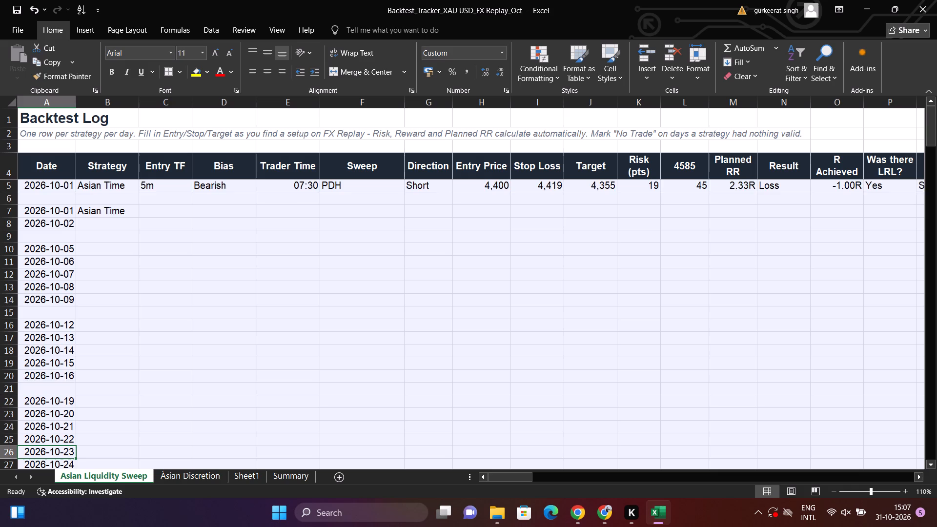
pyautogui.press('Down')
pyautogui.hotkey('shift', 'space')
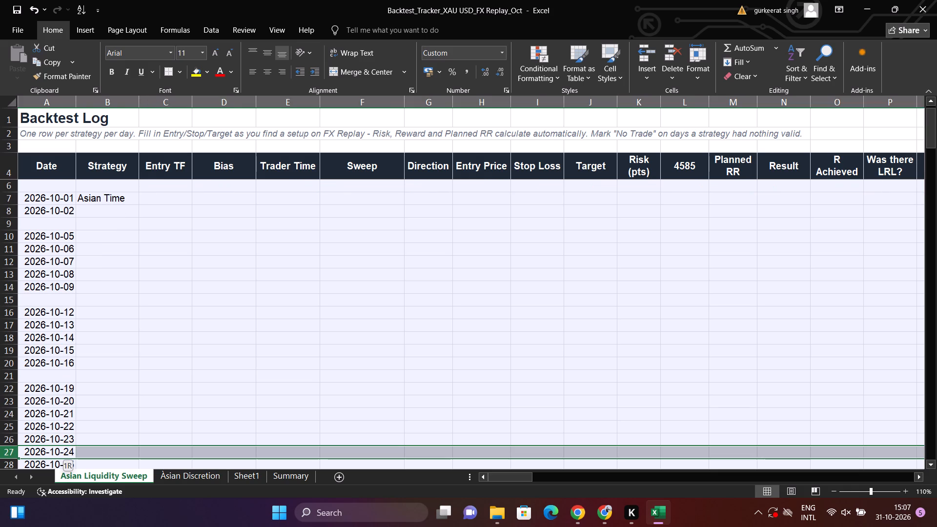
pyautogui.hotkey('ctrl', 'shift', '=')
pyautogui.press('Down')
pyautogui.press('Down')
pyautogui.press('Down')
pyautogui.press('Up')
pyautogui.press('Up')
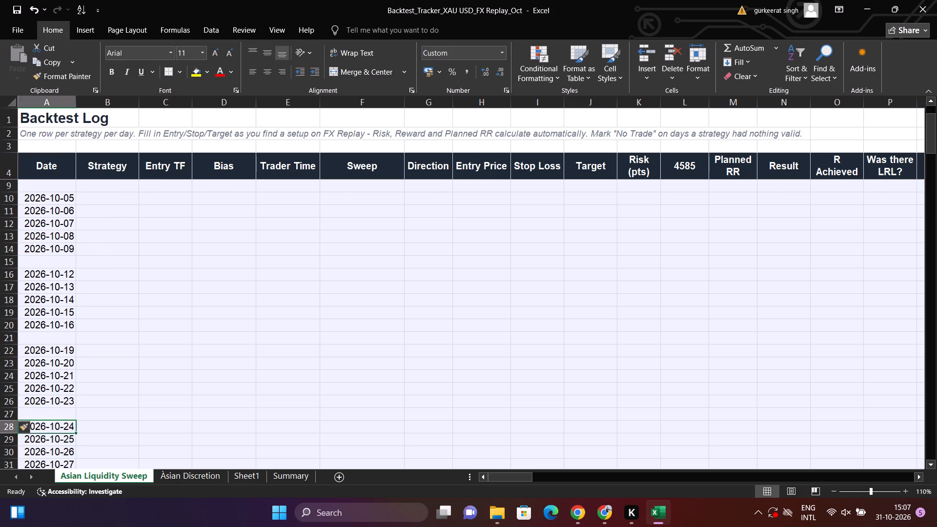
pyautogui.press('Up')
pyautogui.press('Down')
pyautogui.press('F2')
pyautogui.write('+2')
pyautogui.press('Return')
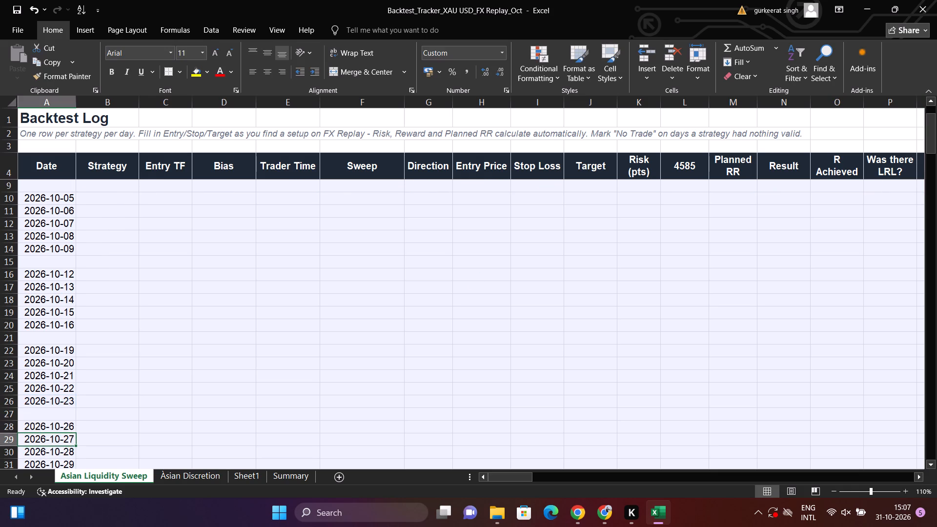
# Insert a blank row between the 2026-10-30 and 2026-10-31 dates.
pyautogui.press('Down')
pyautogui.press('Down')
pyautogui.press('Down')
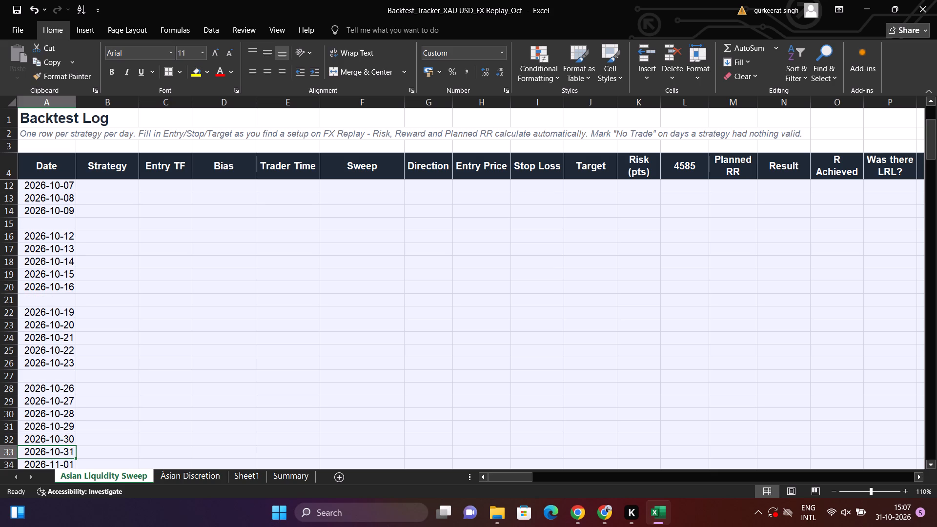
pyautogui.hotkey('shift', 'space')
pyautogui.hotkey('ctrl', 'shift', '=')
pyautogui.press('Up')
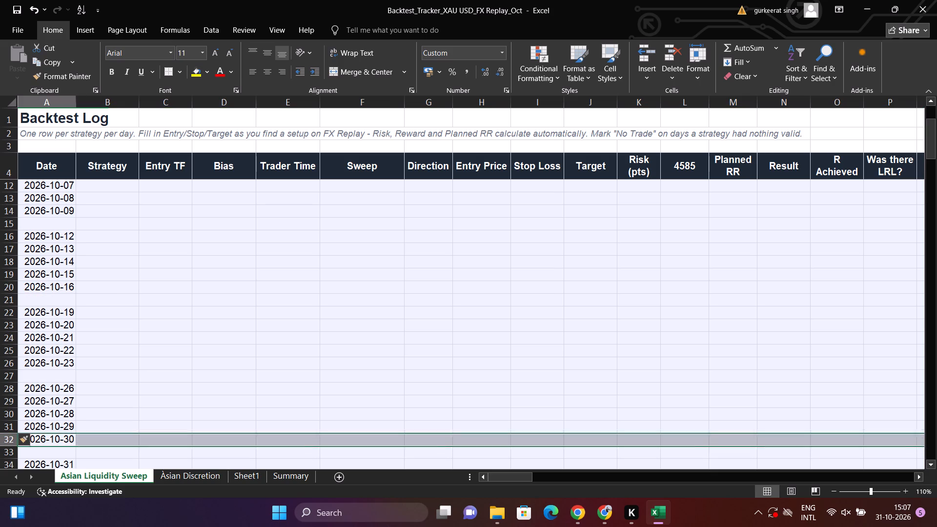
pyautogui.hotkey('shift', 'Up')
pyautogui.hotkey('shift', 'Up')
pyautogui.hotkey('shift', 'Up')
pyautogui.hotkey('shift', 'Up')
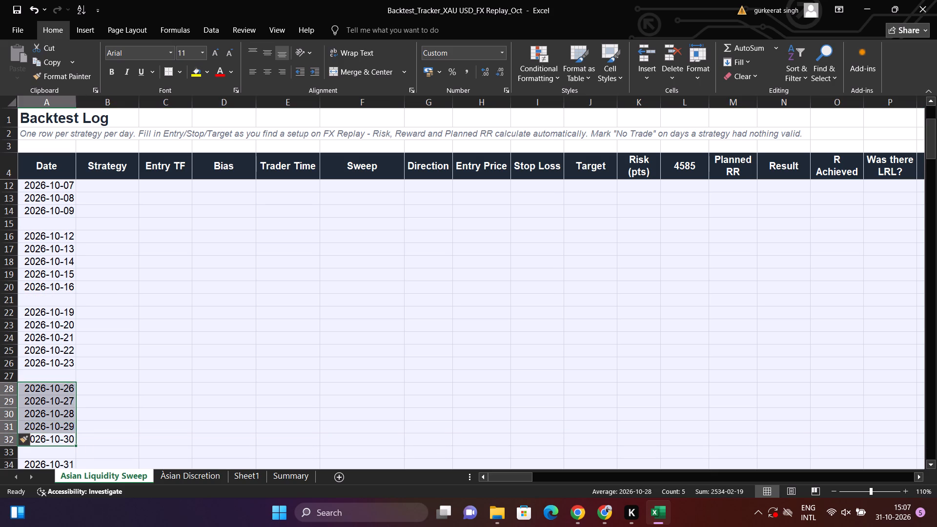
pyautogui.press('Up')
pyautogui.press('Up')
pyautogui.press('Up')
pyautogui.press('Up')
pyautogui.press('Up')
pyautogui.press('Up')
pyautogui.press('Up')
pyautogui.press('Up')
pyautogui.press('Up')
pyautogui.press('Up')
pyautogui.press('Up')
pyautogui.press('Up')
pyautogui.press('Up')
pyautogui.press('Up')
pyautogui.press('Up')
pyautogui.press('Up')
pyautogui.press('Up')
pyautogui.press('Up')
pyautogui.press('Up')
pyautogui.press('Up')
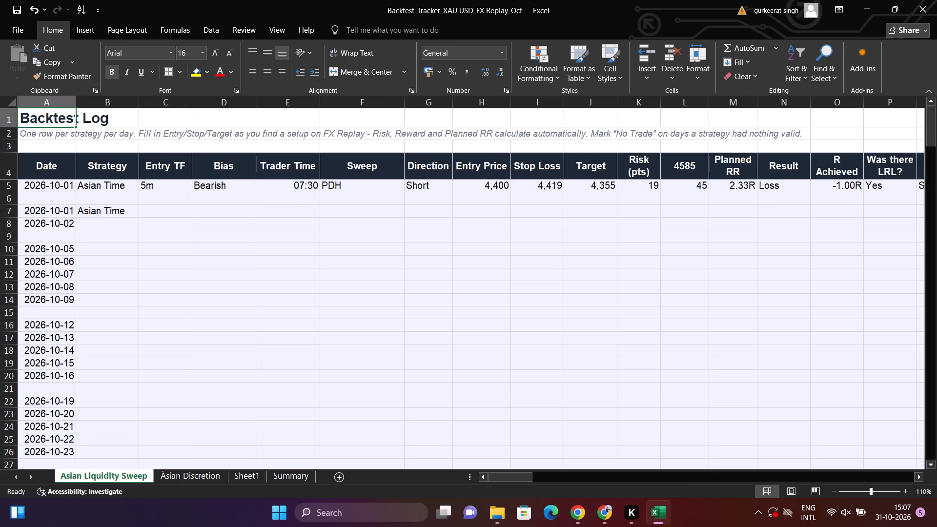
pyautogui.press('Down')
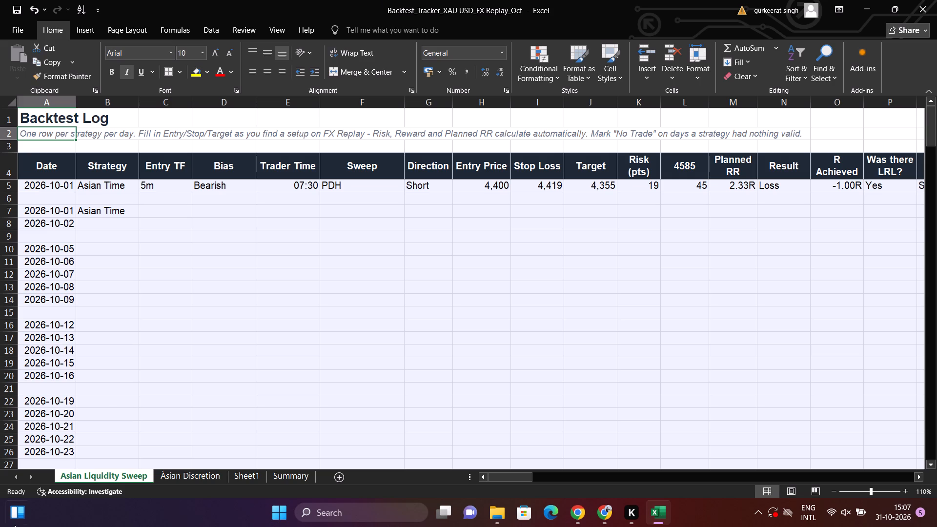
# Delete all the old log rows below the header on the Asian Discretion sheet.
pyautogui.click(213, 474)
pyautogui.click(212, 474)
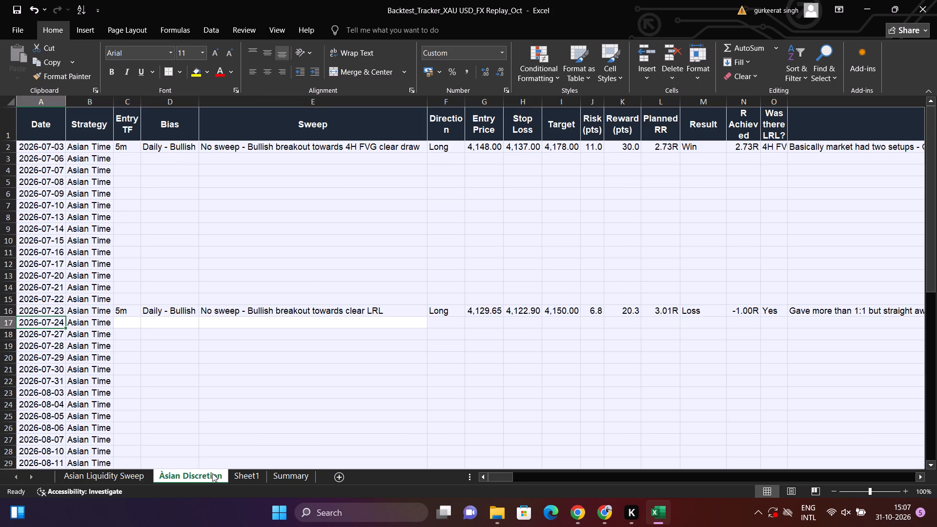
pyautogui.scroll(10, 145, 337)
pyautogui.click(85, 223)
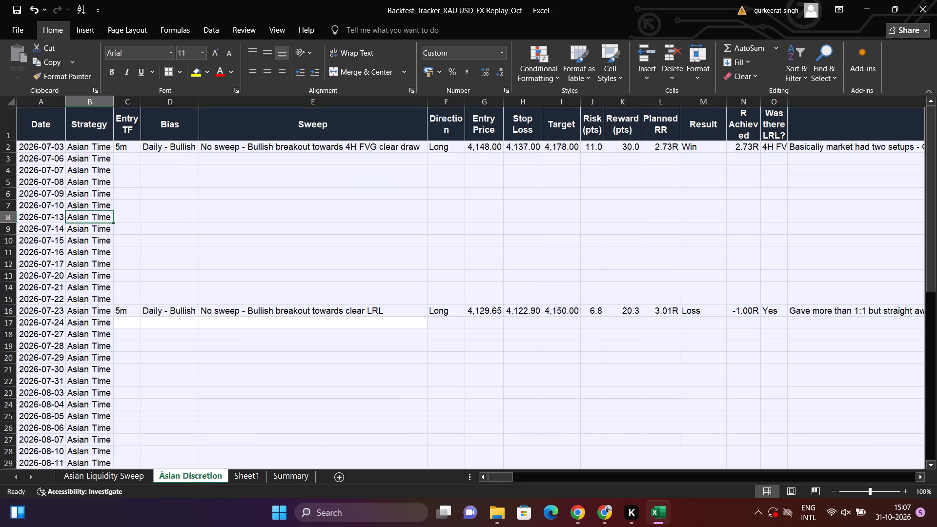
pyautogui.scroll(4, 234, 274)
pyautogui.click(52, 150)
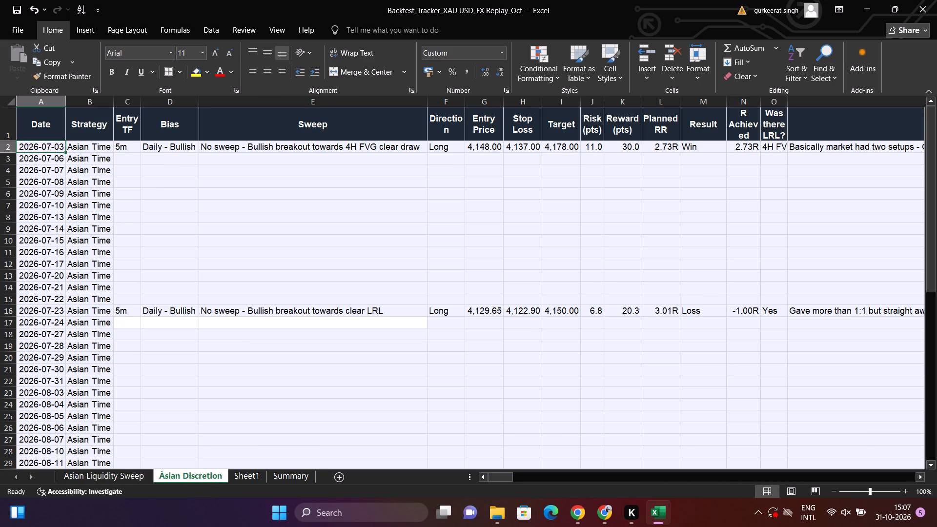
pyautogui.press('Up')
pyautogui.press('Down')
pyautogui.hotkey('shift', 'Down')
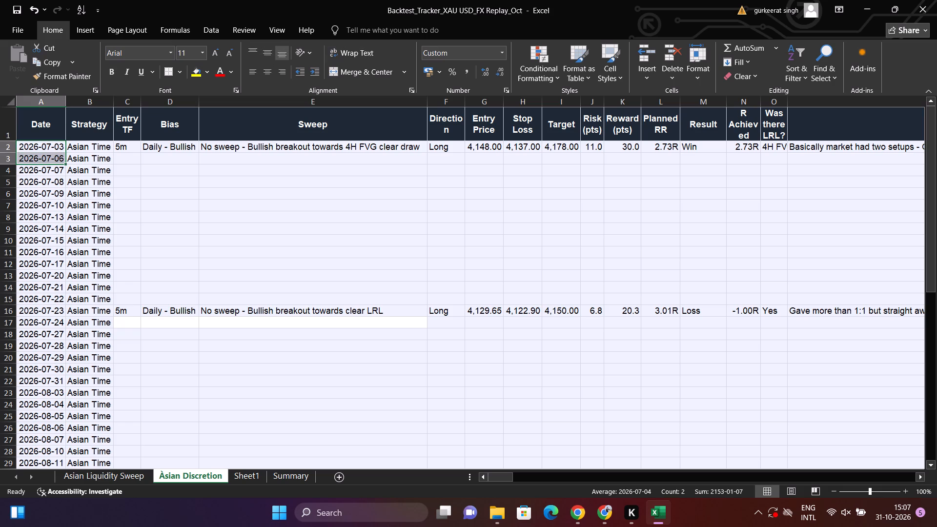
pyautogui.hotkey('shift', 'space')
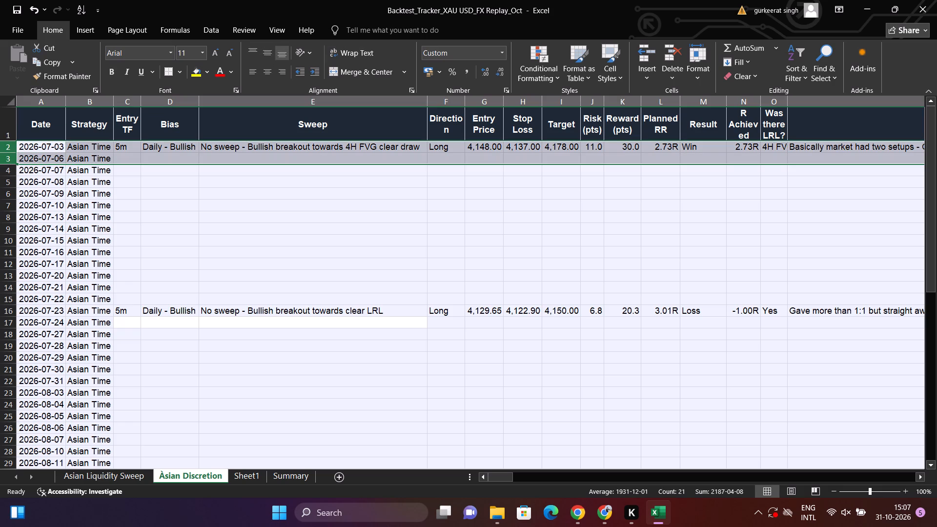
pyautogui.press('Right')
pyautogui.press('Left')
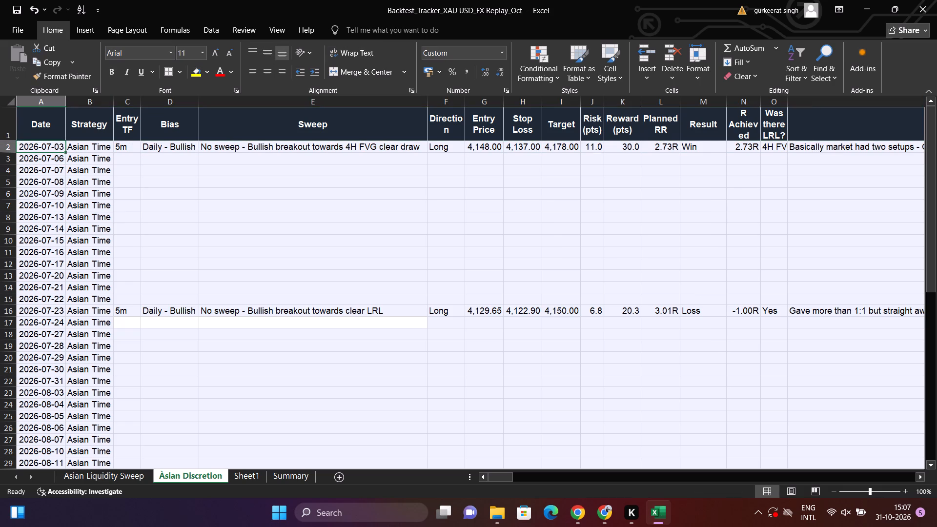
pyautogui.hotkey('ctrl', 'shift', 'Down')
pyautogui.hotkey('shift', 'space')
pyautogui.hotkey('ctrl', '-')
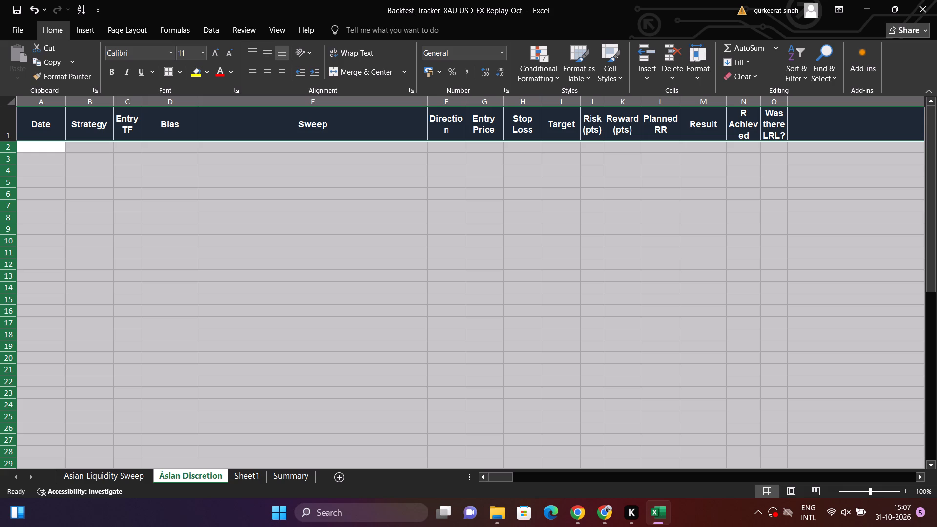
# Hide the Asian Discretion sheet and Sheet1 in the workbook.
pyautogui.click(244, 481)
pyautogui.click(210, 473)
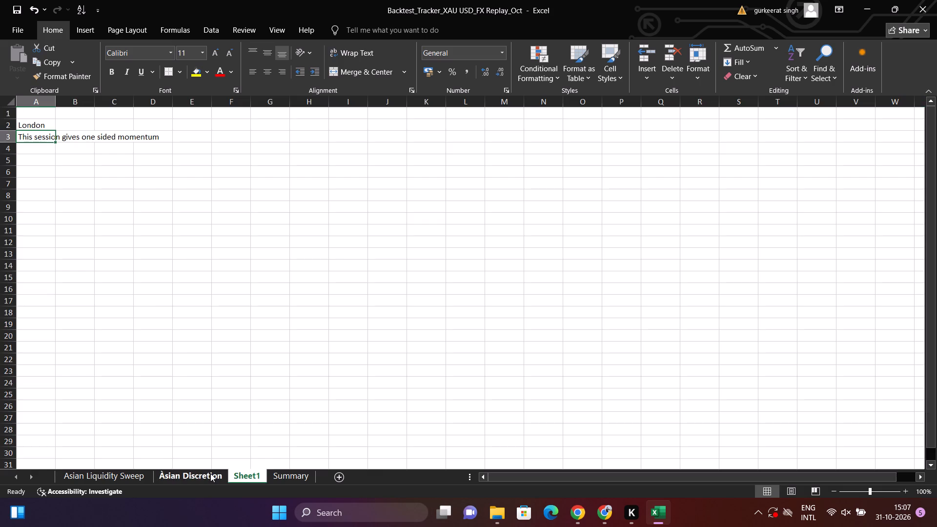
pyautogui.rightClick(209, 473)
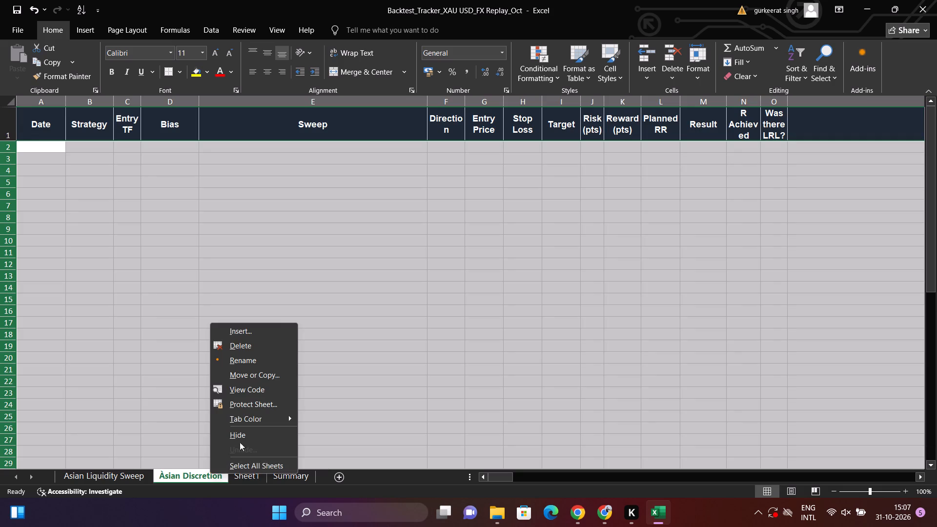
pyautogui.click(244, 434)
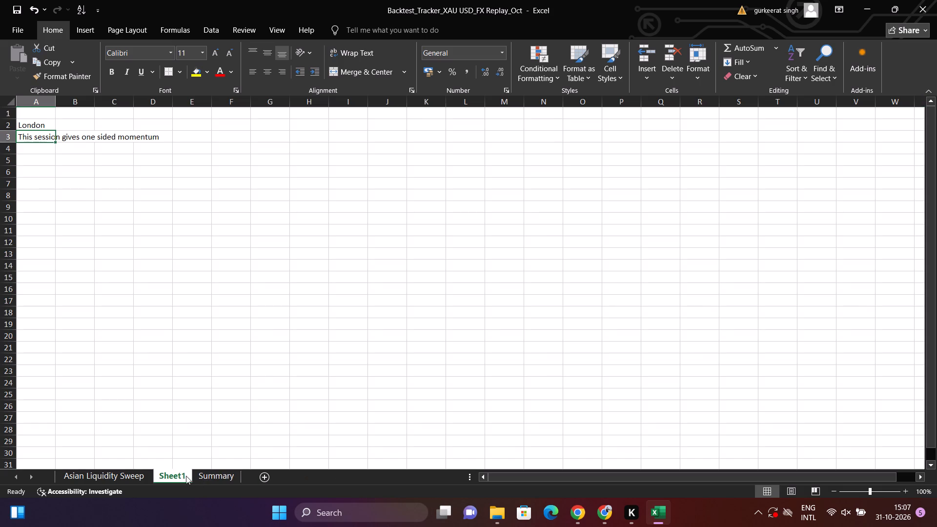
pyautogui.click(173, 478)
pyautogui.rightClick(173, 478)
pyautogui.click(212, 441)
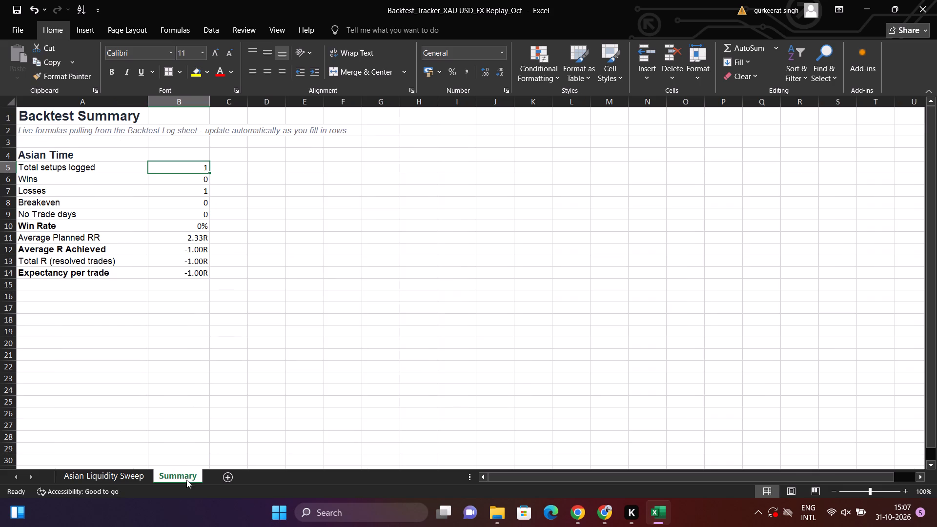
# Inspect the Average Planned RR formula on the Summary sheet.
pyautogui.click(194, 241)
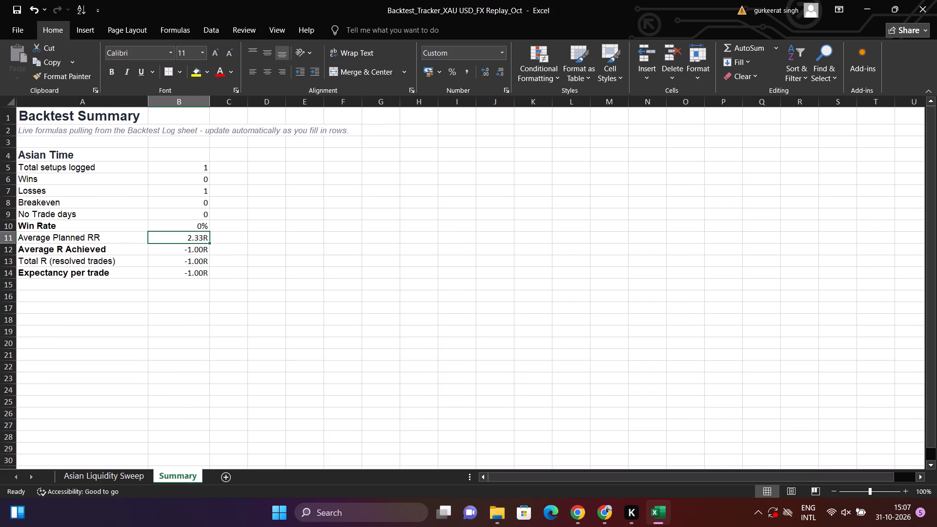
pyautogui.press('F2')
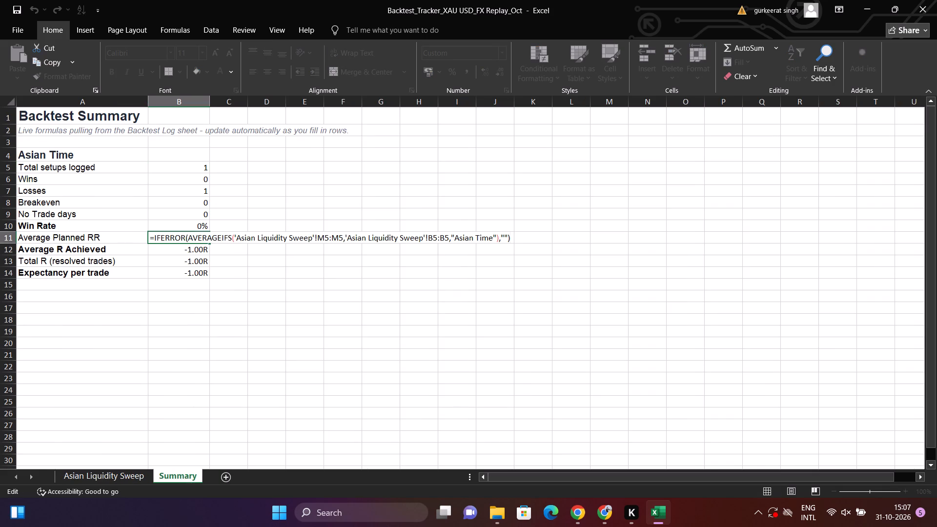
pyautogui.press('Escape')
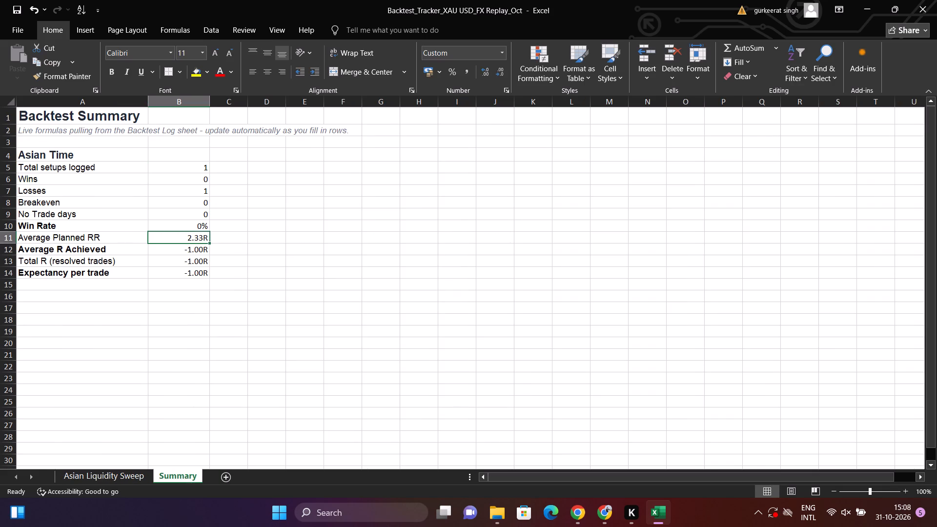
# On the Asian Liquidity Sweep sheet, check row 7's price, risk and reward cells for formulas, and the reward formula in row 5.
pyautogui.click(99, 473)
pyautogui.press('Right')
pyautogui.press('Right')
pyautogui.press('Right')
pyautogui.press('Right')
pyautogui.press('Right')
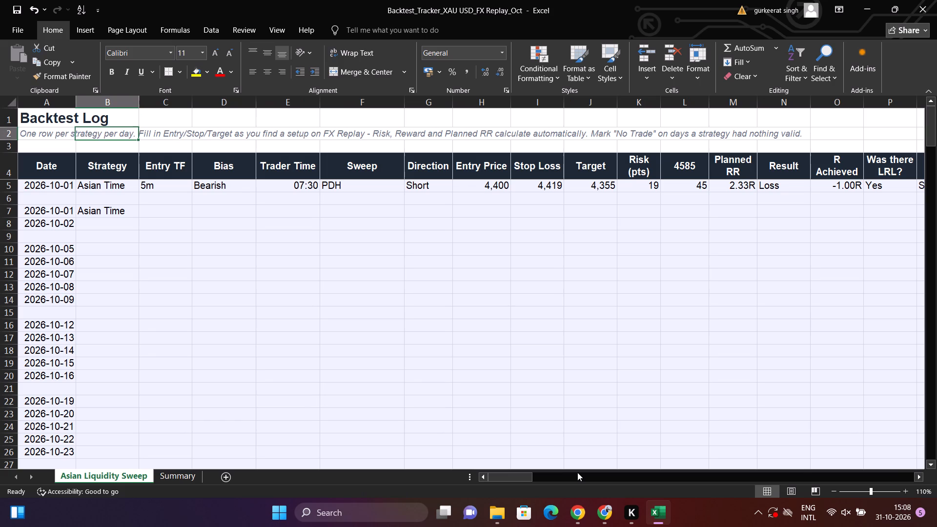
pyautogui.press('Up')
pyautogui.press('Up')
pyautogui.press('Up')
pyautogui.press('Down')
pyautogui.press('Down')
pyautogui.press('Down')
pyautogui.press('Down')
pyautogui.press('Down')
pyautogui.press('Down')
pyautogui.press('Right')
pyautogui.press('Right')
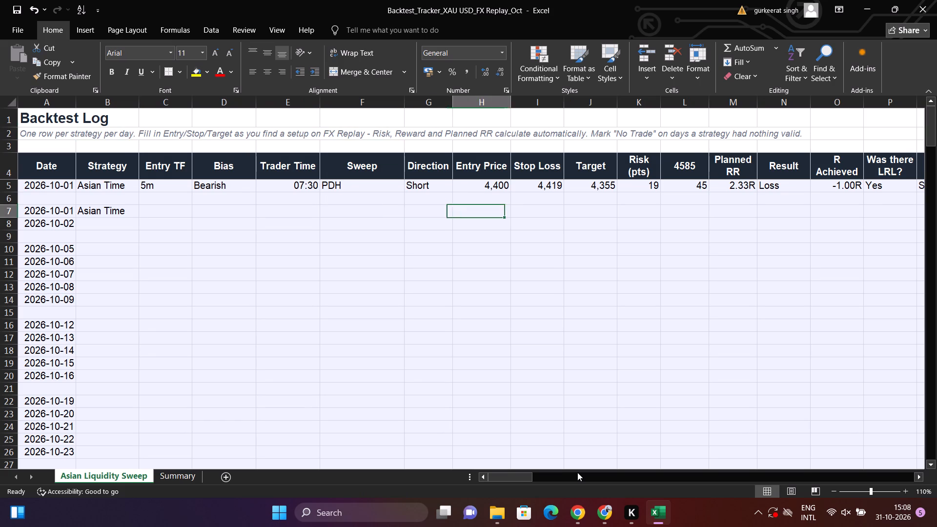
pyautogui.press('Right')
pyautogui.press('F2')
pyautogui.press('Right')
pyautogui.press('Escape')
pyautogui.press('Right')
pyautogui.press('F2')
pyautogui.press('Escape')
pyautogui.press('Right')
pyautogui.press('F2')
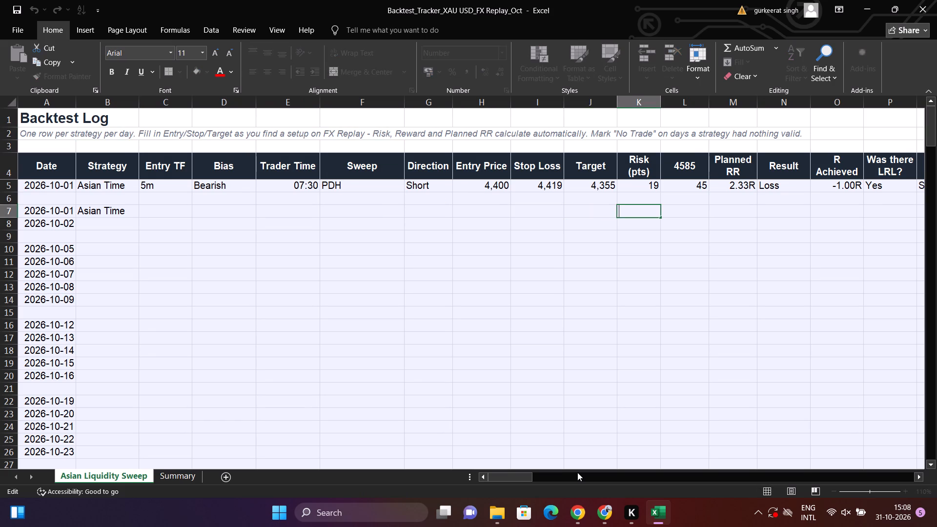
pyautogui.press('Escape')
pyautogui.press('Right')
pyautogui.press('F2')
pyautogui.press('Escape')
pyautogui.press('Left')
pyautogui.press('Up')
pyautogui.press('Up')
pyautogui.press('Right')
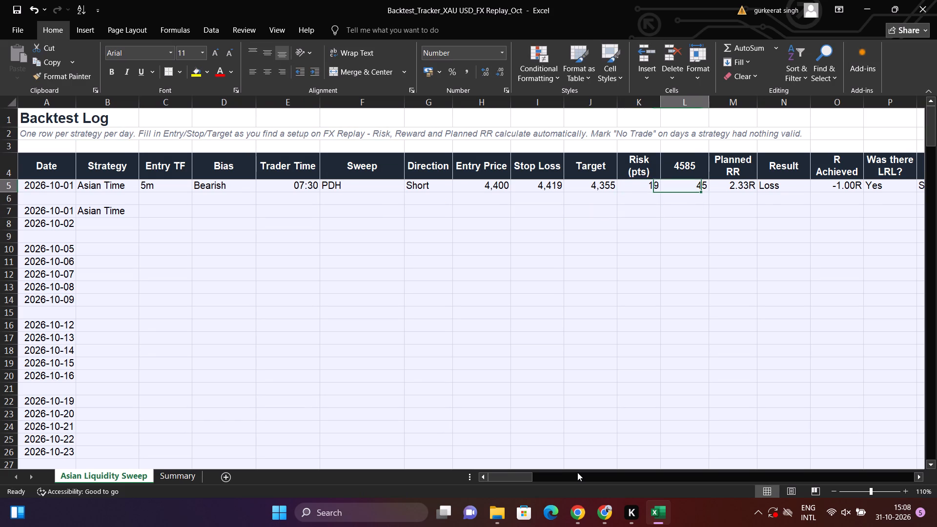
pyautogui.press('F2')
pyautogui.press('Escape')
# Rename the "4585" column header in L4 as Reward.
pyautogui.press('Up')
pyautogui.press('F2')
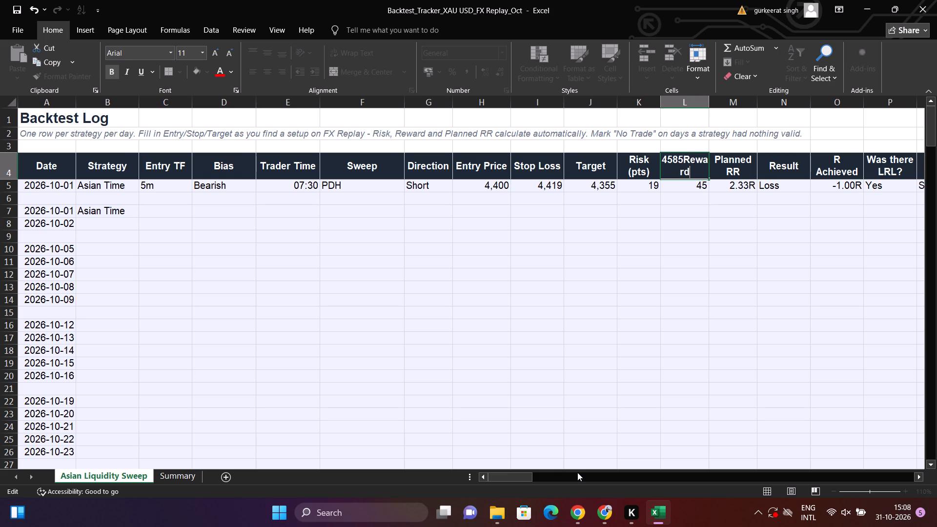
pyautogui.hotkey('shift', 'Return')
pyautogui.press('Down')
pyautogui.press('F2')
pyautogui.press('Left')
pyautogui.press('Up')
pyautogui.press('Left')
pyautogui.press('Right')
pyautogui.press('BackSpace')
pyautogui.press('BackSpace')
pyautogui.press('BackSpace')
pyautogui.press('BackSpace')
pyautogui.press('BackSpace')
pyautogui.press('Return')
# Inspect the Reward and Planned RR formulas in row 5 and the Direction cells in the rows below.
pyautogui.press('F2')
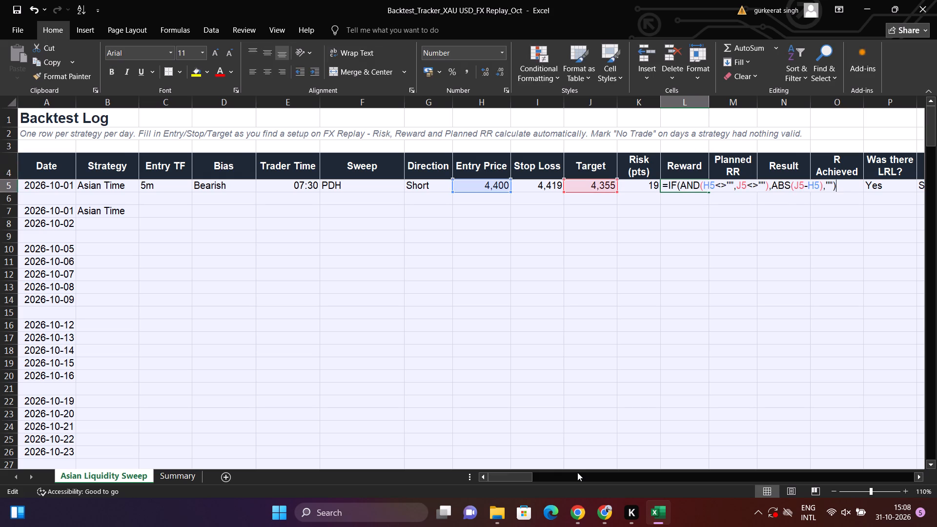
pyautogui.press('Escape')
pyautogui.press('Right')
pyautogui.press('F2')
pyautogui.press('Escape')
pyautogui.press('Right')
pyautogui.press('Left')
pyautogui.press('Left')
pyautogui.press('Left')
pyautogui.press('Left')
pyautogui.press('Left')
pyautogui.press('Left')
pyautogui.press('Left')
pyautogui.press('Left')
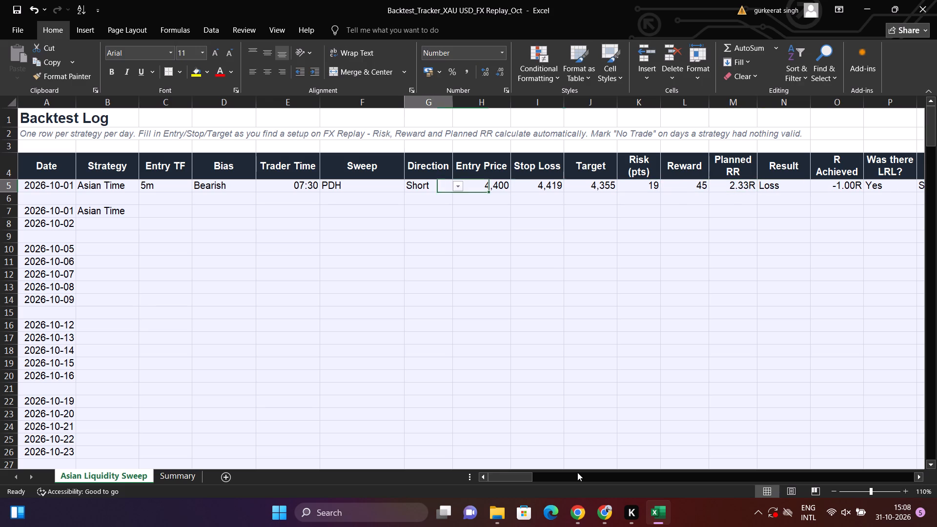
pyautogui.press('Right')
pyautogui.press('Right')
pyautogui.press('Left')
pyautogui.press('Down')
pyautogui.press('Down')
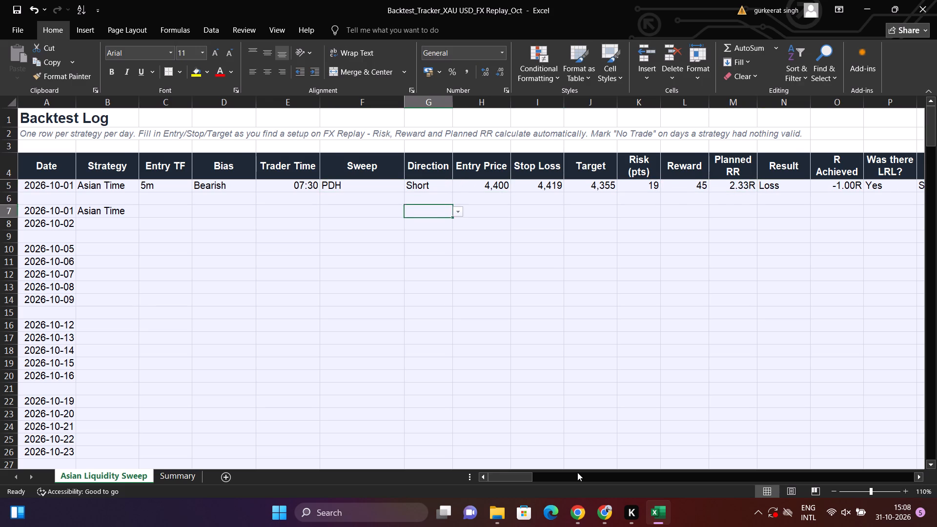
pyautogui.press('Down')
pyautogui.press('F2')
pyautogui.press('Up')
pyautogui.press('Escape')
pyautogui.press('Right')
pyautogui.press('Left')
pyautogui.press('Down')
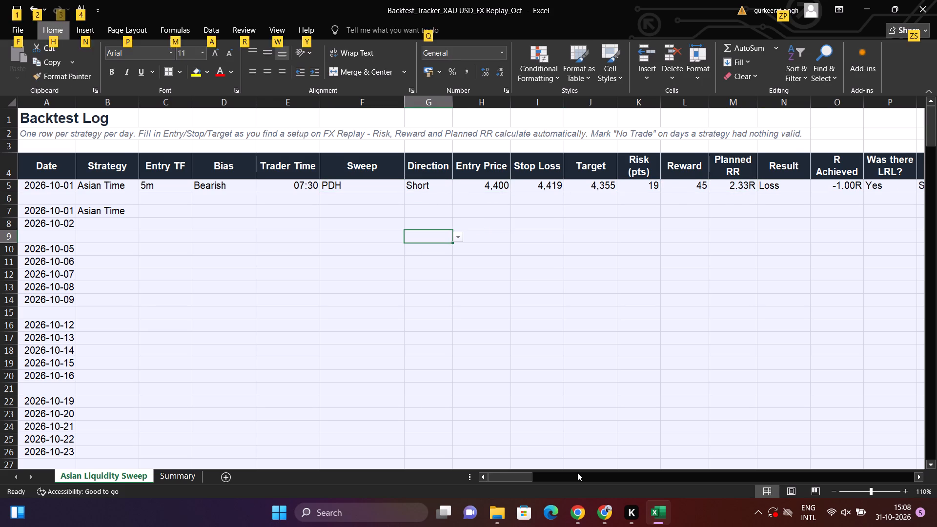
pyautogui.press('Up')
pyautogui.press('Escape')
pyautogui.press('Up')
pyautogui.hotkey('alt', 'Down')
pyautogui.press('Escape')
pyautogui.press('Right')
pyautogui.press('Right')
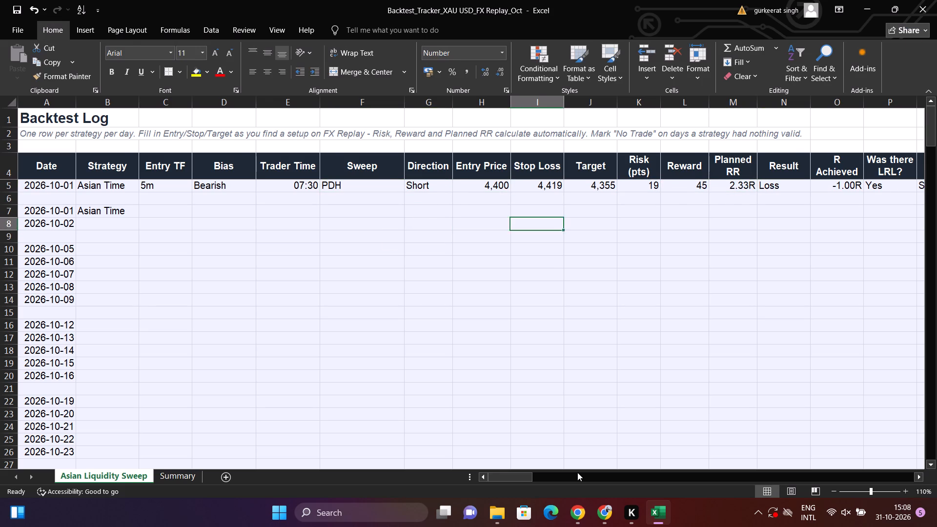
# Copy the Risk through Extra Notes cells (K5:R5) into the same columns of row 7.
pyautogui.press('Up')
pyautogui.press('Up')
pyautogui.press('Right')
pyautogui.press('Right')
pyautogui.press('Up')
pyautogui.hotkey('shift', 'Right')
pyautogui.hotkey('shift', 'Right')
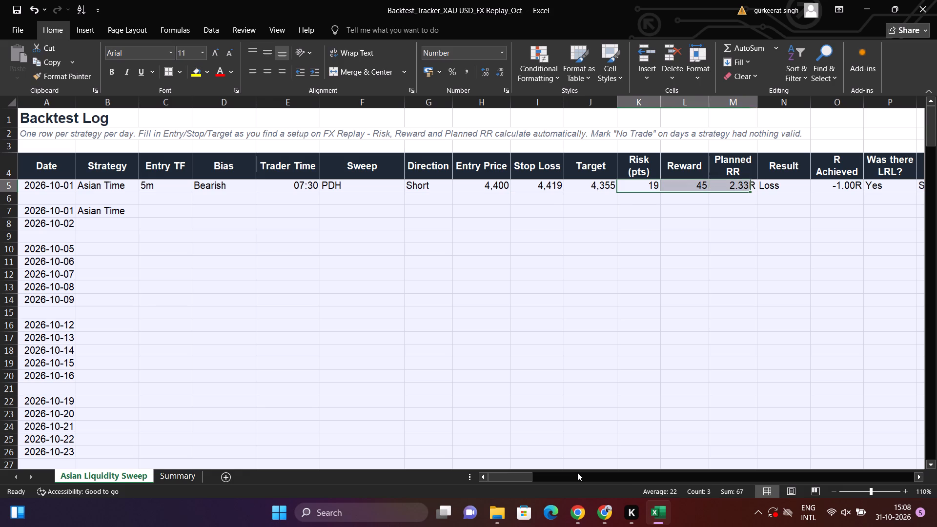
pyautogui.hotkey('shift', 'Right')
pyautogui.hotkey('shift', 'Right')
pyautogui.hotkey('shift', 'Right')
pyautogui.hotkey('shift', 'Right')
pyautogui.hotkey('shift', 'Right')
pyautogui.hotkey('shift', 'Right')
pyautogui.hotkey('shift', 'Left')
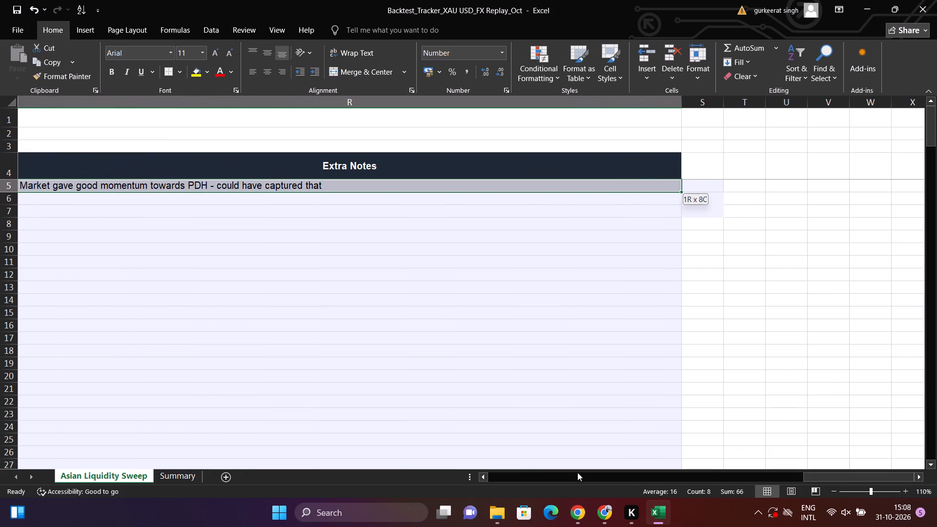
pyautogui.hotkey('ctrl', 'c')
pyautogui.press('Left')
pyautogui.press('Left')
pyautogui.press('Left')
pyautogui.press('Left')
pyautogui.press('Left')
pyautogui.press('Left')
pyautogui.press('Left')
pyautogui.press('Left')
pyautogui.press('Left')
pyautogui.press('Left')
pyautogui.press('Left')
pyautogui.press('Left')
pyautogui.press('Left')
pyautogui.press('Left')
pyautogui.press('Left')
pyautogui.press('Left')
pyautogui.press('Left')
pyautogui.press('Left')
pyautogui.press('Left')
pyautogui.press('Left')
pyautogui.press('Right')
pyautogui.press('Right')
pyautogui.press('Right')
pyautogui.press('Right')
pyautogui.press('Right')
pyautogui.press('Right')
pyautogui.press('Right')
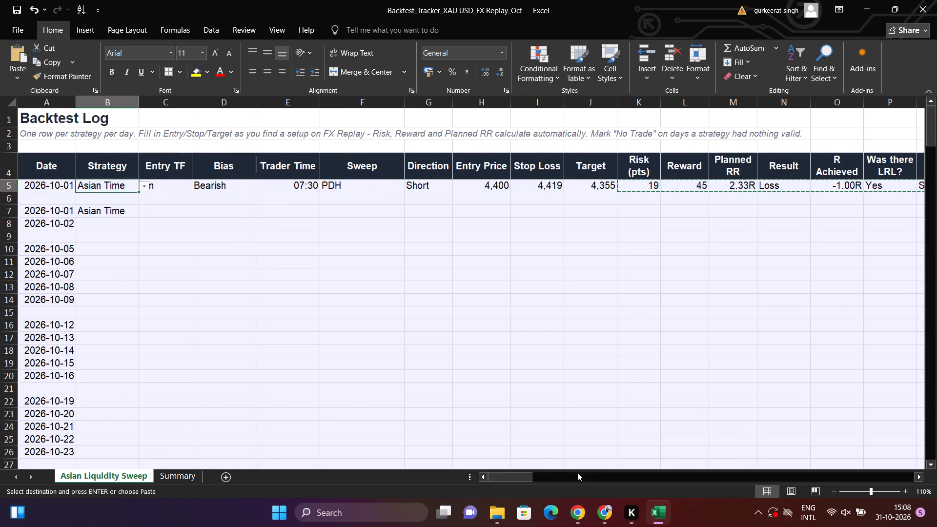
pyautogui.press('Down')
pyautogui.press('Down')
pyautogui.press('Right')
pyautogui.press('Right')
pyautogui.press('Right')
pyautogui.hotkey('ctrl', 'v')
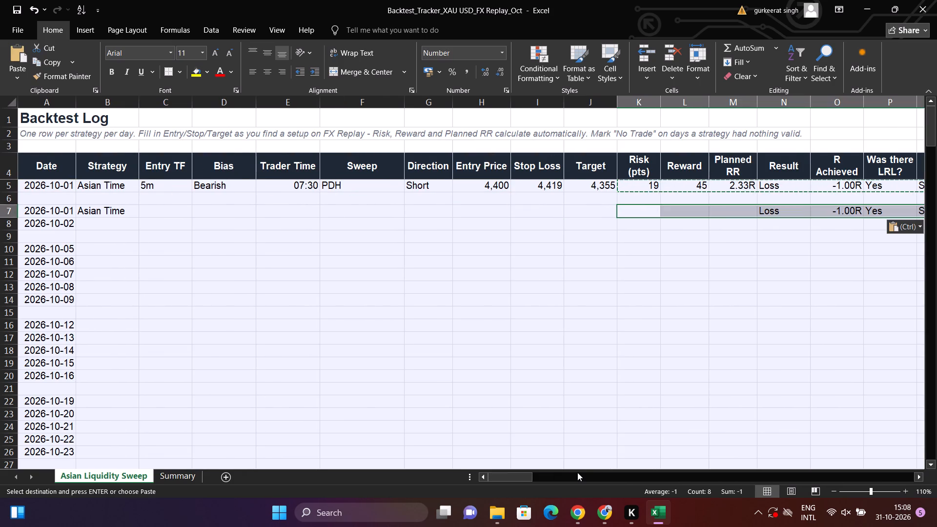
# Clear the copied Result, R Achieved, Was there LRL?, Notes and Extra Notes entries in row 7, leaving the Risk, Reward and Planned RR formulas.
pyautogui.press('Right')
pyautogui.press('Right')
pyautogui.press('Right')
pyautogui.press('F2')
pyautogui.press('Escape')
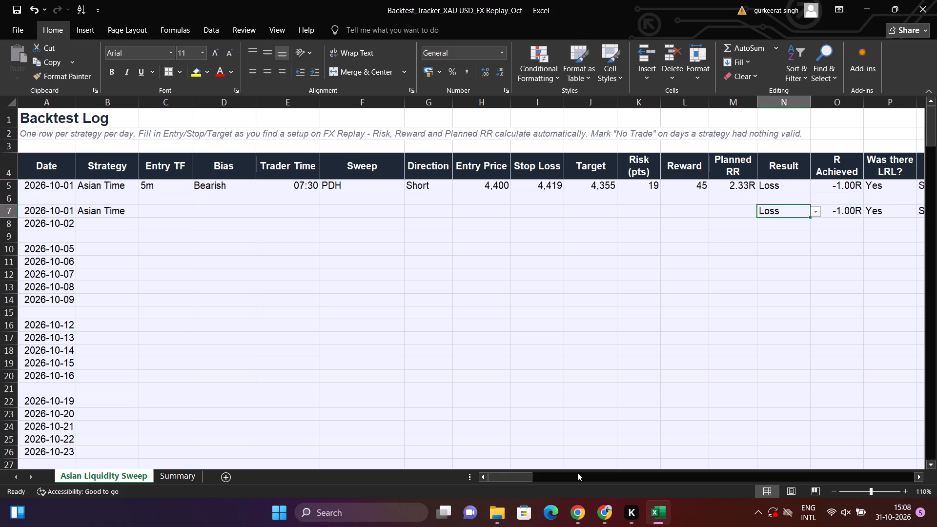
pyautogui.press('Delete')
pyautogui.press('Right')
pyautogui.press('F2')
pyautogui.press('Escape')
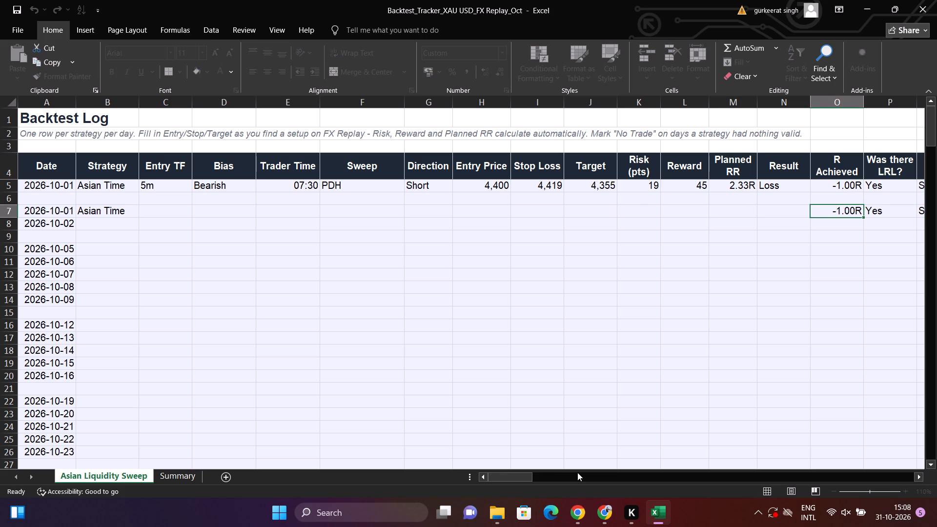
pyautogui.press('Delete')
pyautogui.press('Right')
pyautogui.press('F2')
pyautogui.press('Escape')
pyautogui.press('Delete')
pyautogui.press('Right')
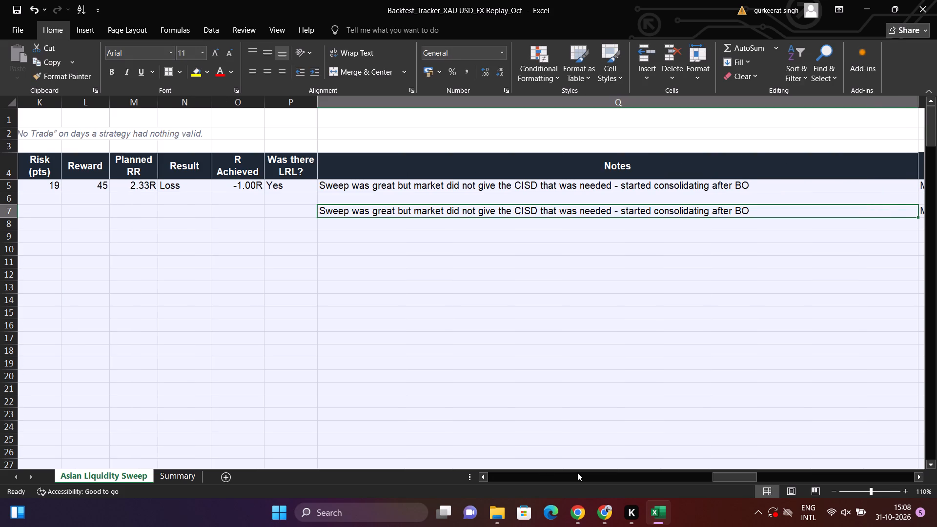
pyautogui.press('Delete')
pyautogui.press('Right')
pyautogui.press('Delete')
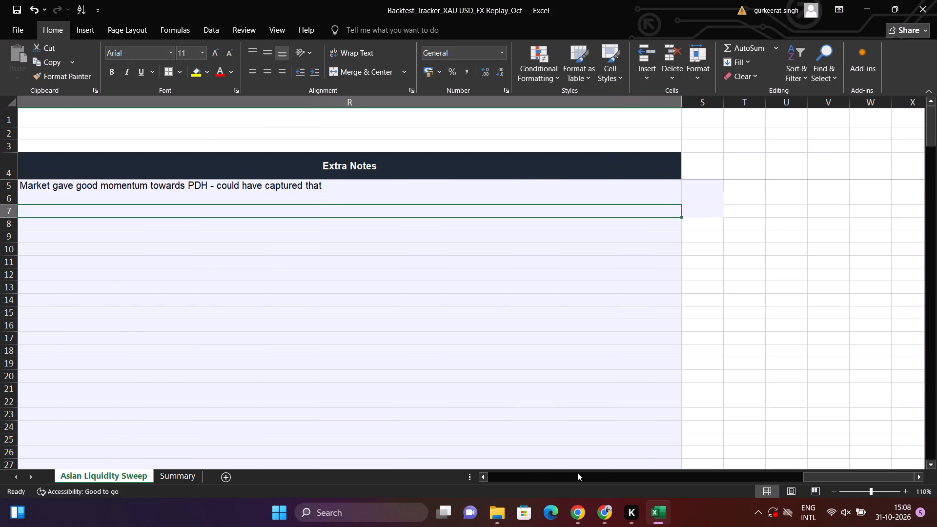
# Clear the contents of the sample trade in row 5 of the Backtest Log.
pyautogui.press('Left')
pyautogui.press('Left')
pyautogui.press('Left')
pyautogui.press('Left')
pyautogui.press('Left')
pyautogui.press('Left')
pyautogui.press('Left')
pyautogui.press('Left')
pyautogui.press('Left')
pyautogui.press('Left')
pyautogui.press('Left')
pyautogui.press('Left')
pyautogui.press('Left')
pyautogui.press('Left')
pyautogui.press('Left')
pyautogui.press('Left')
pyautogui.press('Left')
pyautogui.press('Left')
pyautogui.press('Left')
pyautogui.press('Left')
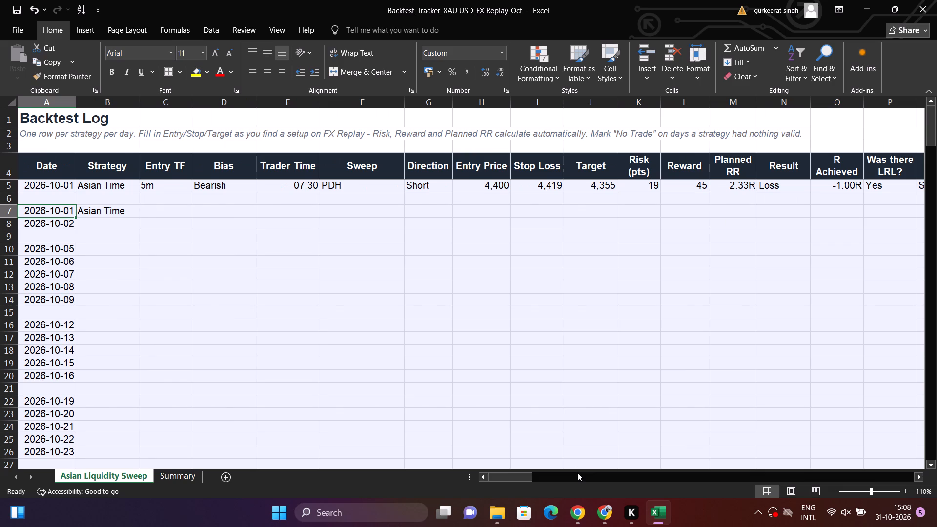
pyautogui.press('Right')
pyautogui.press('Right')
pyautogui.press('Up')
pyautogui.press('Up')
pyautogui.hotkey('shift', 'space')
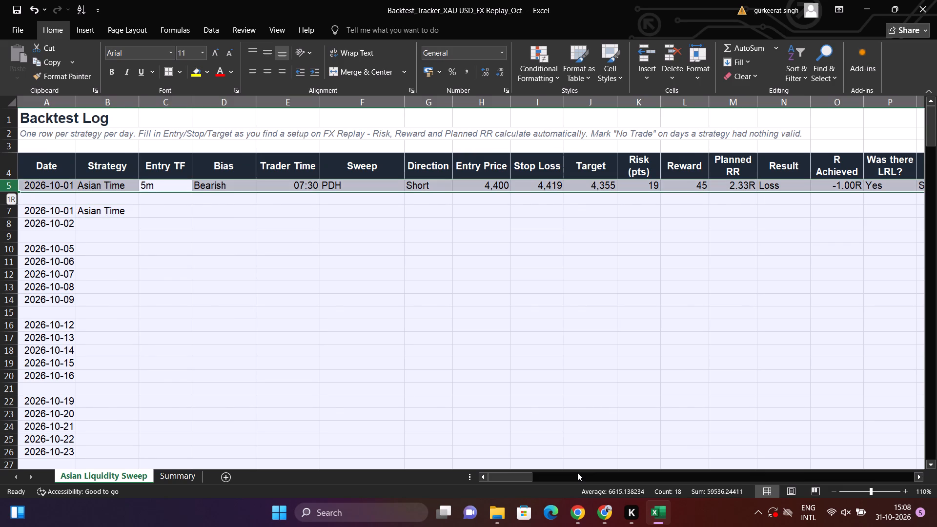
pyautogui.press('Delete')
# Delete the empty rows 5 and 6 beneath the Backtest Log header.
pyautogui.press('Down')
pyautogui.press('Up')
pyautogui.hotkey('shift', 'Down')
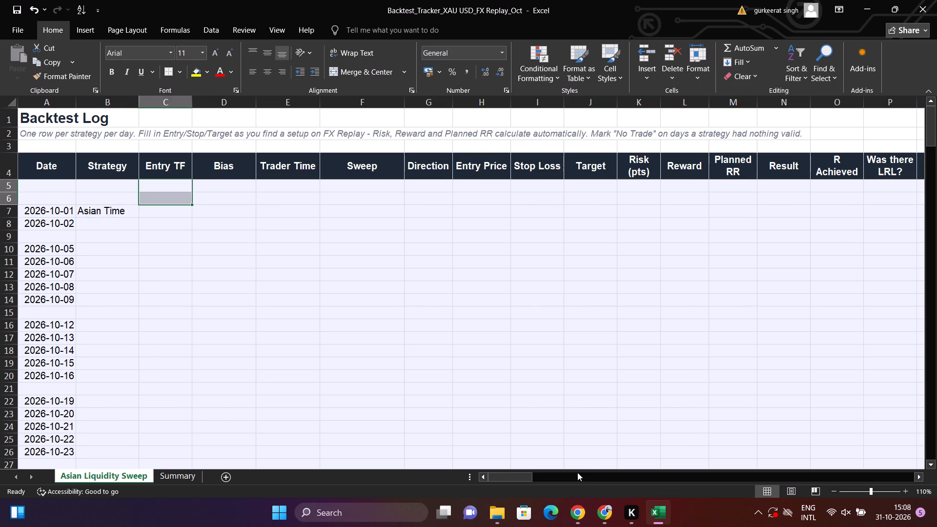
pyautogui.hotkey('shift', 'space')
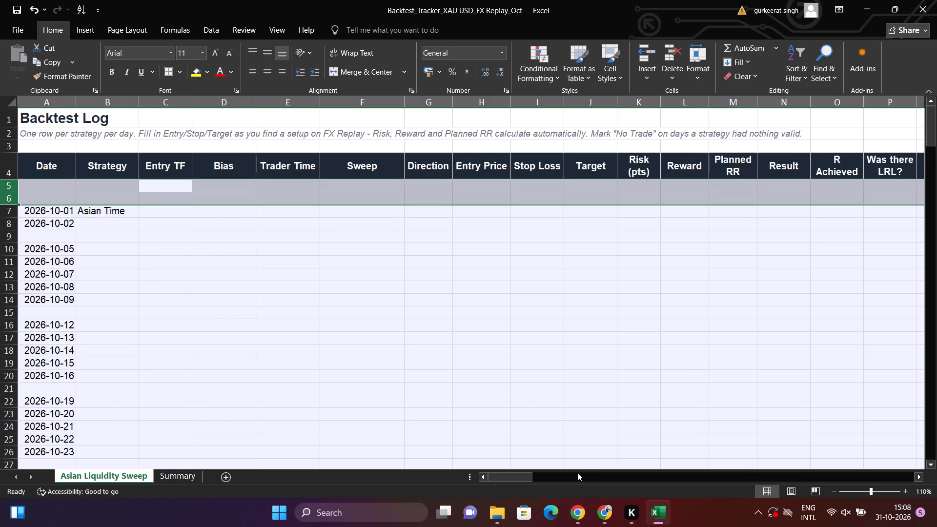
pyautogui.hotkey('ctrl', '-')
# Inspect the contents of the Entry Price, Stop Loss, Target and Risk cells in row 5 for formulas.
pyautogui.press('Right')
pyautogui.press('Right')
pyautogui.press('Right')
pyautogui.press('Right')
pyautogui.press('Right')
pyautogui.press('Right')
pyautogui.press('Right')
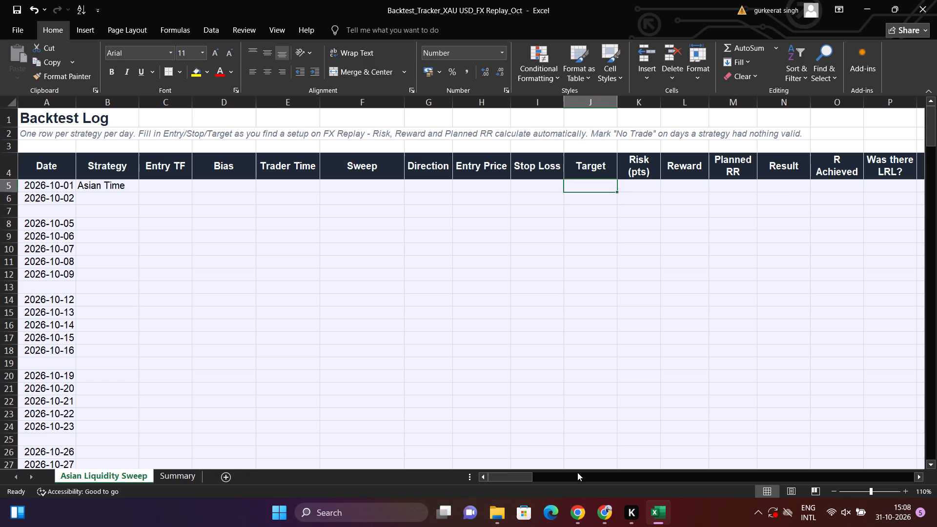
pyautogui.press('F2')
pyautogui.press('Escape')
pyautogui.press('Right')
pyautogui.press('F2')
pyautogui.press('Escape')
pyautogui.press('Right')
pyautogui.press('Left')
pyautogui.press('Left')
pyautogui.press('Left')
pyautogui.press('F2')
pyautogui.press('Escape')
pyautogui.press('Left')
pyautogui.press('F2')
pyautogui.press('Escape')
pyautogui.press('Left')
pyautogui.press('F2')
pyautogui.press('Escape')
pyautogui.press('Left')
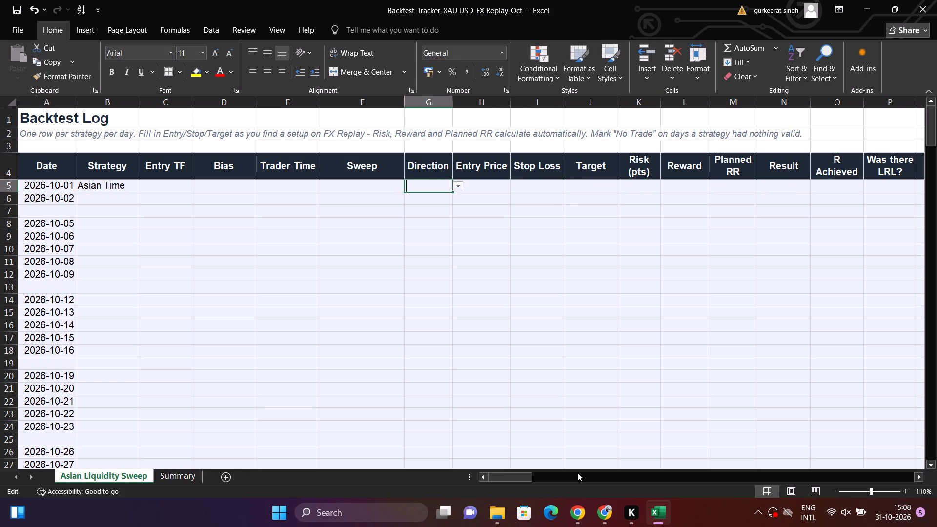
# Enter 5m as the Entry TF for the 2026-10-01 Asian Time row.
pyautogui.press('Left')
pyautogui.press('Left')
pyautogui.press('Left')
pyautogui.press('Left')
pyautogui.press('Left')
pyautogui.press('Left')
pyautogui.press('Left')
pyautogui.press('Right')
pyautogui.press('Right')
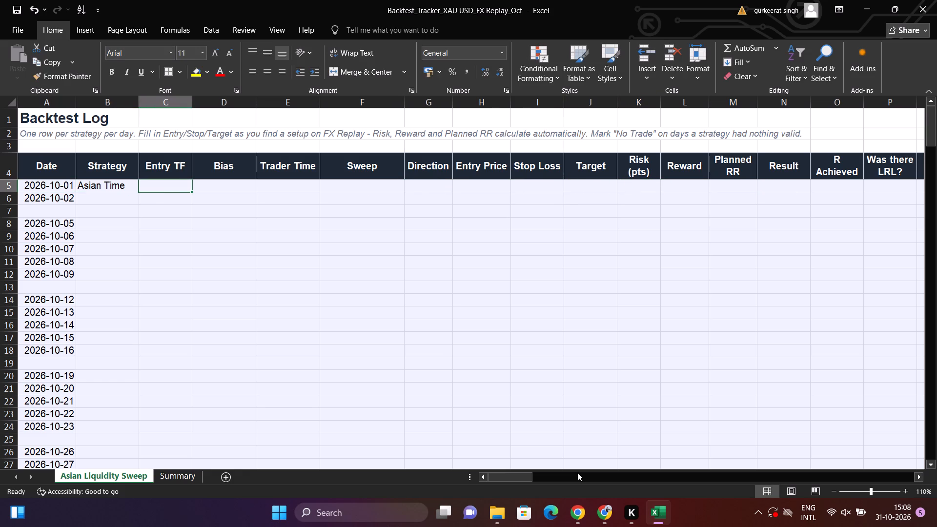
pyautogui.write('5m')
pyautogui.press('Return')
# Switch to the FX Replay session in Chrome and examine the 5m MGC price action around 1 October.
pyautogui.hotkey('alt', 'Tab')
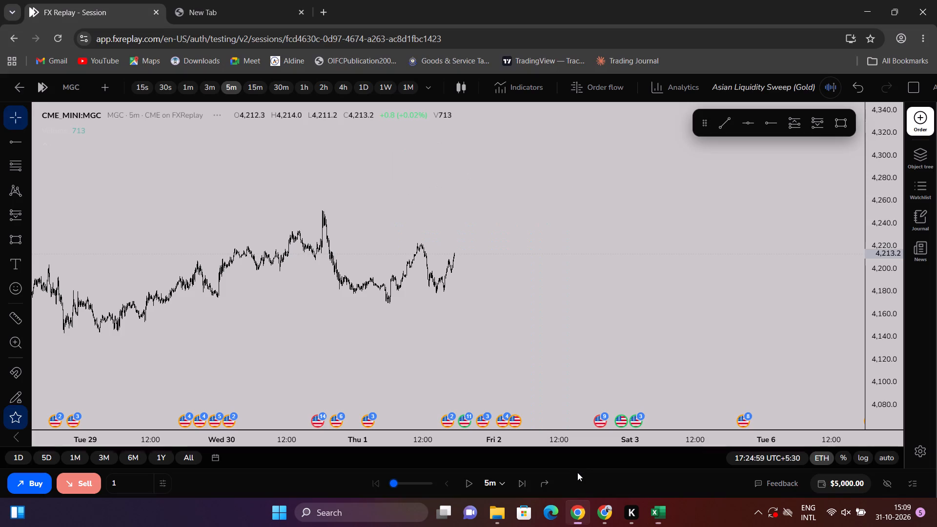
pyautogui.scroll(-5, 416, 206)
pyautogui.moveTo(436, 236); pyautogui.dragTo(584, 237)
pyautogui.moveTo(878, 371); pyautogui.dragTo(920, 73)
pyautogui.scroll(11, 815, 150)
pyautogui.moveTo(577, 266); pyautogui.dragTo(869, 260)
pyautogui.scroll(11, 621, 288)
pyautogui.moveTo(596, 329); pyautogui.dragTo(358, 240)
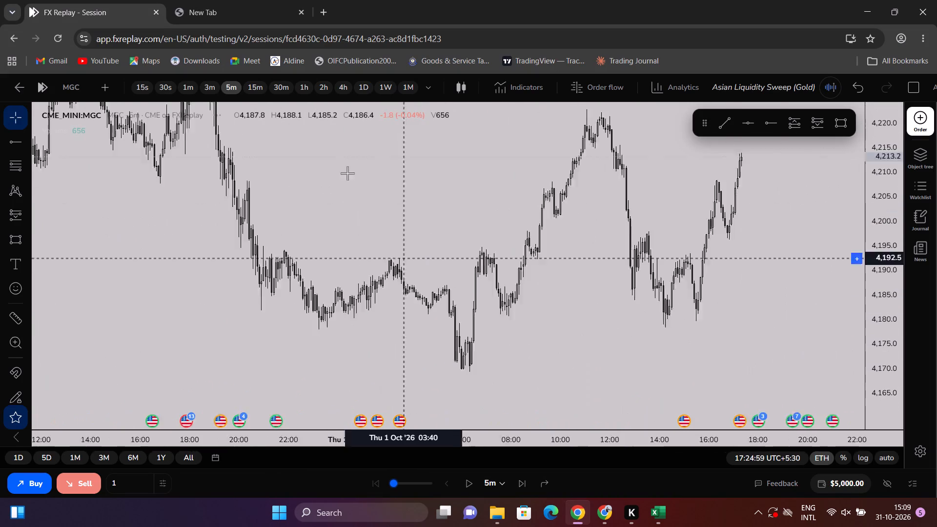
pyautogui.scroll(4, 348, 123)
# Switch the chart to the 1D timeframe and place a horizontal ray at the low of the Wed 30 Sep candle, about 4,179.
pyautogui.click(361, 87)
pyautogui.scroll(12, 571, 286)
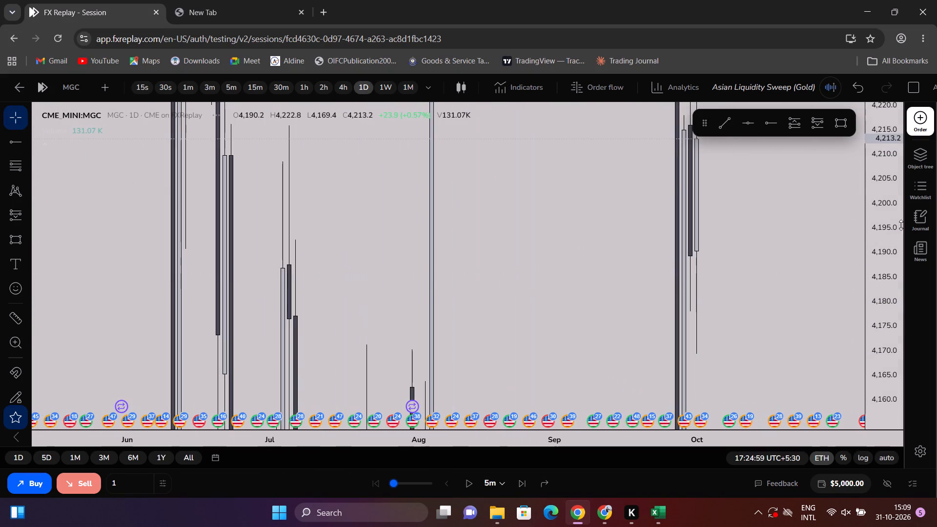
pyautogui.moveTo(890, 245); pyautogui.dragTo(845, 412)
pyautogui.scroll(5, 733, 345)
pyautogui.moveTo(706, 300); pyautogui.dragTo(584, 332)
pyautogui.scroll(4, 519, 300)
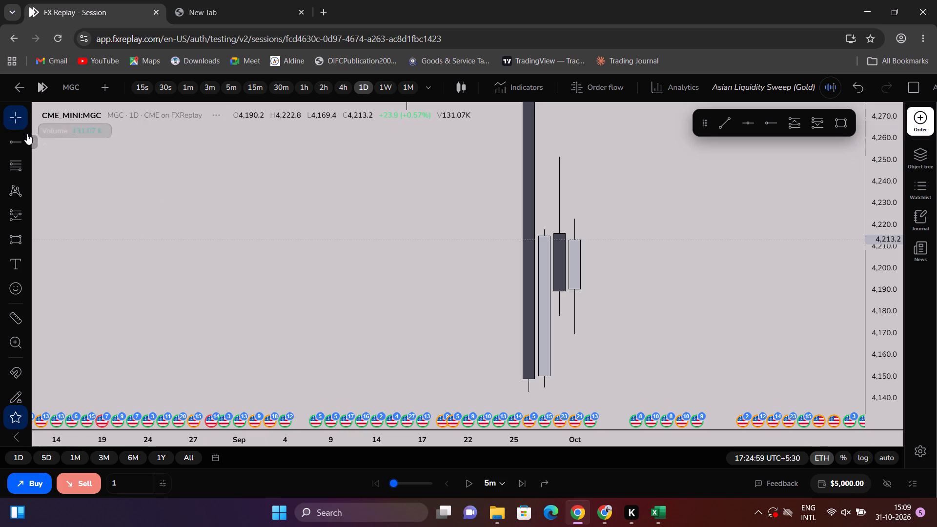
pyautogui.click(0, 145)
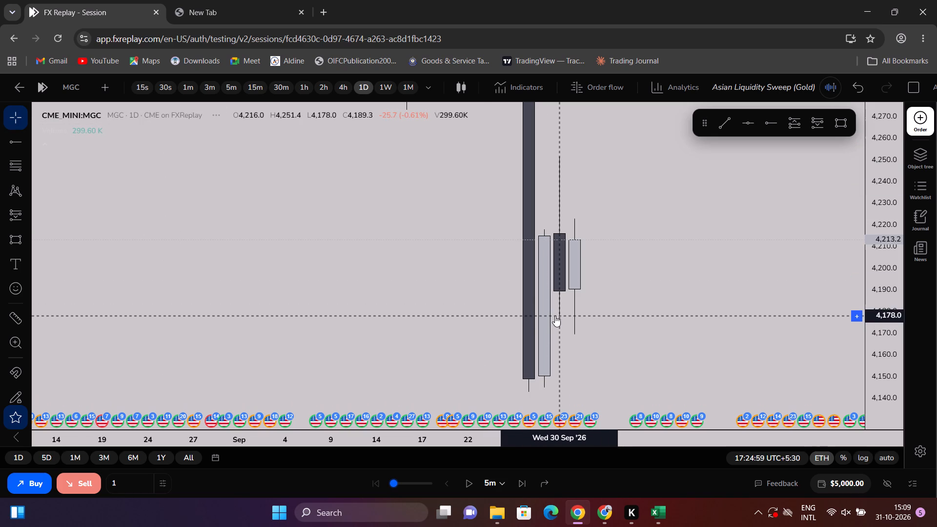
pyautogui.click(555, 316)
pyautogui.click(611, 315)
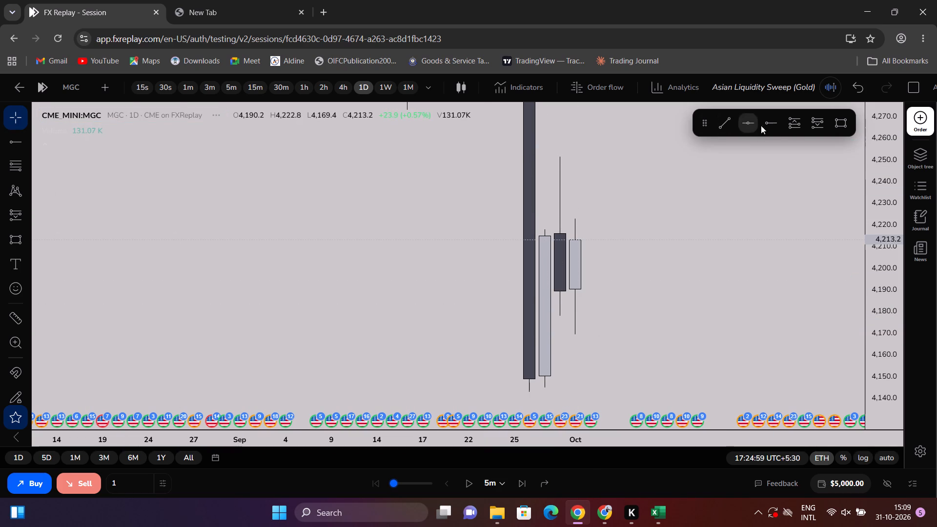
pyautogui.click(770, 121)
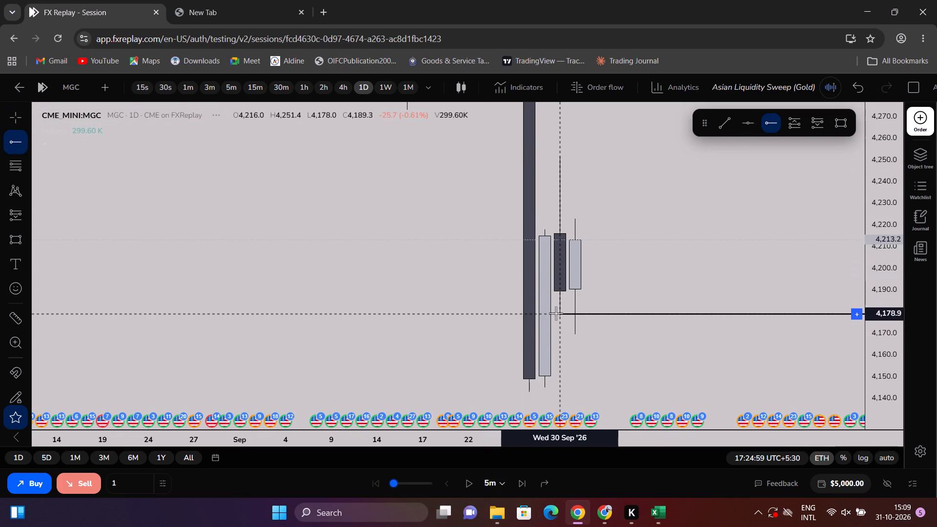
pyautogui.click(552, 308)
pyautogui.click(586, 334)
# Fine-tune the ray's anchor onto the low of the Wed 30 Sep candle, at about 4,178.4.
pyautogui.moveTo(550, 309); pyautogui.dragTo(558, 316)
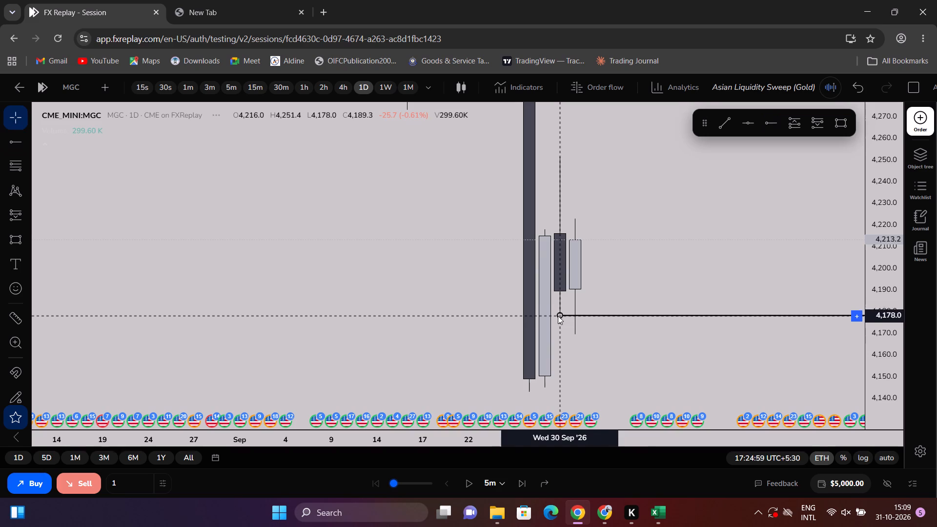
pyautogui.moveTo(558, 316); pyautogui.dragTo(559, 315)
pyautogui.click(580, 314)
pyautogui.click(640, 223)
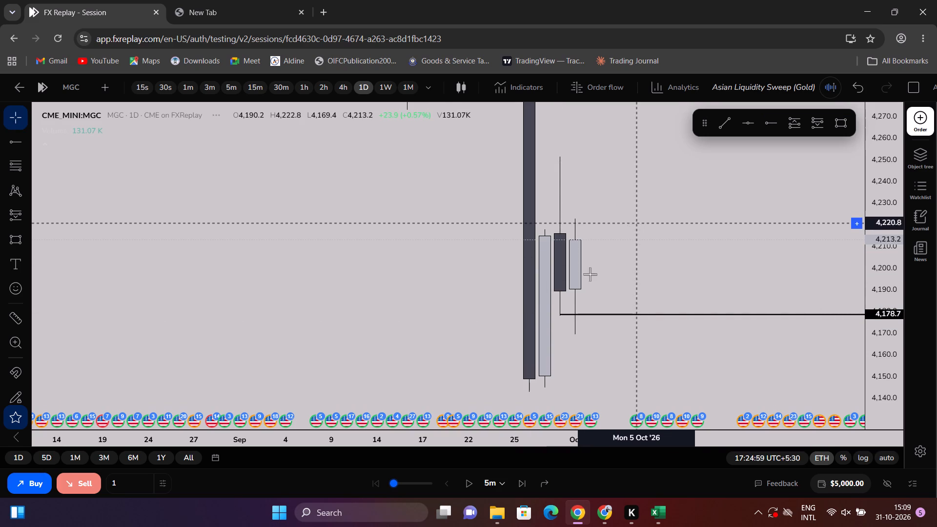
pyautogui.click(561, 313)
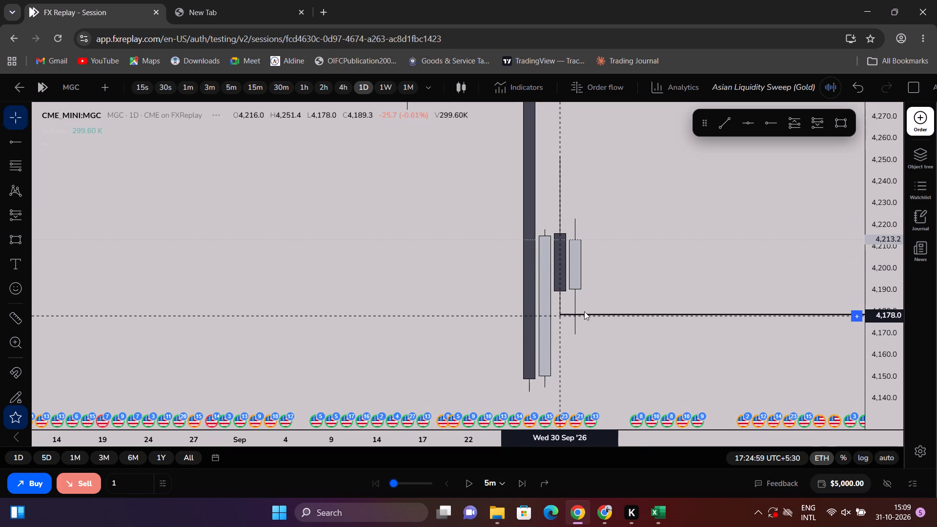
pyautogui.click(599, 310)
pyautogui.click(609, 280)
pyautogui.moveTo(560, 316); pyautogui.dragTo(546, 318)
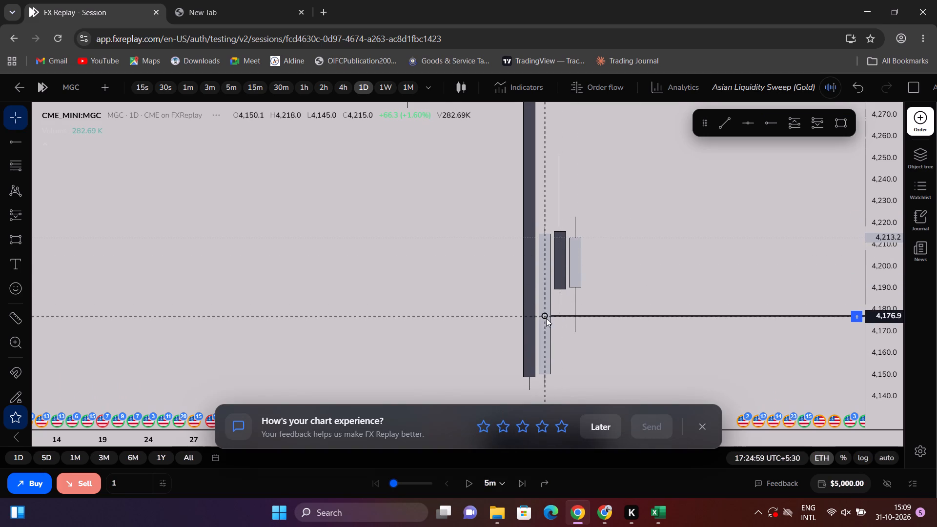
pyautogui.moveTo(546, 318); pyautogui.dragTo(553, 318)
pyautogui.moveTo(554, 317); pyautogui.dragTo(559, 315)
pyautogui.click(655, 285)
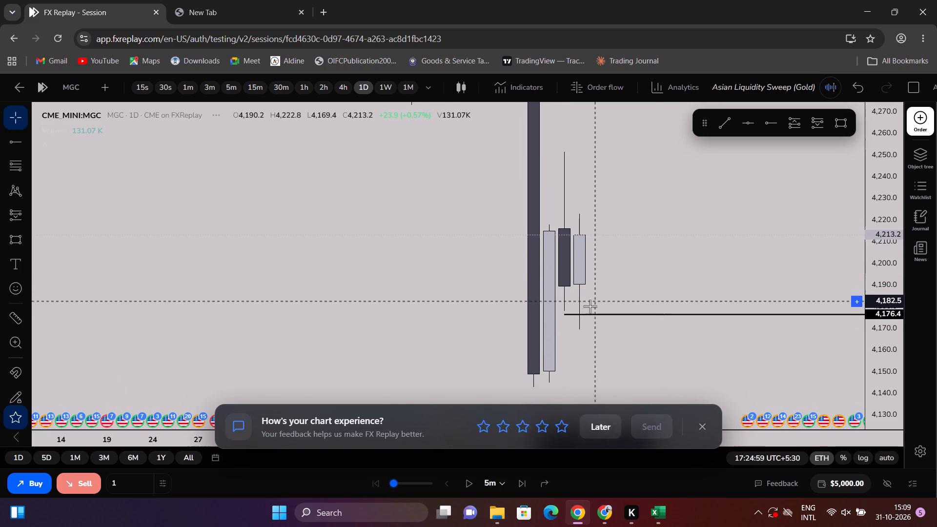
pyautogui.moveTo(568, 314); pyautogui.dragTo(567, 310)
pyautogui.click(625, 277)
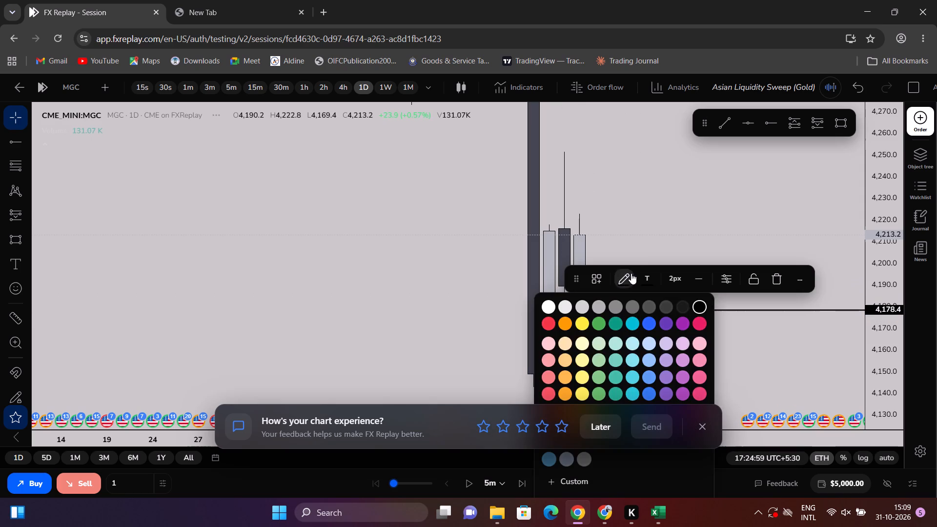
pyautogui.click(641, 219)
# Draw a second horizontal ray from the high of the Wed 30 Sep candle, at about 4,251.6.
pyautogui.moveTo(636, 214); pyautogui.dragTo(632, 279)
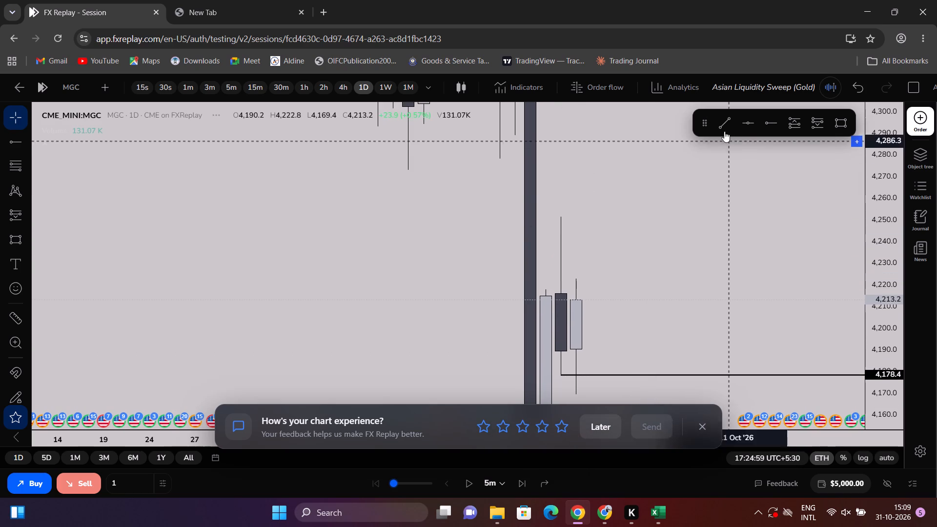
pyautogui.click(771, 121)
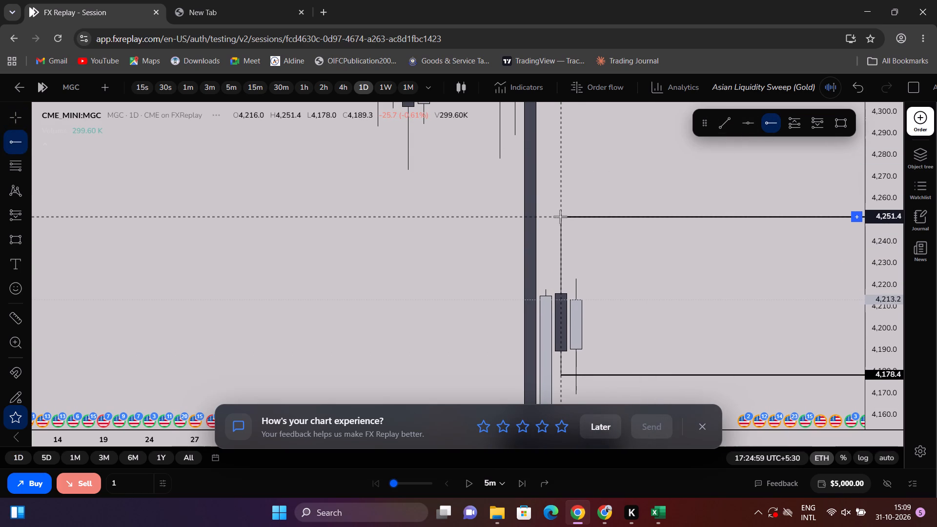
pyautogui.click(560, 217)
pyautogui.click(587, 231)
pyautogui.click(560, 216)
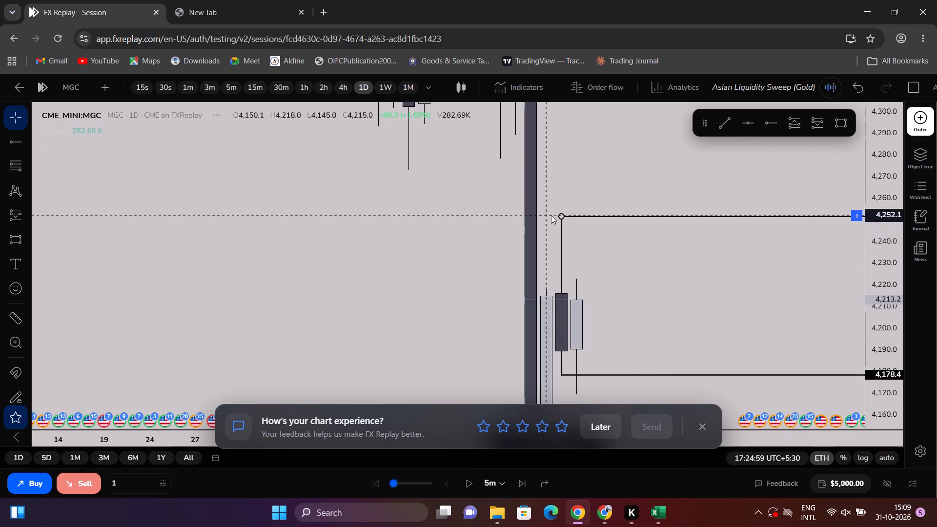
pyautogui.click(558, 215)
pyautogui.click(582, 231)
pyautogui.moveTo(625, 260); pyautogui.dragTo(631, 170)
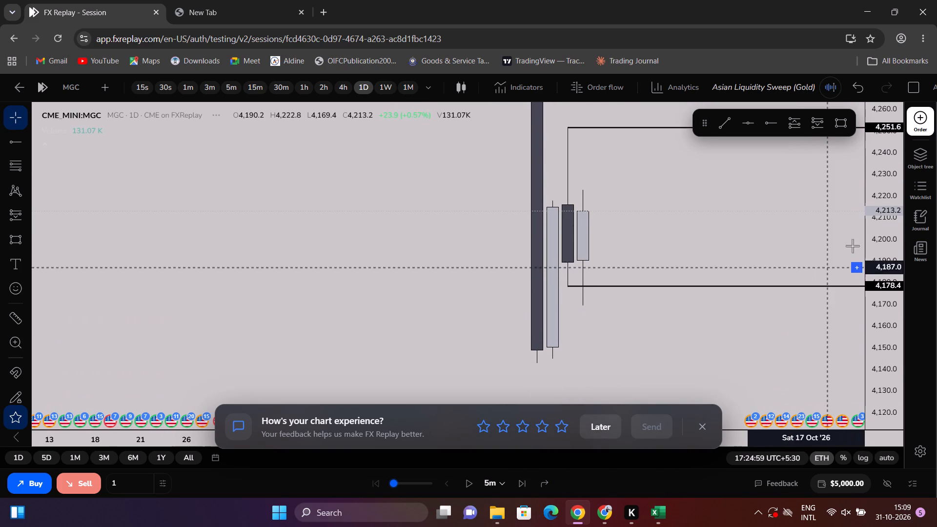
# Dismiss the chart feedback request and label the ray at the 30 Sep high PDH.
pyautogui.moveTo(866, 242); pyautogui.dragTo(835, 336)
pyautogui.scroll(-2, 648, 345)
pyautogui.click(701, 424)
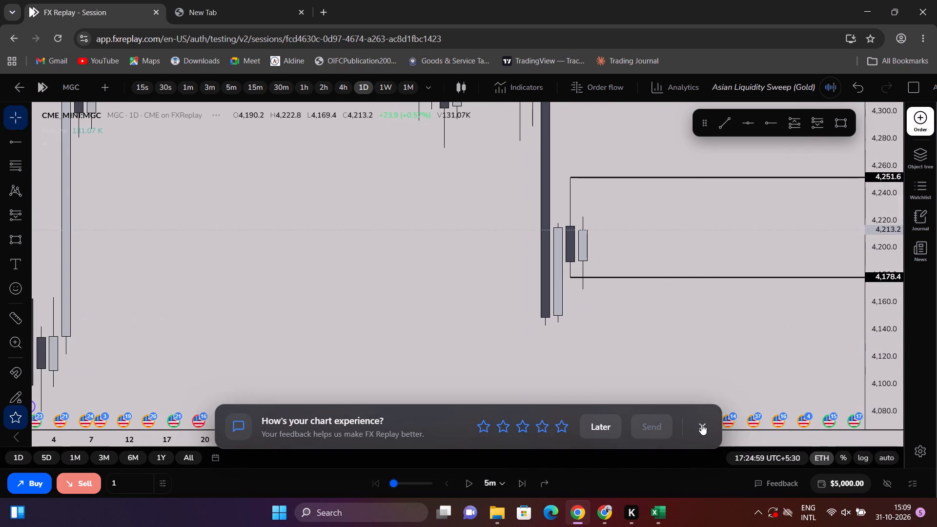
pyautogui.doubleClick(611, 179)
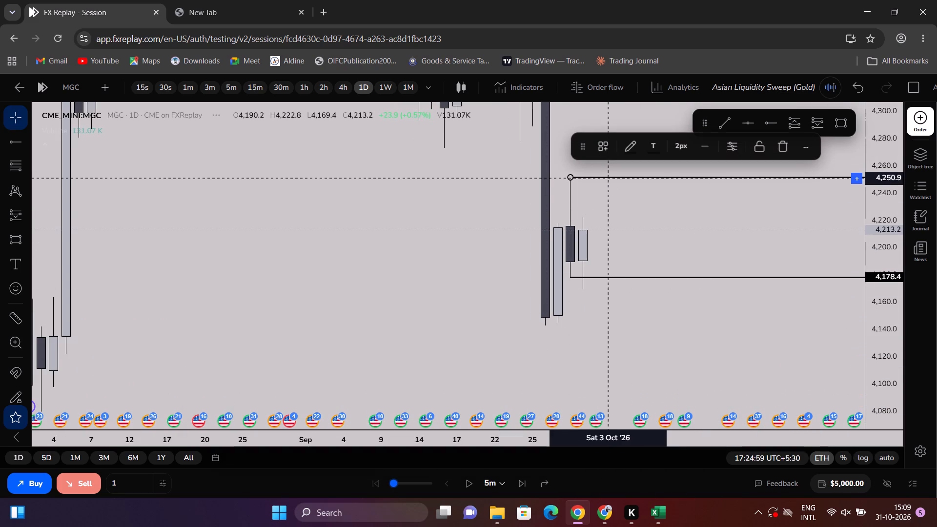
pyautogui.click(484, 225)
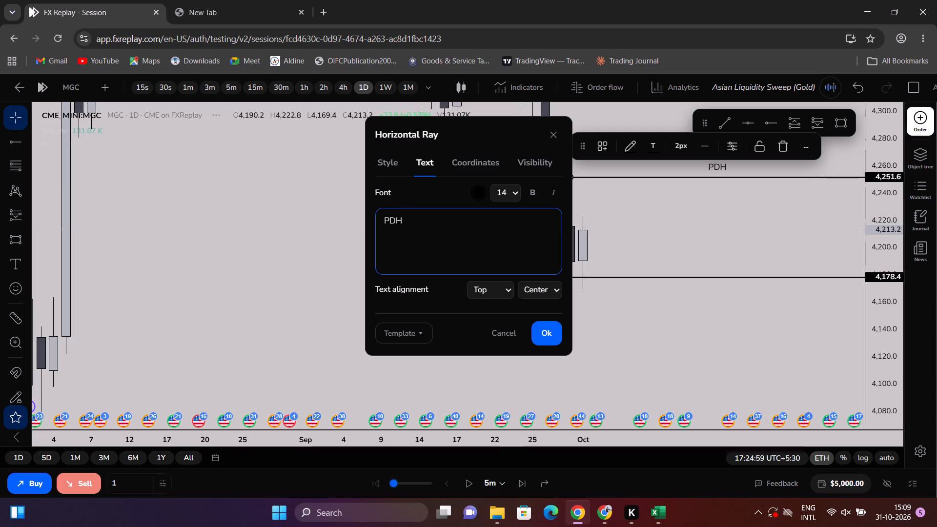
pyautogui.click(548, 334)
# Label the ray at the 30 Sep low PDL.
pyautogui.doubleClick(589, 277)
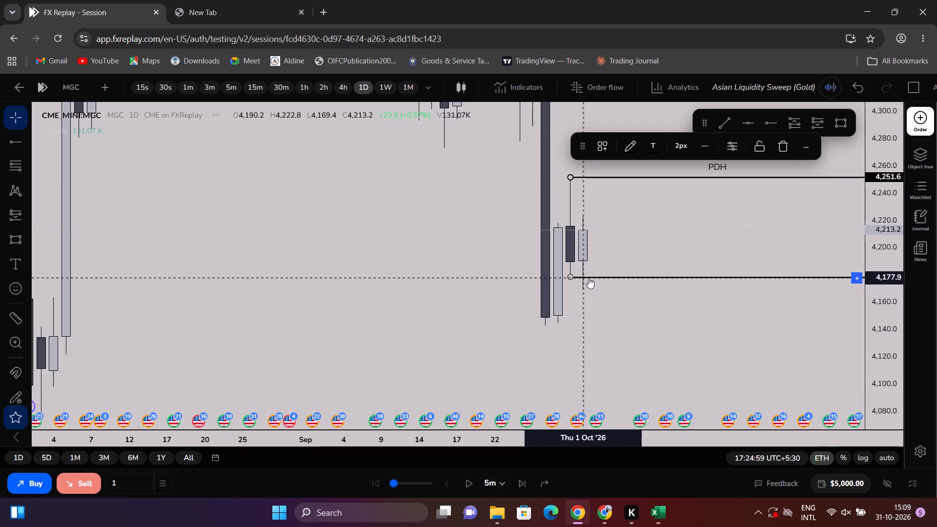
pyautogui.click(589, 277)
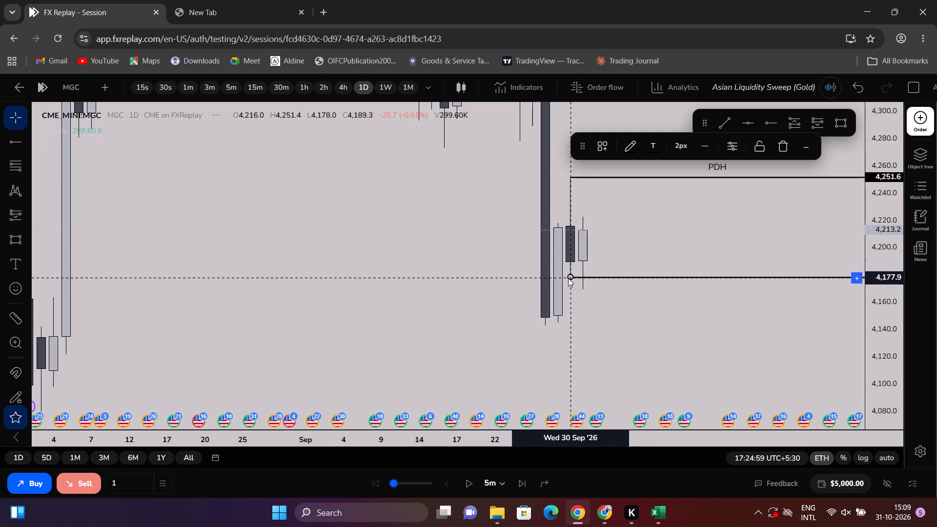
pyautogui.doubleClick(568, 278)
pyautogui.click(501, 238)
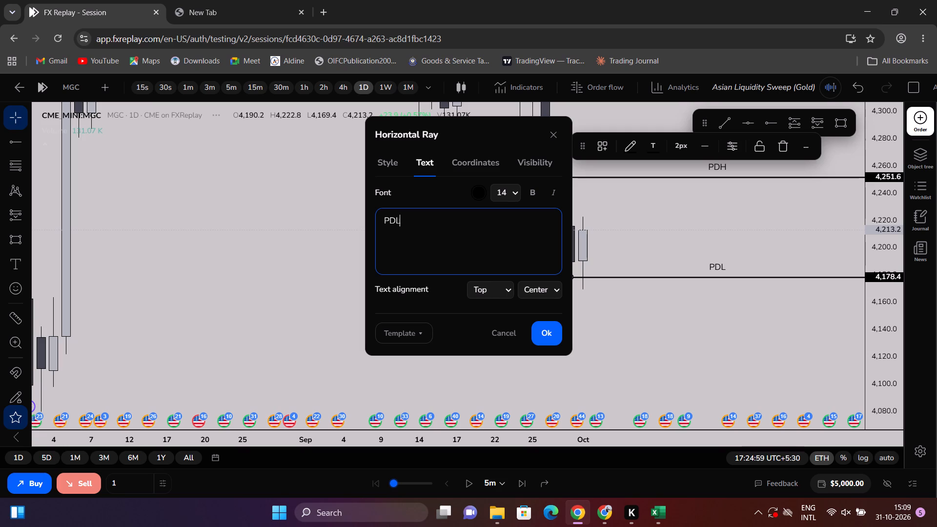
pyautogui.click(553, 332)
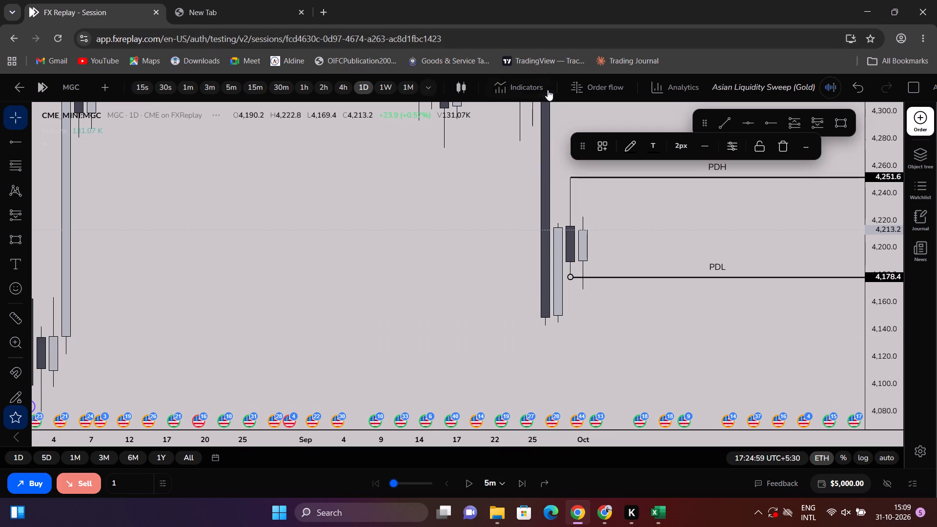
# Search the indicator library for MARKET SESS and clear the search text.
pyautogui.click(513, 82)
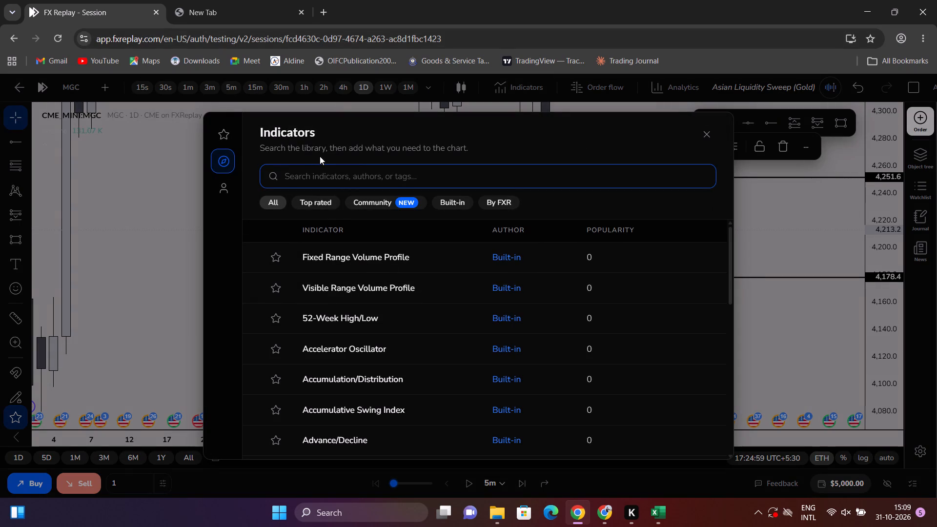
pyautogui.write('MARKET SESS')
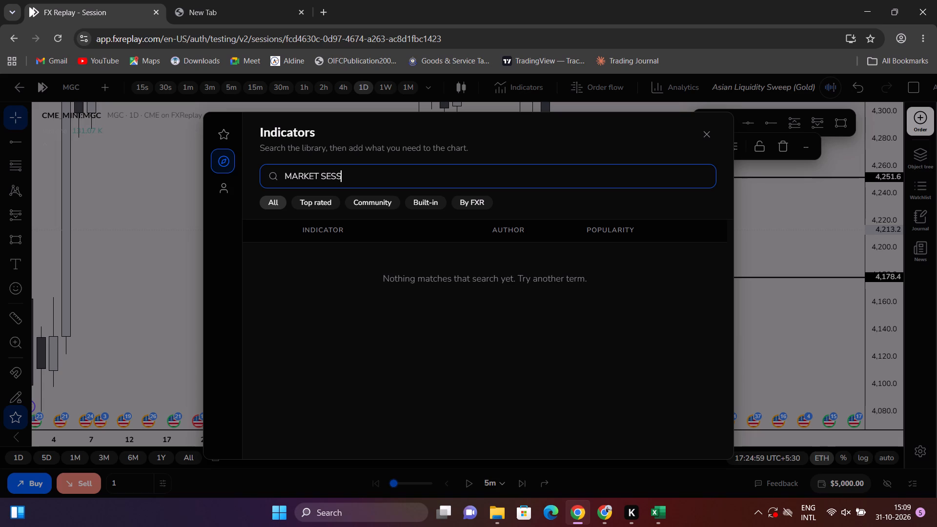
pyautogui.press('BackSpace')
pyautogui.press('BackSpace')
pyautogui.press('BackSpace')
pyautogui.press('BackSpace')
pyautogui.press('BackSpace')
pyautogui.press('BackSpace')
pyautogui.press('BackSpace')
pyautogui.press('BackSpace')
pyautogui.press('BackSpace')
pyautogui.press('BackSpace')
pyautogui.press('BackSpace')
pyautogui.press('BackSpace')
pyautogui.press('BackSpace')
pyautogui.press('BackSpace')
pyautogui.press('BackSpace')
pyautogui.press('BackSpace')
pyautogui.press('BackSpace')
pyautogui.press('BackSpace')
pyautogui.press('BackSpace')
pyautogui.press('BackSpace')
pyautogui.press('BackSpace')
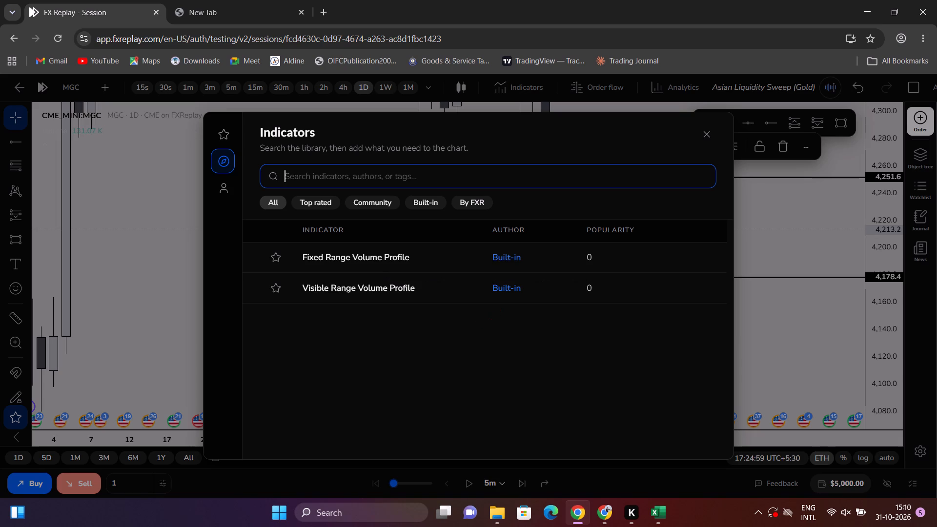
# Search the indicator library for ICT KILL and add the ICT Killzones & Pivots [TFO] indicator.
pyautogui.write('ICT KILL')
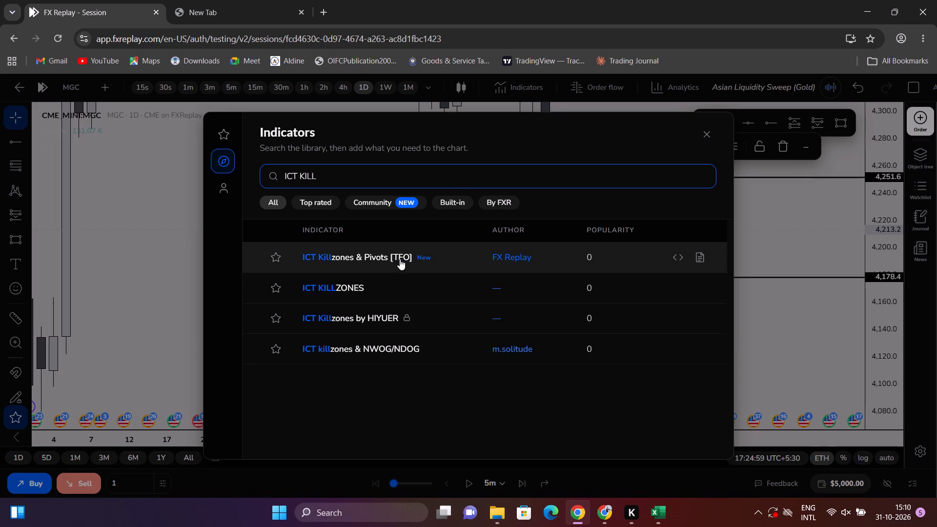
pyautogui.click(357, 266)
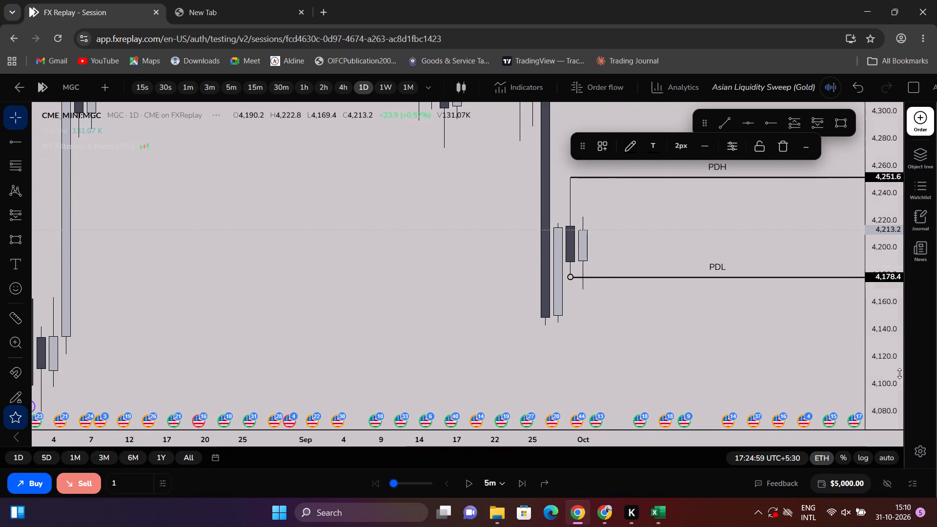
# Examine the daily and 4-hour price trend around the PDH and PDL rays to judge the bias for 1 October.
pyautogui.moveTo(898, 377); pyautogui.dragTo(876, 299)
pyautogui.scroll(4, 685, 239)
pyautogui.click(595, 246)
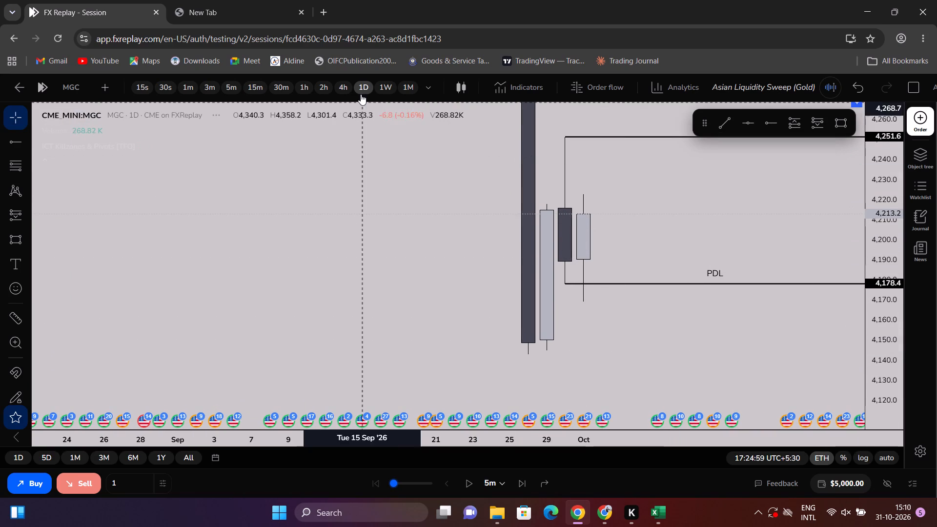
pyautogui.click(346, 90)
pyautogui.scroll(-5, 677, 233)
pyautogui.moveTo(897, 200); pyautogui.dragTo(843, 328)
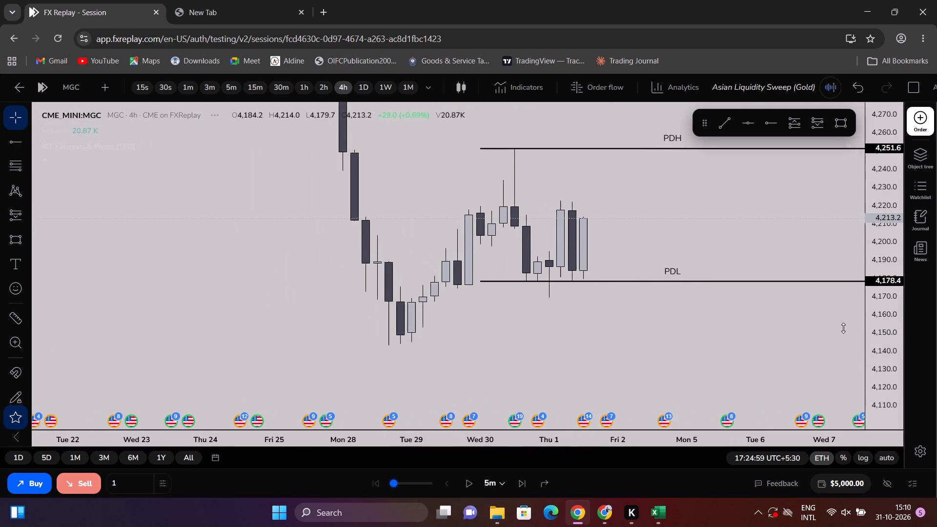
pyautogui.moveTo(843, 328); pyautogui.dragTo(822, 365)
pyautogui.scroll(-14, 497, 320)
pyautogui.moveTo(438, 227); pyautogui.dragTo(461, 278)
pyautogui.scroll(-6, 472, 257)
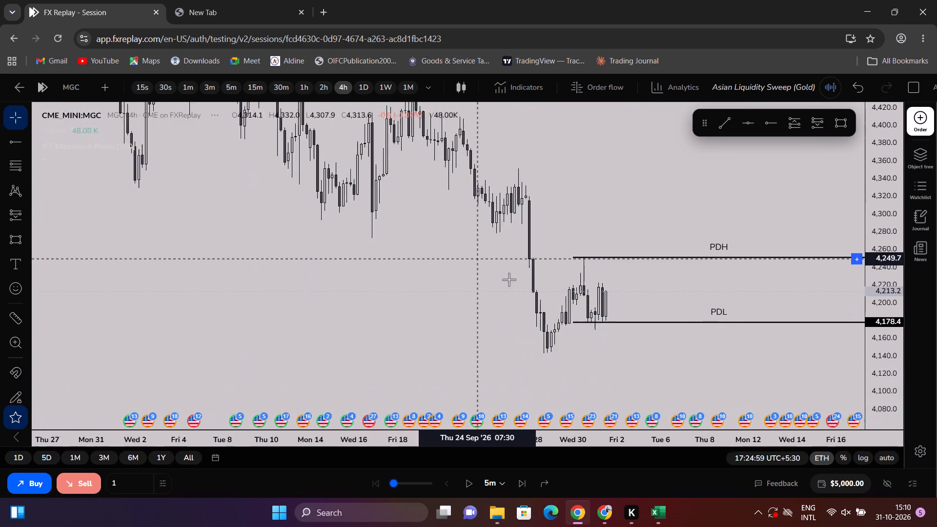
# In the Excel backtest tracker, enter Bearish as the Bias for 2026-10-01.
pyautogui.hotkey('alt', 'Tab')
pyautogui.press('Right')
pyautogui.press('Left')
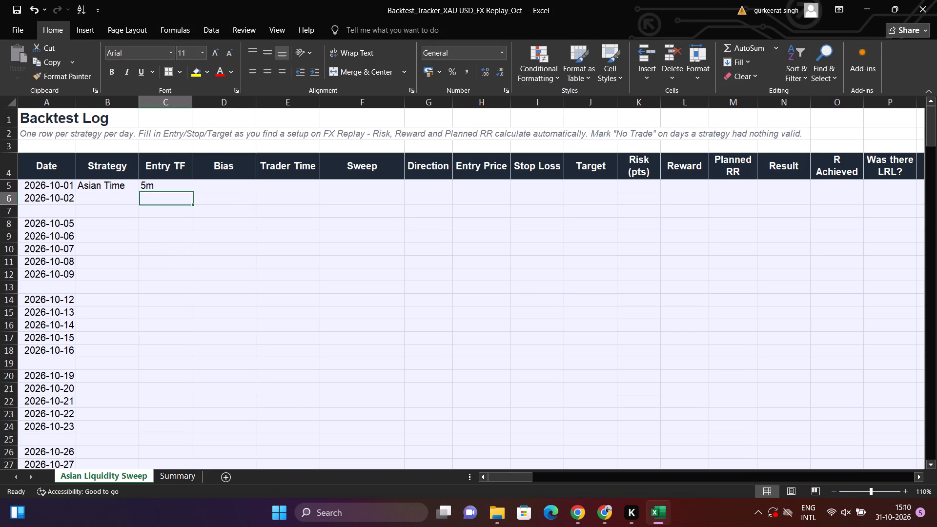
pyautogui.press('Left')
pyautogui.hotkey('alt', 'Down')
pyautogui.press('Escape')
pyautogui.press('Right')
pyautogui.press('Up')
pyautogui.press('Right')
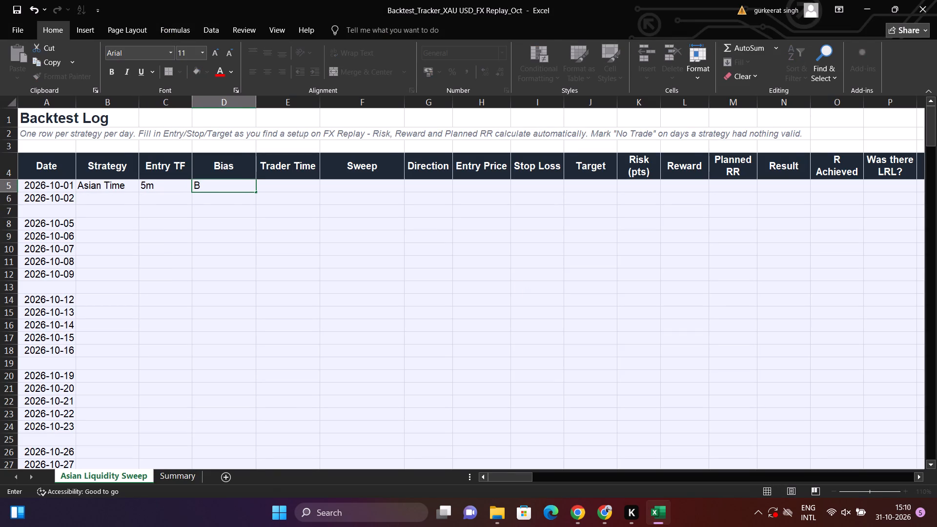
pyautogui.write('earish')
pyautogui.press('Return')
pyautogui.press('Up')
pyautogui.press('Right')
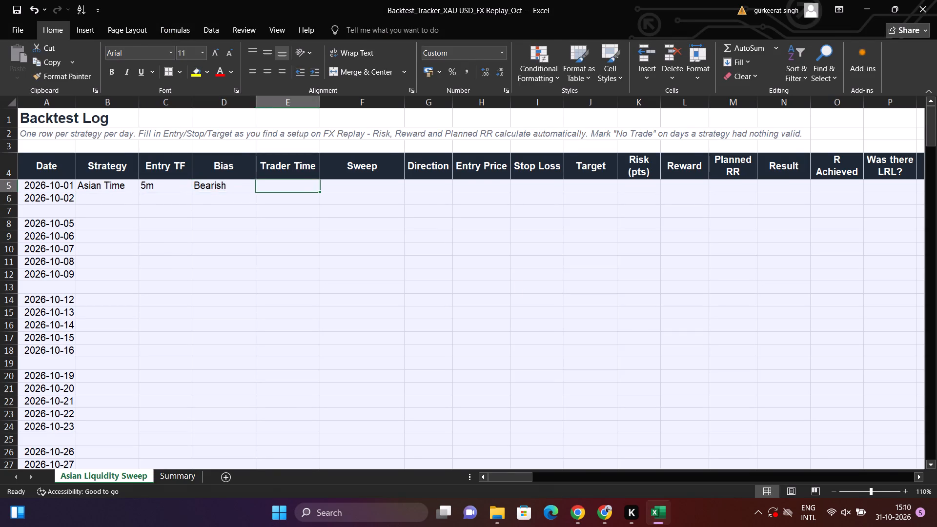
# Return to the FX Replay chart, switch it to the 5-minute timeframe and examine the 1 October session zones around the PDL.
pyautogui.hotkey('alt', 'Tab')
pyautogui.scroll(9, 560, 283)
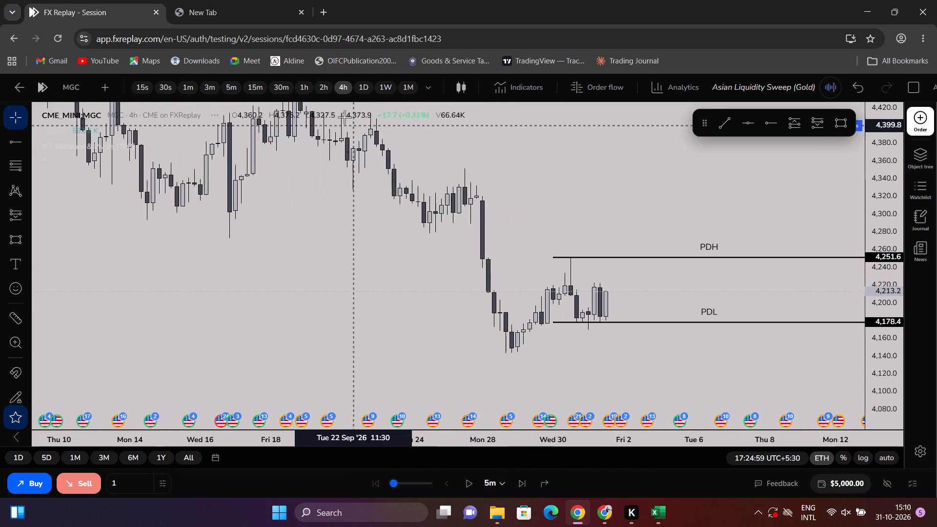
pyautogui.moveTo(897, 391); pyautogui.dragTo(889, 235)
pyautogui.scroll(4, 776, 289)
pyautogui.moveTo(667, 335); pyautogui.dragTo(667, 327)
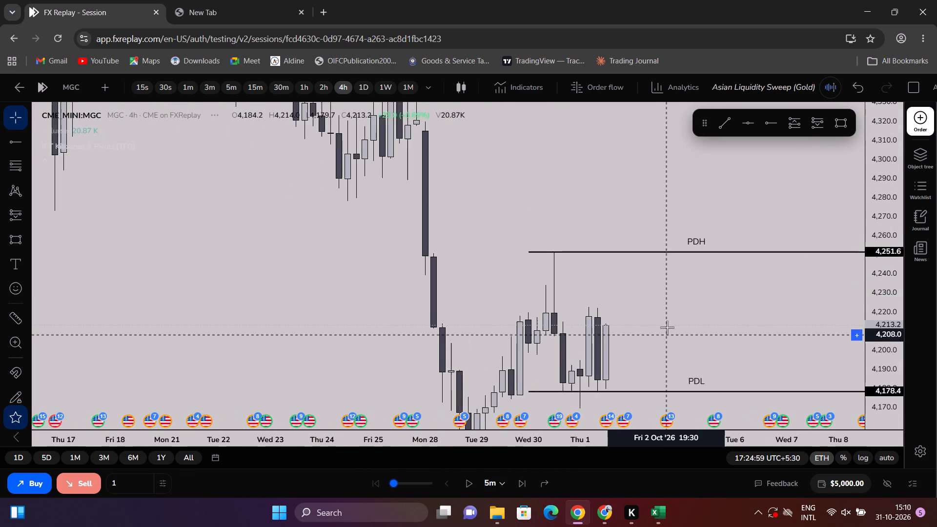
pyautogui.moveTo(667, 327); pyautogui.dragTo(664, 276)
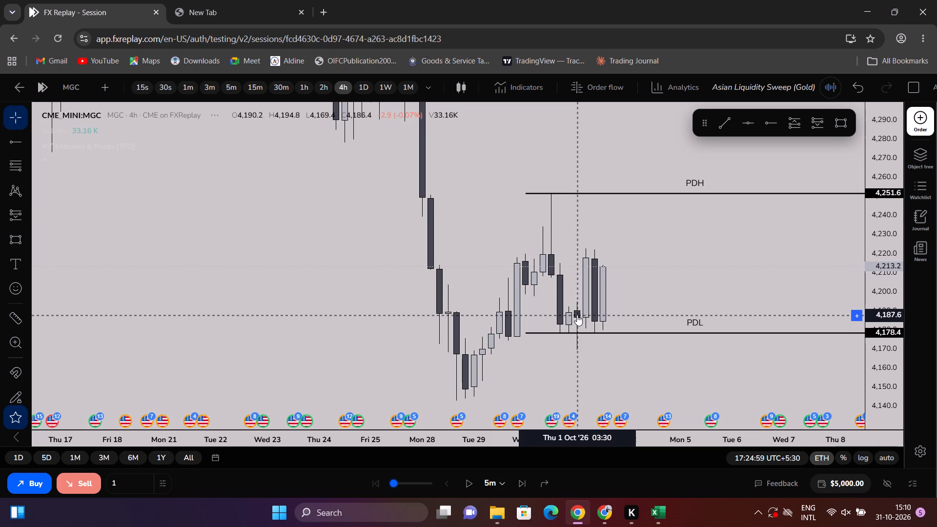
pyautogui.click(227, 88)
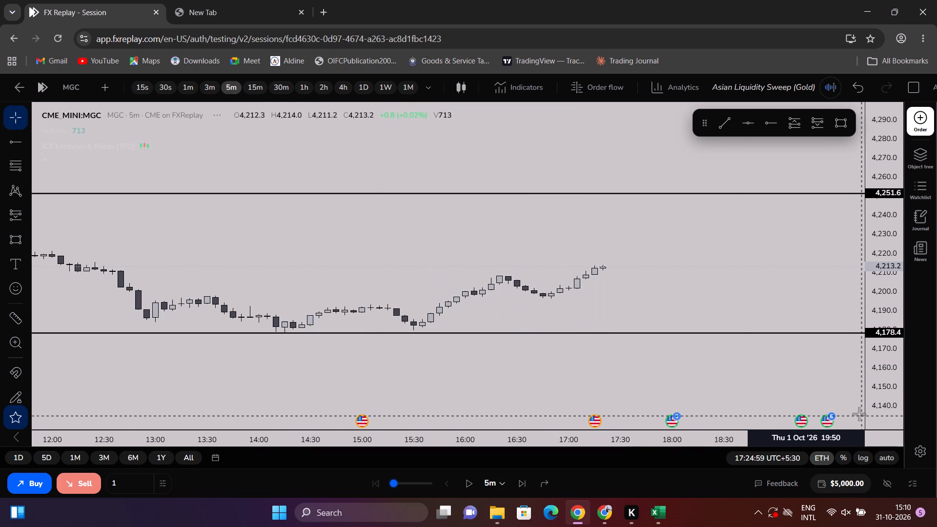
pyautogui.moveTo(860, 398); pyautogui.dragTo(869, 253)
pyautogui.scroll(-20, 656, 231)
pyautogui.scroll(-2, 656, 231)
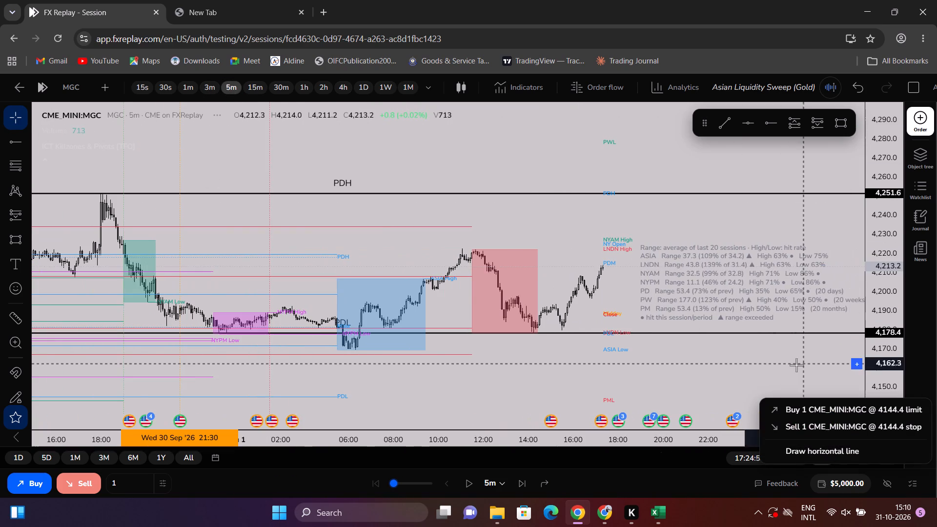
pyautogui.moveTo(887, 369); pyautogui.dragTo(903, 197)
pyautogui.scroll(3, 472, 250)
pyautogui.moveTo(391, 285); pyautogui.dragTo(498, 243)
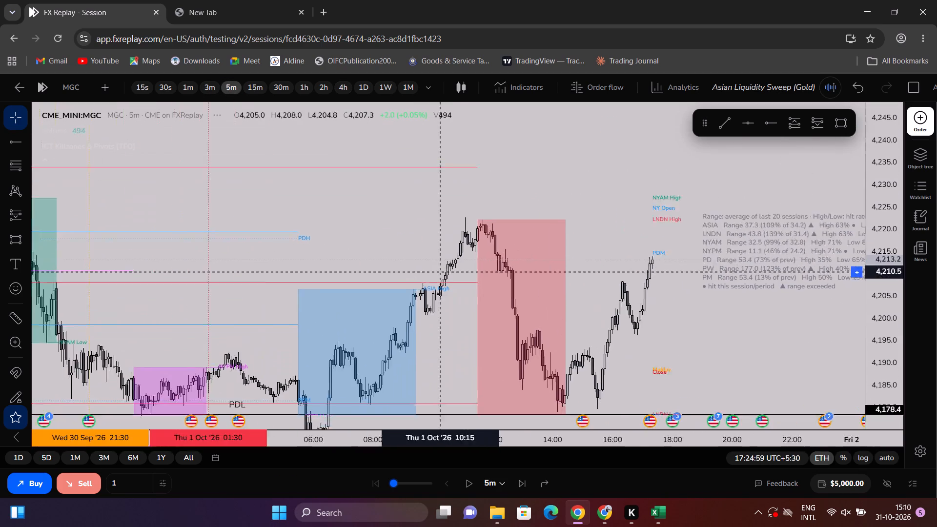
pyautogui.moveTo(498, 243); pyautogui.dragTo(585, 185)
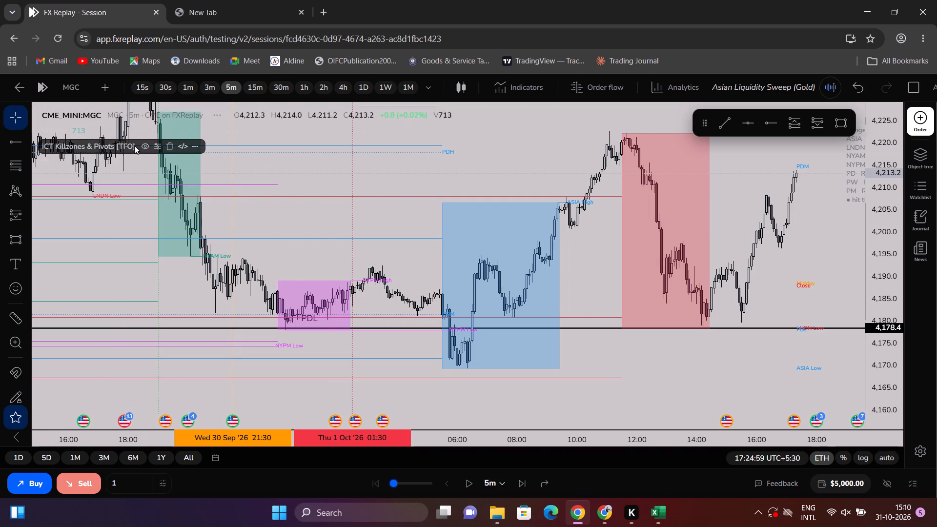
# Hide the ICT Killzones & Pivots [TFO] indicator on the chart.
pyautogui.click(143, 145)
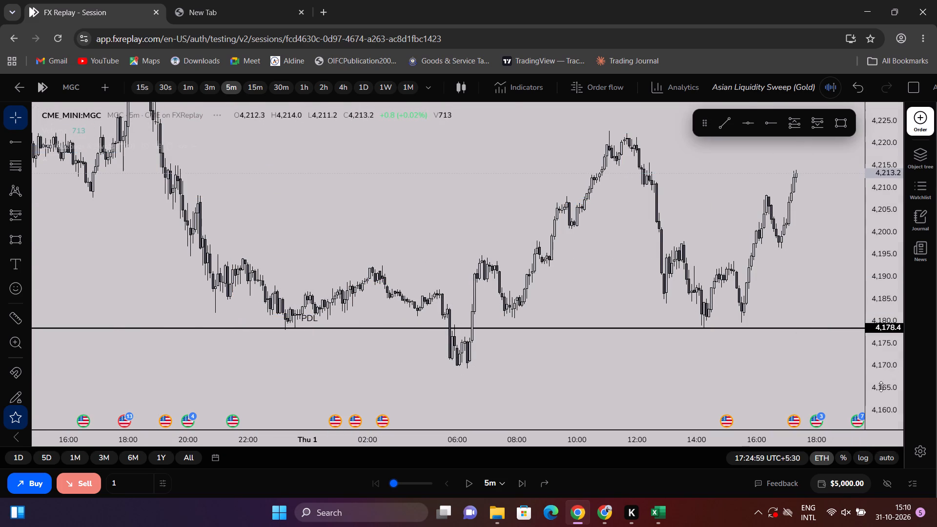
# Lower the PDL ray slightly to about 4,178.0, onto the late 30 September wick low on the 5-minute chart.
pyautogui.moveTo(880, 386); pyautogui.dragTo(882, 171)
pyautogui.scroll(3, 549, 281)
pyautogui.moveTo(537, 283); pyautogui.dragTo(622, 89)
pyautogui.scroll(-2, 330, 162)
pyautogui.moveTo(231, 185); pyautogui.dragTo(234, 202)
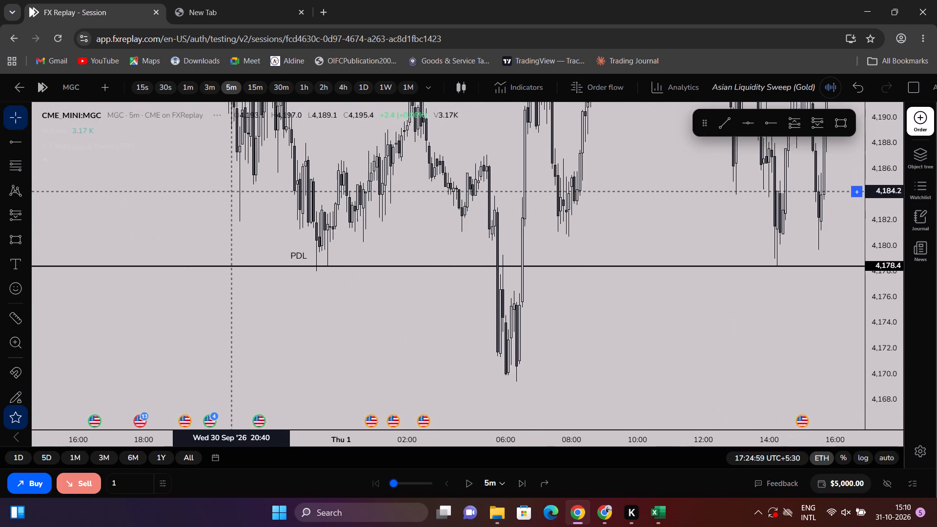
pyautogui.moveTo(234, 202); pyautogui.dragTo(218, 243)
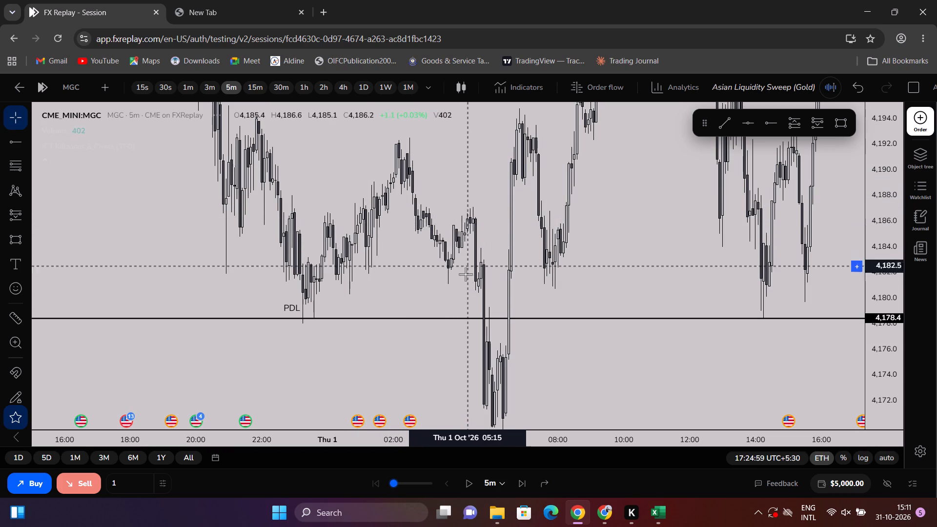
pyautogui.moveTo(549, 371); pyautogui.dragTo(545, 315)
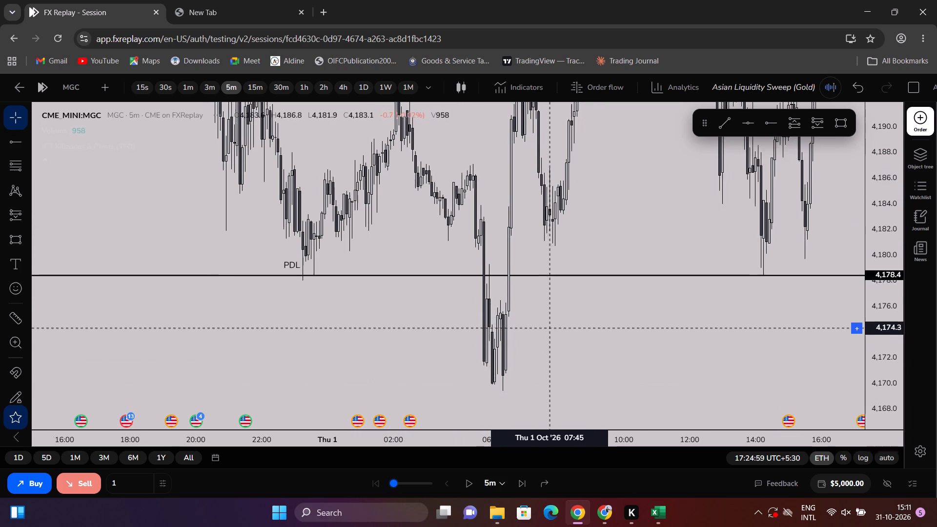
pyautogui.scroll(1, 425, 303)
pyautogui.moveTo(330, 263); pyautogui.dragTo(344, 270)
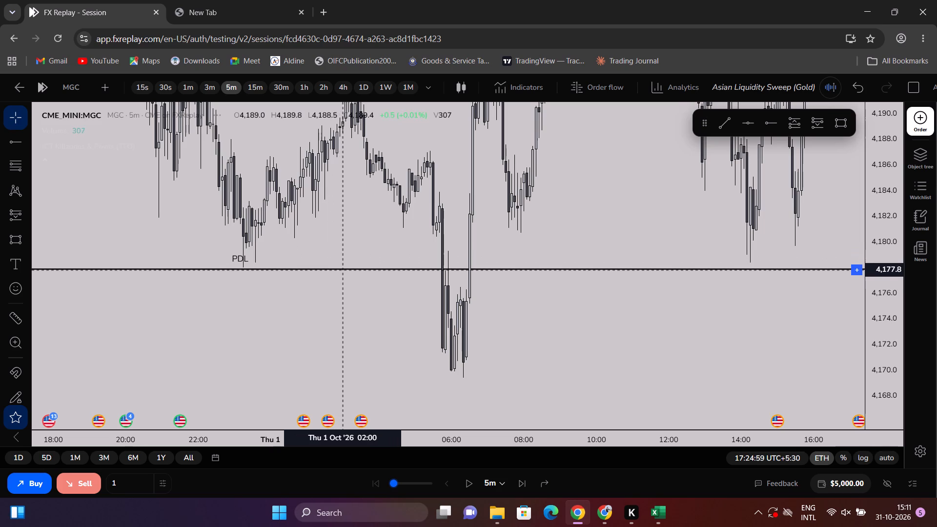
pyautogui.moveTo(344, 270); pyautogui.dragTo(346, 269)
# Place a long position at 06:35 on 1 October, with entry at about 4,182.1 and stop at about 4,174.5.
pyautogui.click(29, 212)
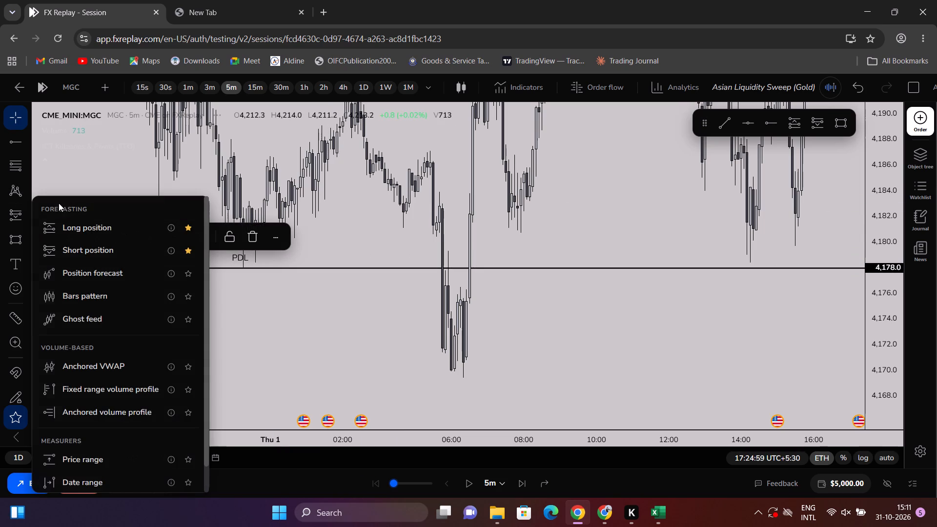
pyautogui.click(74, 226)
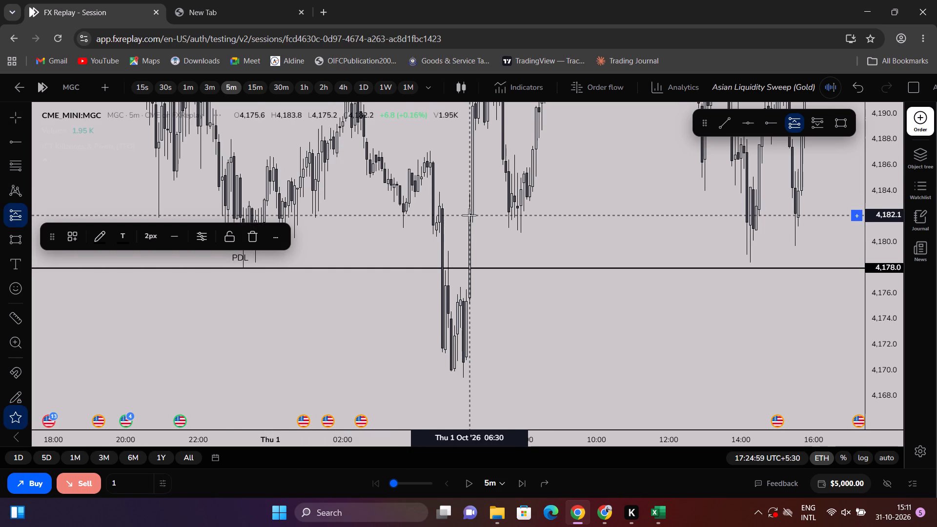
pyautogui.click(469, 243)
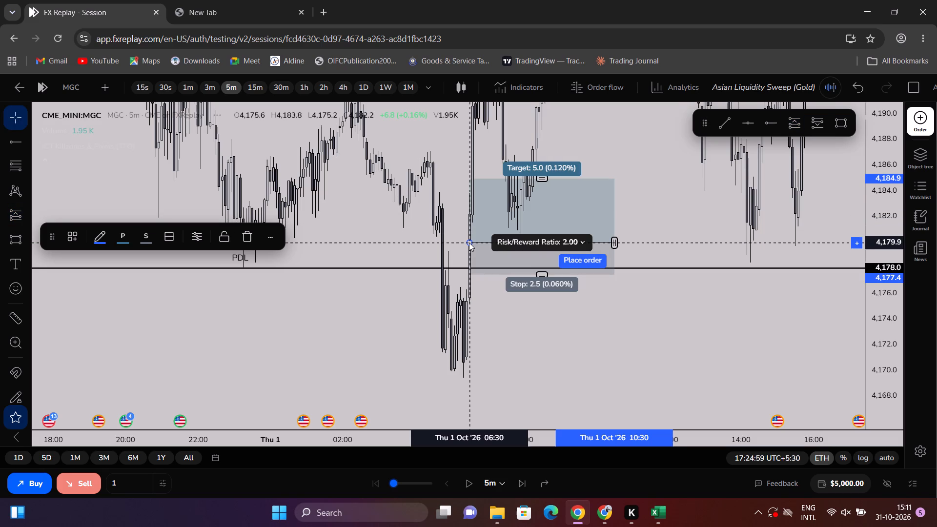
pyautogui.moveTo(469, 243); pyautogui.dragTo(469, 212)
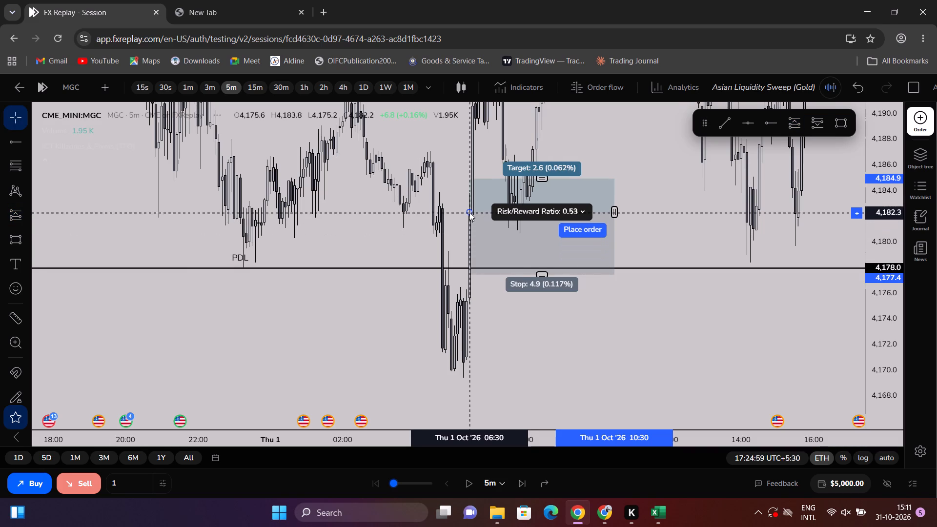
pyautogui.moveTo(469, 212); pyautogui.dragTo(471, 216)
pyautogui.moveTo(471, 273); pyautogui.dragTo(471, 302)
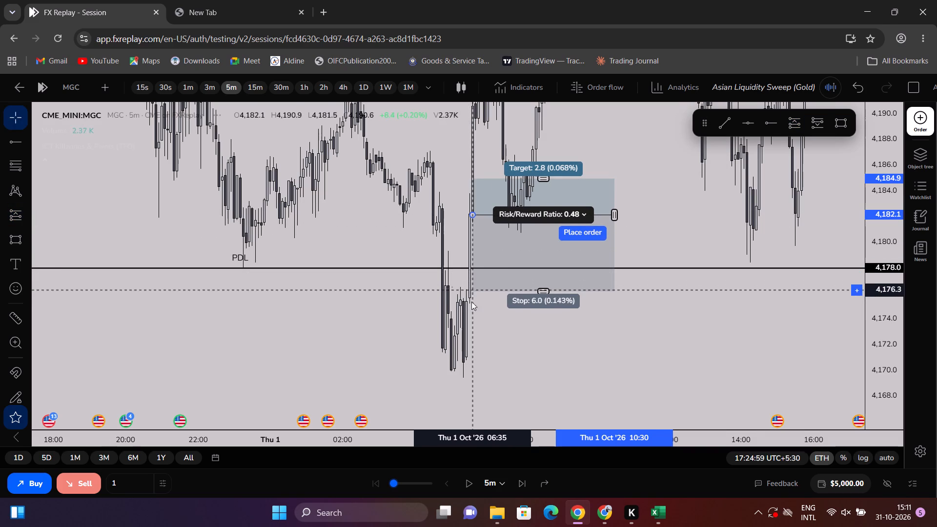
pyautogui.moveTo(471, 302); pyautogui.dragTo(478, 311)
pyautogui.click(510, 348)
# Raise the long position's target to about 4,194, near the first swing high after the entry.
pyautogui.moveTo(400, 180); pyautogui.dragTo(338, 347)
pyautogui.scroll(-2, 515, 277)
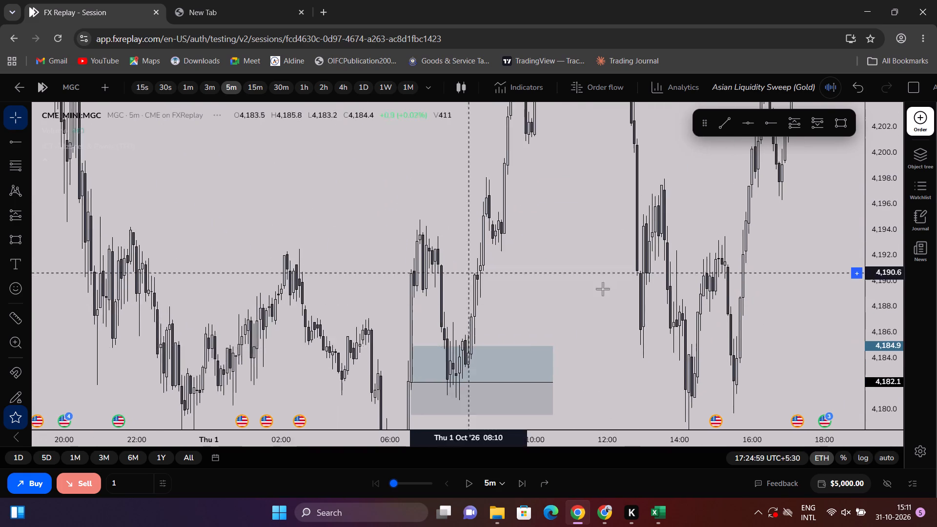
pyautogui.scroll(-2, 603, 289)
pyautogui.moveTo(884, 285); pyautogui.dragTo(835, 476)
pyautogui.scroll(-4, 505, 258)
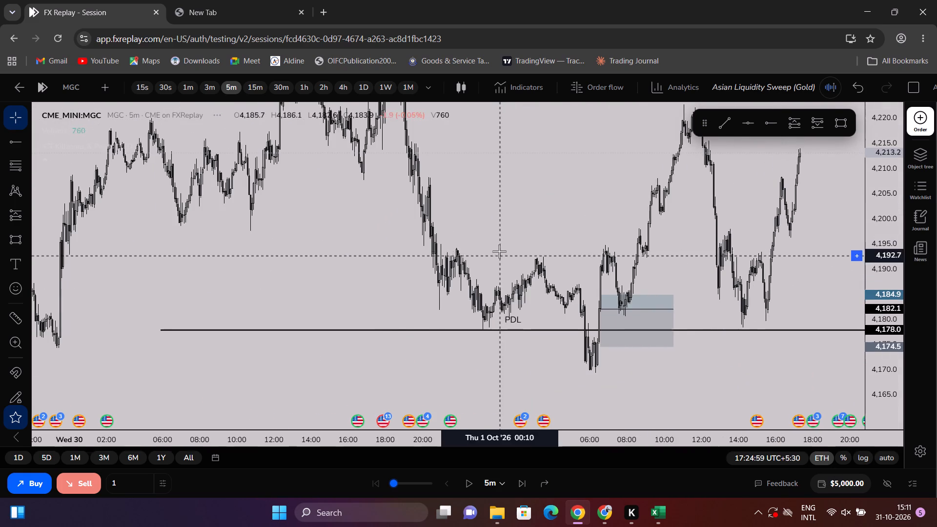
pyautogui.moveTo(600, 297); pyautogui.dragTo(596, 228)
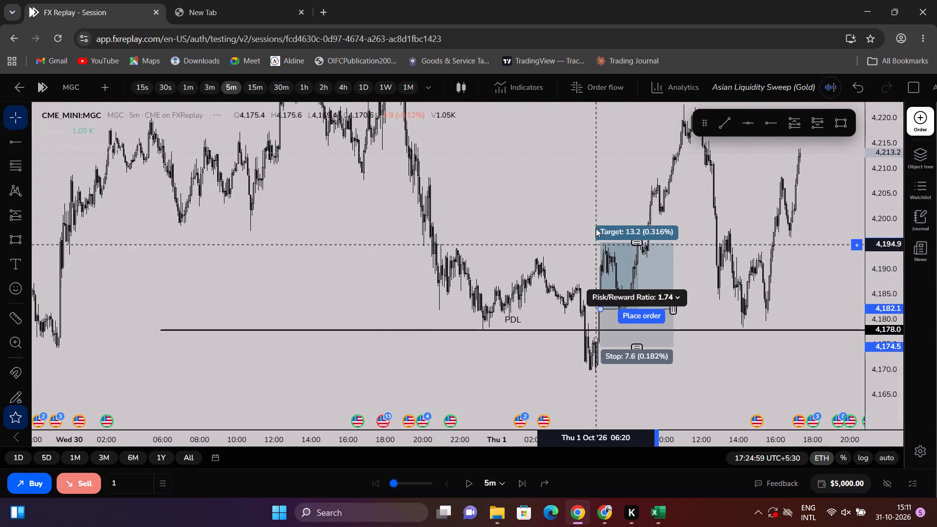
pyautogui.moveTo(596, 228); pyautogui.dragTo(595, 183)
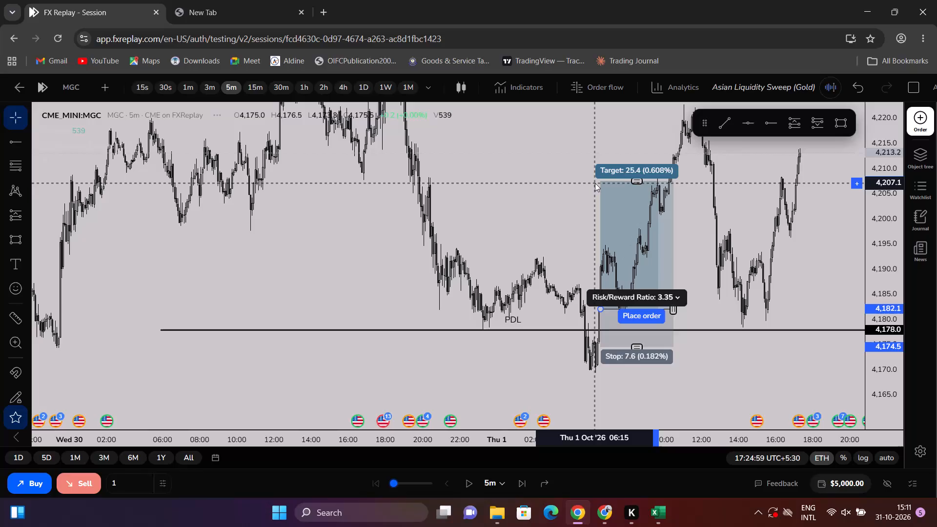
pyautogui.moveTo(595, 183); pyautogui.dragTo(595, 256)
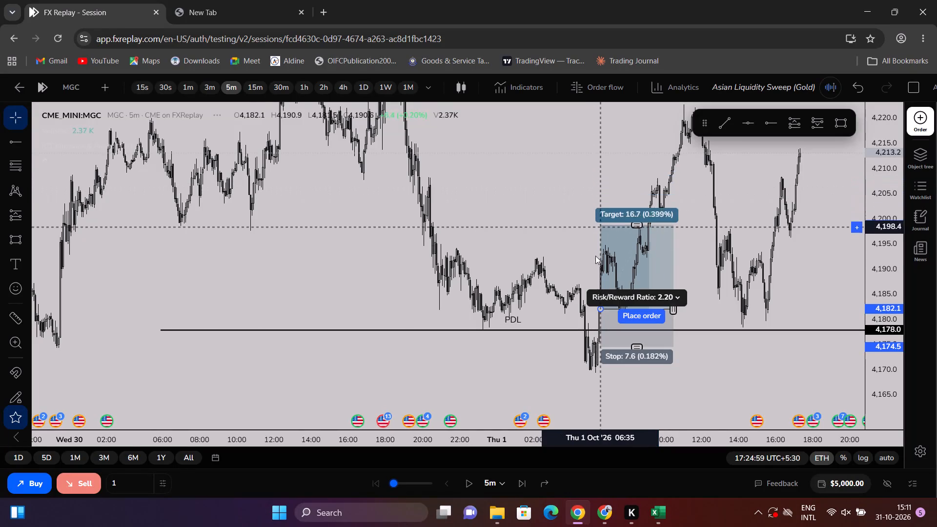
pyautogui.moveTo(595, 256); pyautogui.dragTo(604, 248)
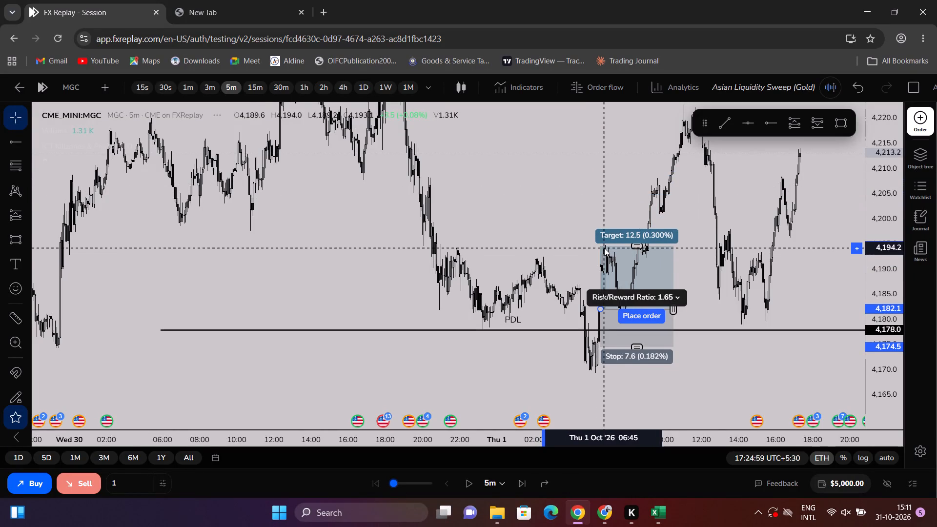
# Raise the long position's target to about 4,207.3 on the 5-minute chart.
pyautogui.moveTo(604, 248); pyautogui.dragTo(600, 166)
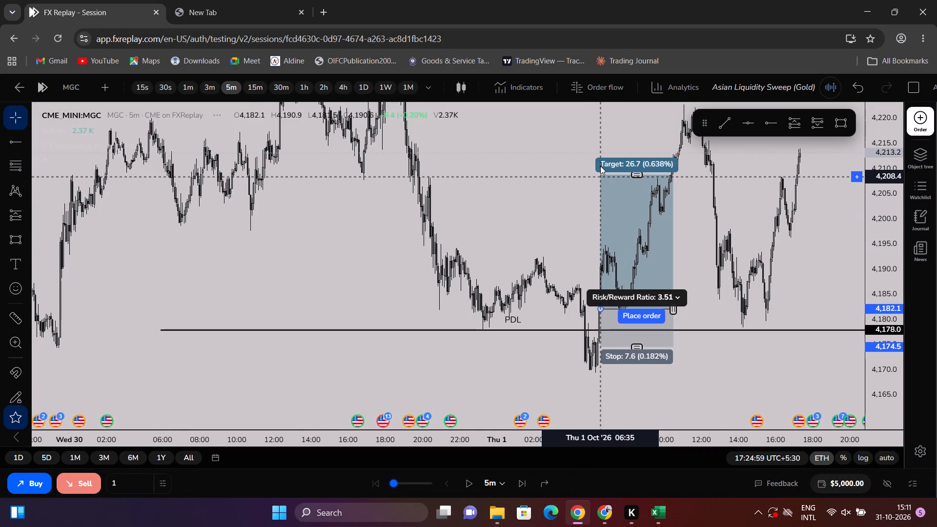
pyautogui.moveTo(600, 166); pyautogui.dragTo(608, 184)
# Switch to the 1-hour chart and lower the long position's target slightly to about 4,206.9.
pyautogui.moveTo(466, 185); pyautogui.dragTo(406, 292)
pyautogui.scroll(-3, 454, 236)
pyautogui.scroll(4, 504, 237)
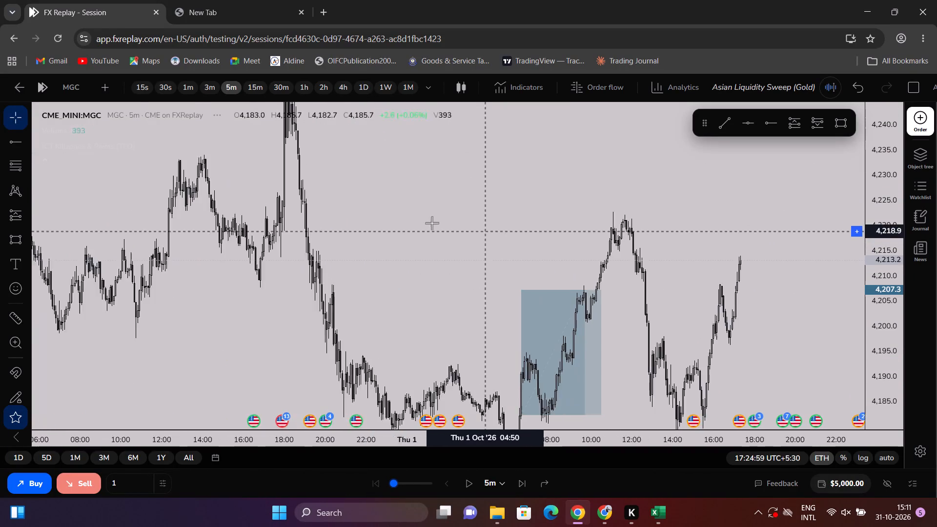
pyautogui.scroll(3, 432, 223)
pyautogui.click(302, 87)
pyautogui.scroll(7, 672, 262)
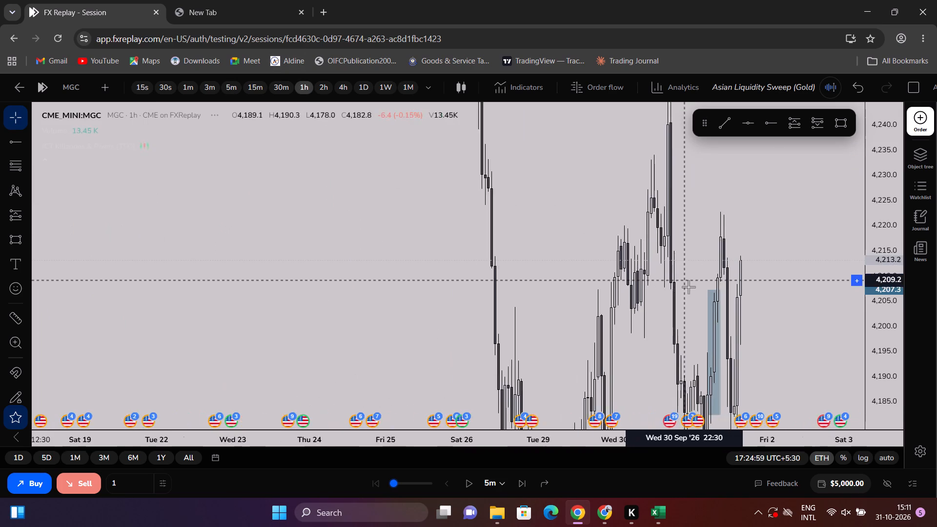
pyautogui.moveTo(689, 287); pyautogui.dragTo(605, 224)
pyautogui.scroll(5, 620, 237)
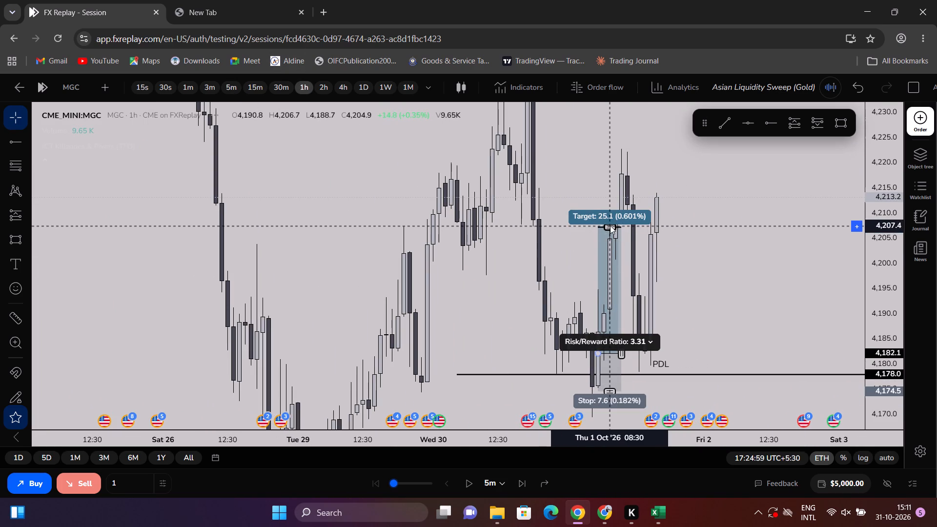
pyautogui.click(610, 226)
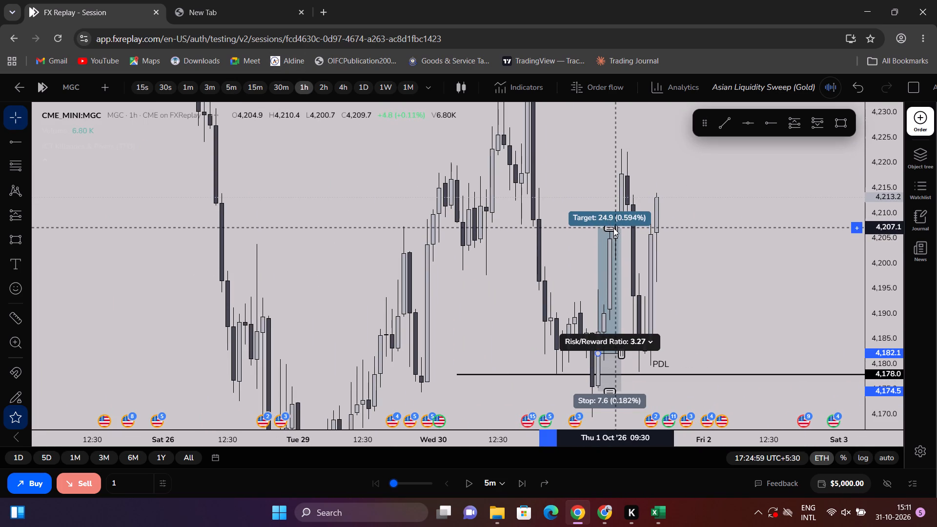
pyautogui.click(679, 253)
pyautogui.scroll(3, 723, 264)
pyautogui.moveTo(691, 258); pyautogui.dragTo(593, 296)
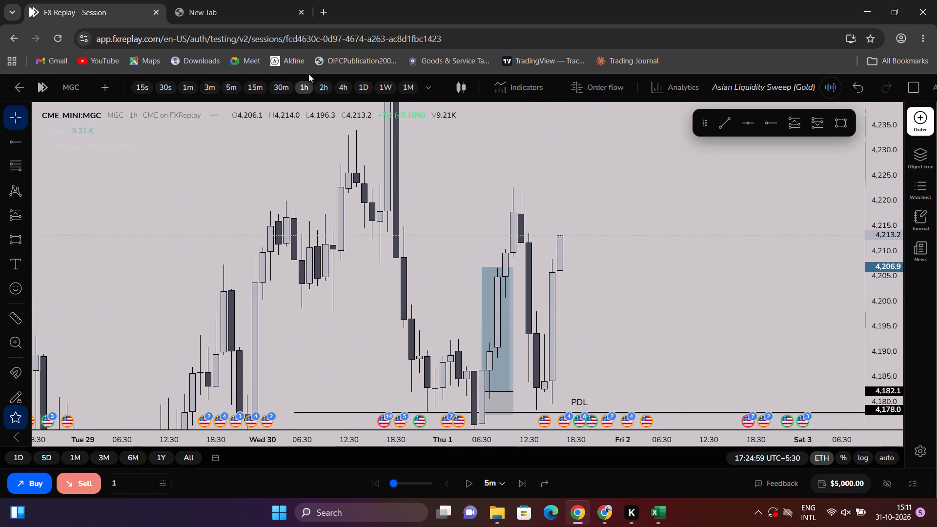
# Switch to the 4-hour chart and fine-tune the long position's target to about 4,207.3.
pyautogui.click(349, 85)
pyautogui.scroll(4, 575, 225)
pyautogui.moveTo(588, 263); pyautogui.dragTo(589, 177)
pyautogui.moveTo(529, 181); pyautogui.dragTo(533, 176)
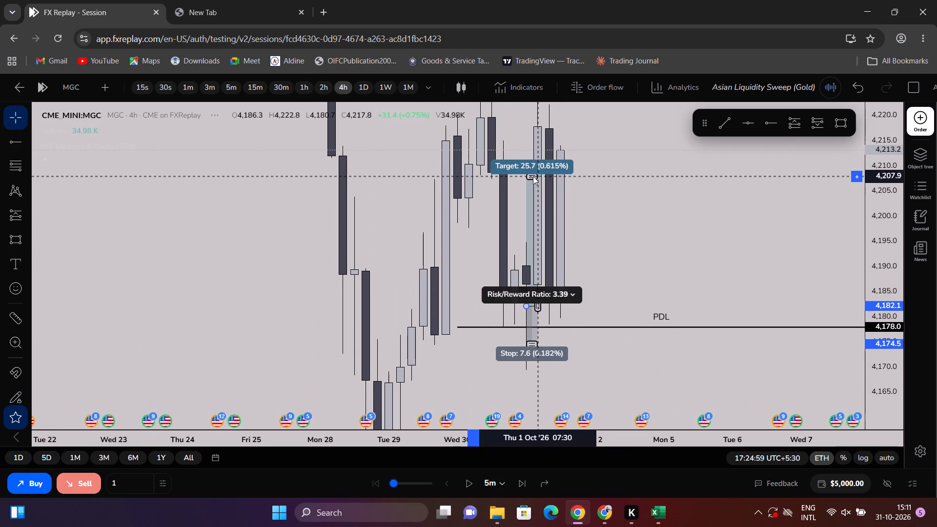
pyautogui.moveTo(533, 176); pyautogui.dragTo(537, 178)
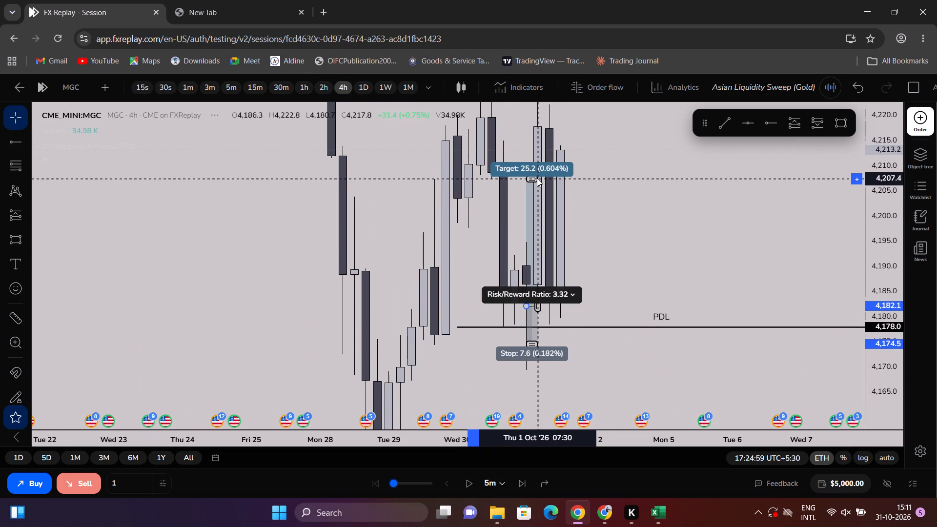
pyautogui.moveTo(537, 178); pyautogui.dragTo(536, 179)
pyautogui.click(574, 194)
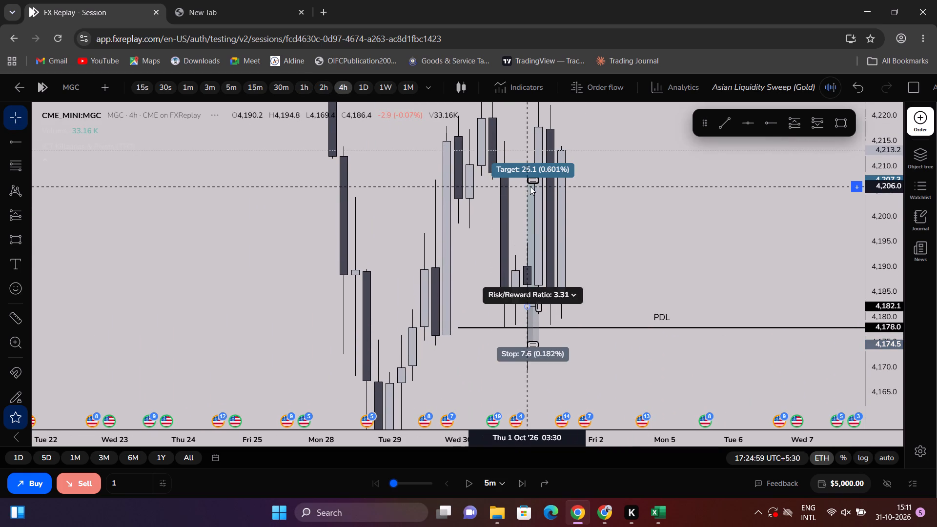
# Return to the 5-minute chart and lower the long position's stop to about 4,173.7.
pyautogui.click(227, 88)
pyautogui.scroll(-9, 632, 281)
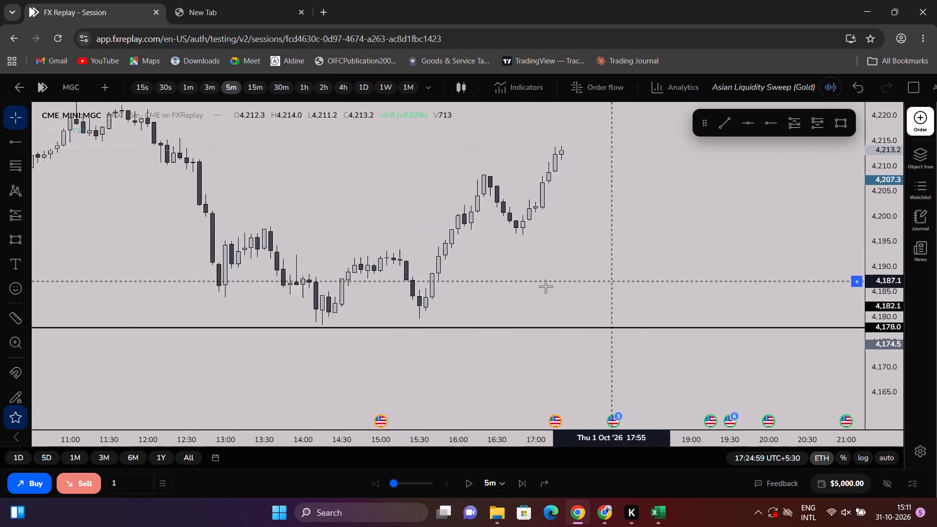
pyautogui.scroll(-7, 546, 286)
pyautogui.moveTo(424, 261); pyautogui.dragTo(751, 254)
pyautogui.scroll(-2, 599, 257)
pyautogui.moveTo(479, 263); pyautogui.dragTo(386, 291)
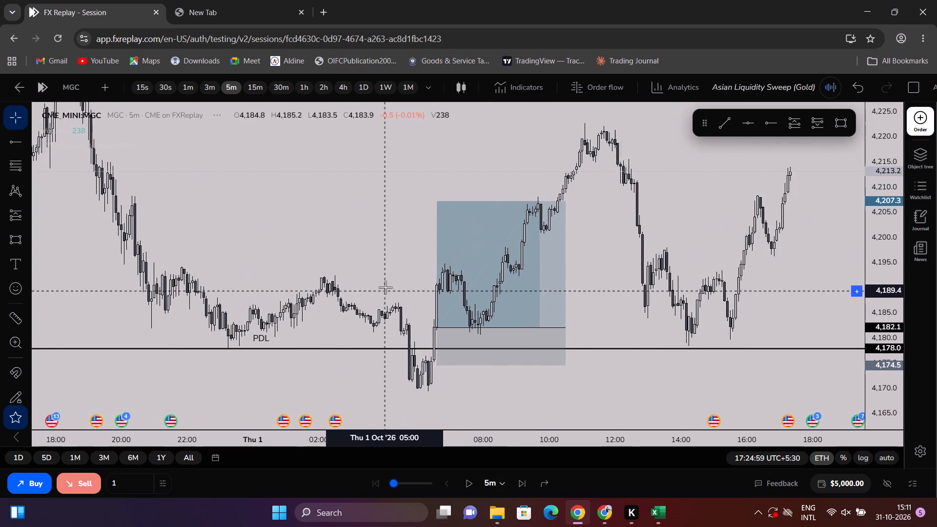
pyautogui.scroll(-3, 386, 287)
pyautogui.moveTo(391, 275); pyautogui.dragTo(394, 219)
pyautogui.moveTo(883, 345); pyautogui.dragTo(873, 263)
pyautogui.scroll(2, 749, 296)
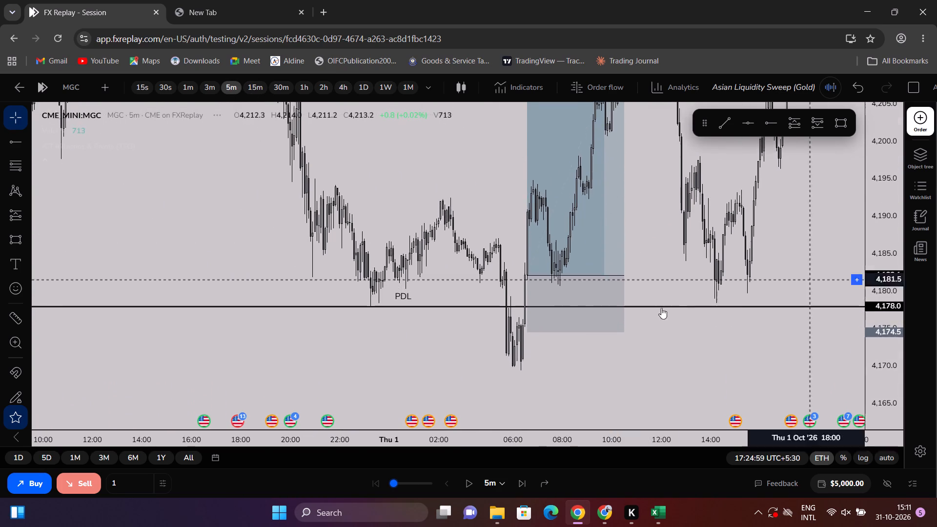
pyautogui.scroll(1, 661, 308)
pyautogui.moveTo(440, 329); pyautogui.dragTo(438, 341)
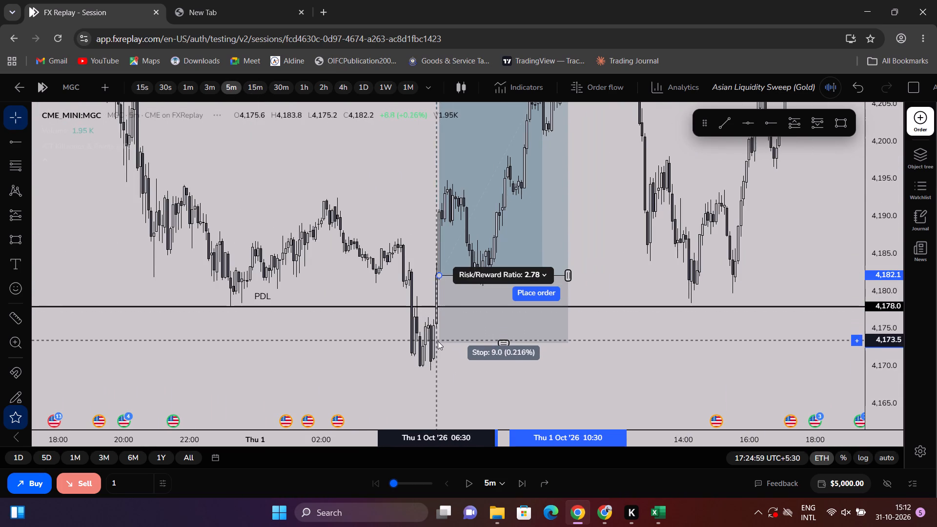
pyautogui.moveTo(438, 341); pyautogui.dragTo(441, 339)
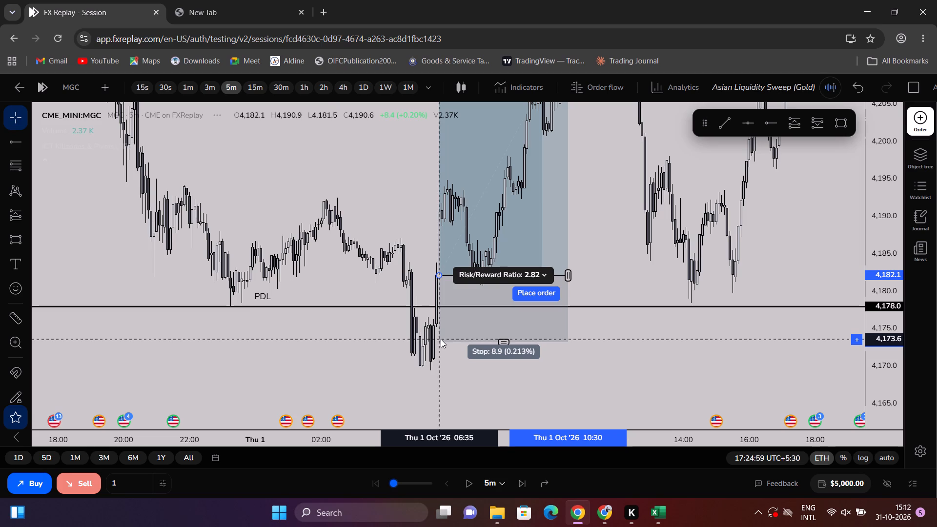
pyautogui.moveTo(441, 339); pyautogui.dragTo(440, 336)
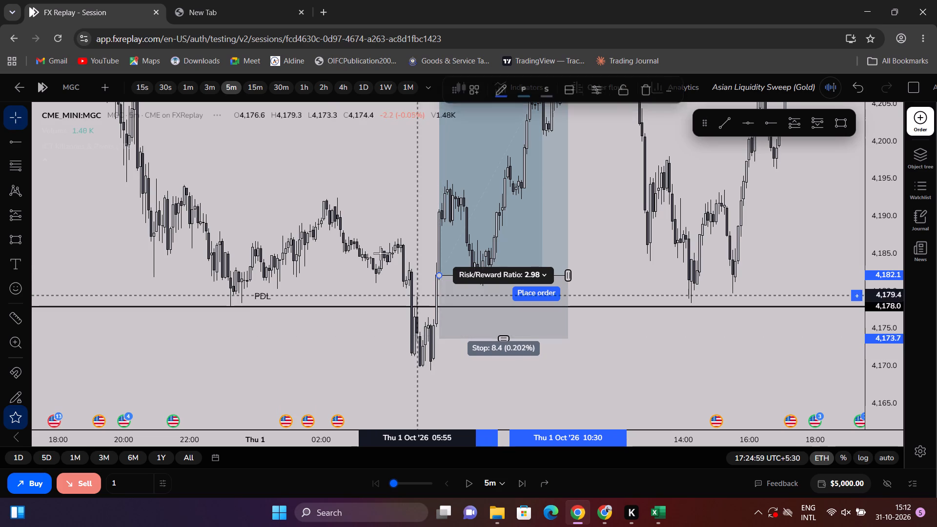
pyautogui.click(372, 244)
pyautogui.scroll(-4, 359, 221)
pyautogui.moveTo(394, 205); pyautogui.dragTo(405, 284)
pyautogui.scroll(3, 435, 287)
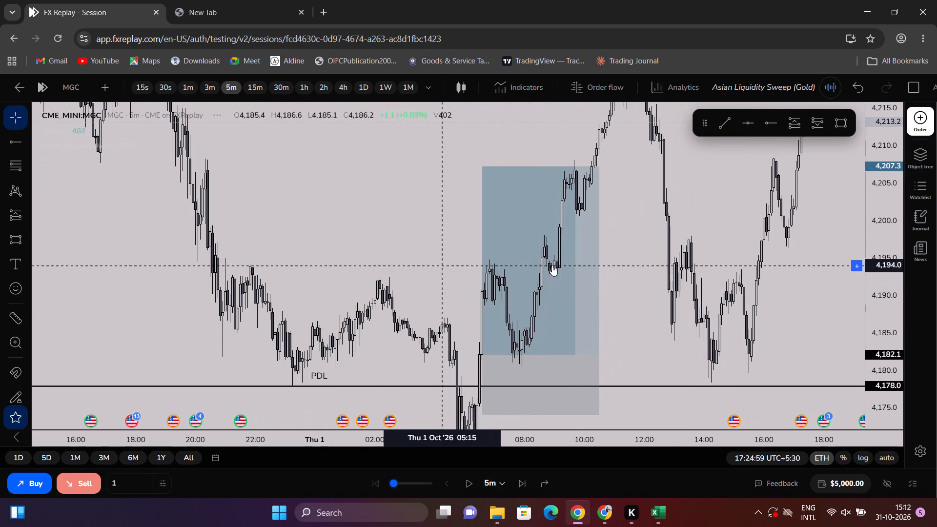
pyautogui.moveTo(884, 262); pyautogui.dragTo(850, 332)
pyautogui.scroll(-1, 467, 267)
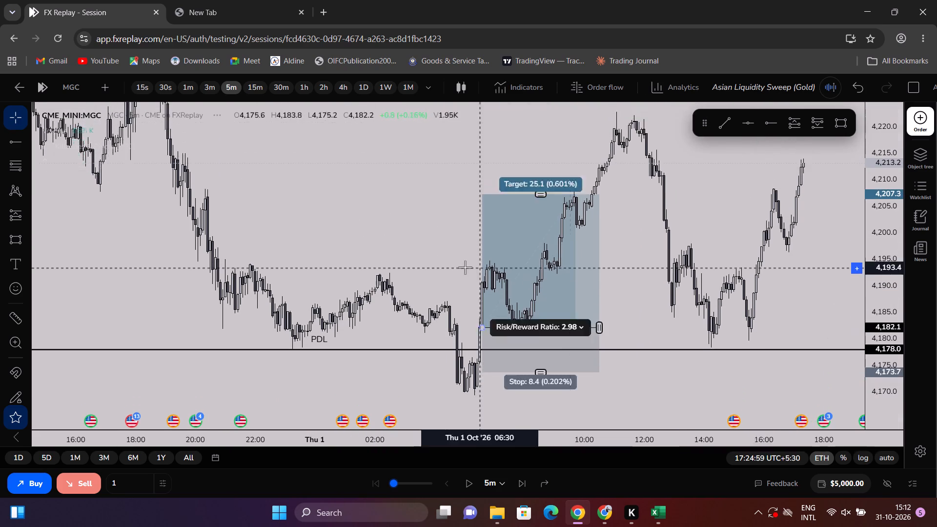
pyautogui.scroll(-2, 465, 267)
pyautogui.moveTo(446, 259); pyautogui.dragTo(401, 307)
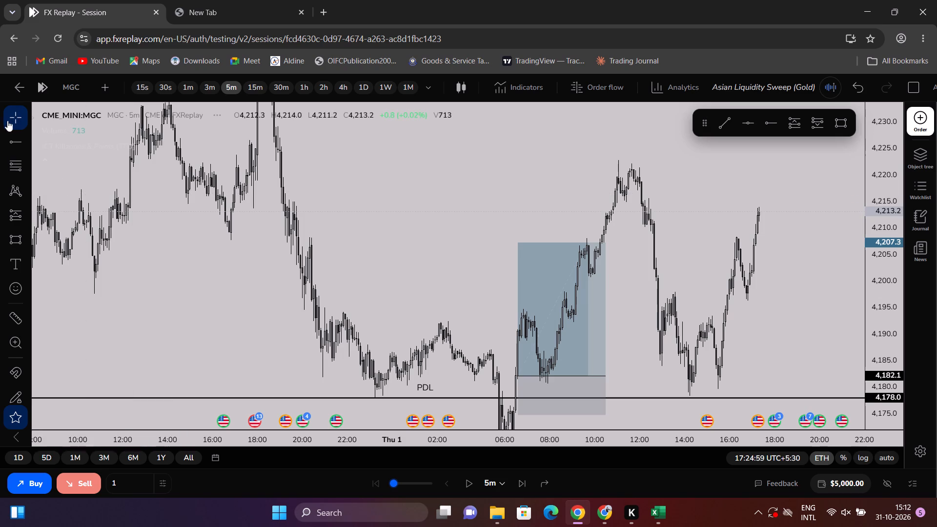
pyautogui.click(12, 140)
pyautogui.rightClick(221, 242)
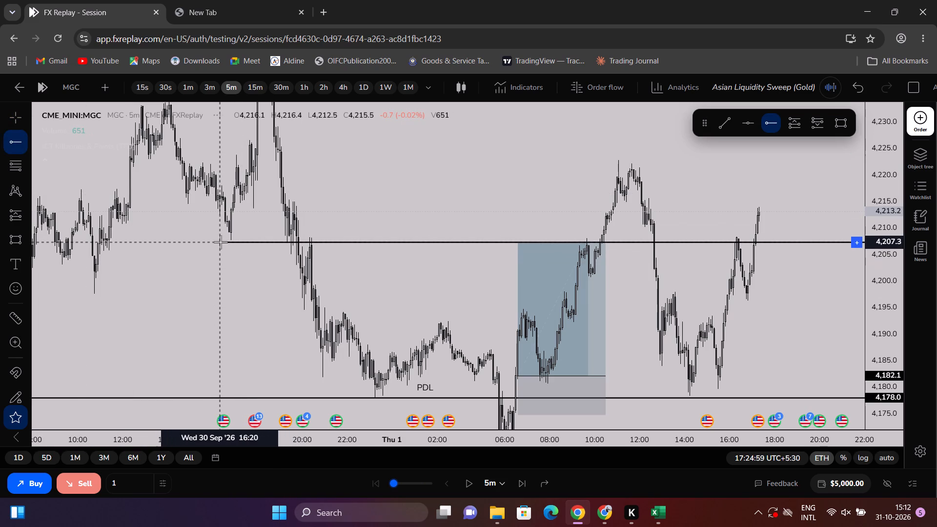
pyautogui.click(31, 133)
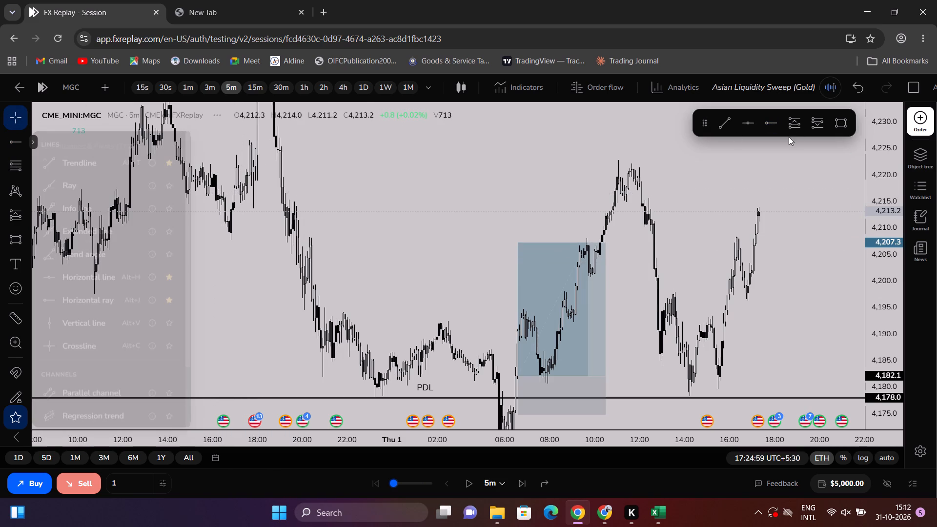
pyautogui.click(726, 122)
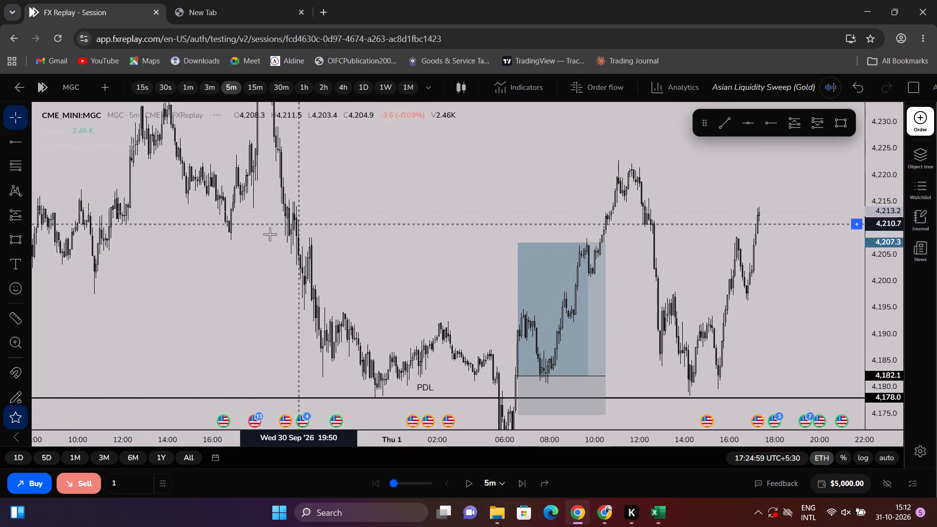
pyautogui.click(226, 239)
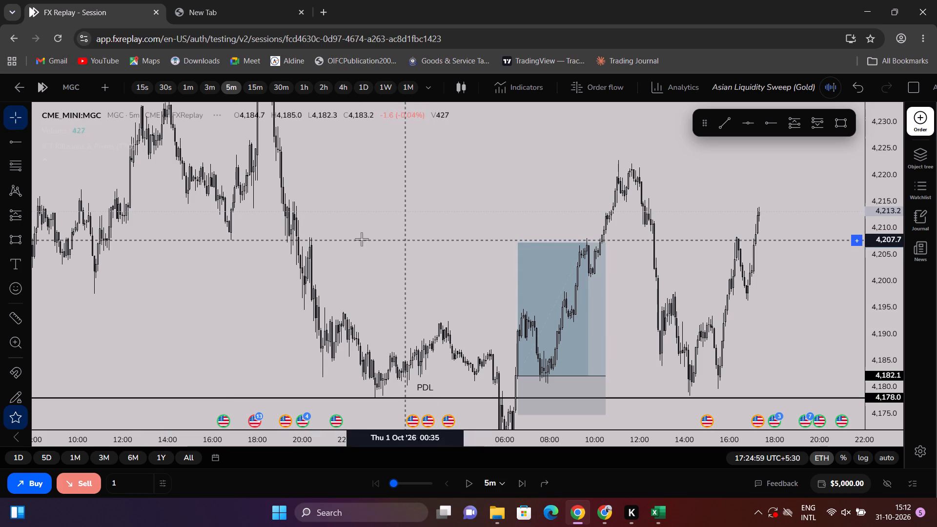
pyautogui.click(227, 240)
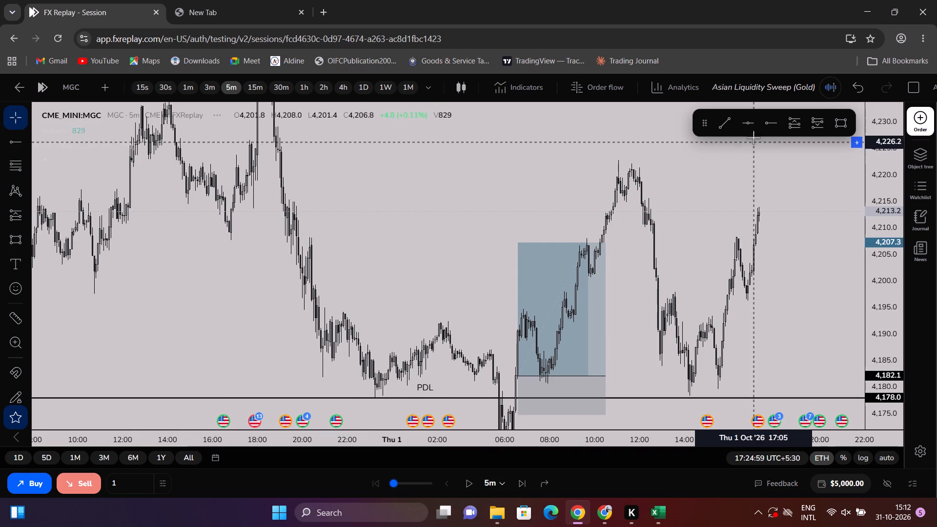
# Draw a horizontal trend line at about 4,207.6 from 16:40 on 30 September to 10:30 on 1 October.
pyautogui.click(724, 123)
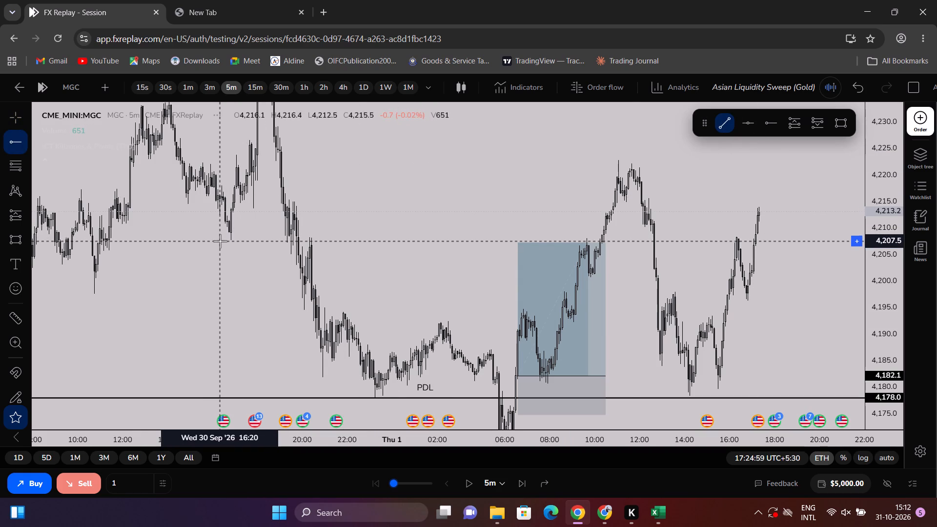
pyautogui.click(226, 241)
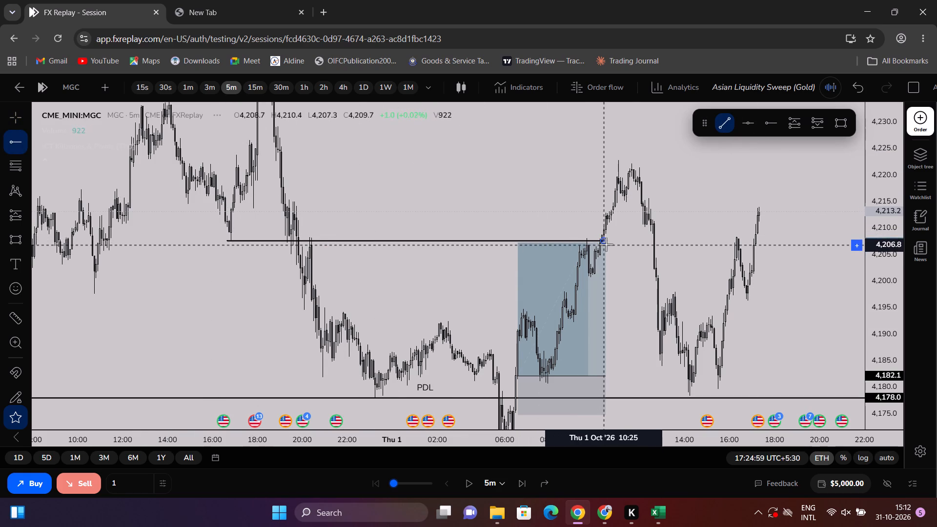
pyautogui.keyDown('shift'); pyautogui.click(606, 244); pyautogui.keyUp('shift')
pyautogui.click(629, 263)
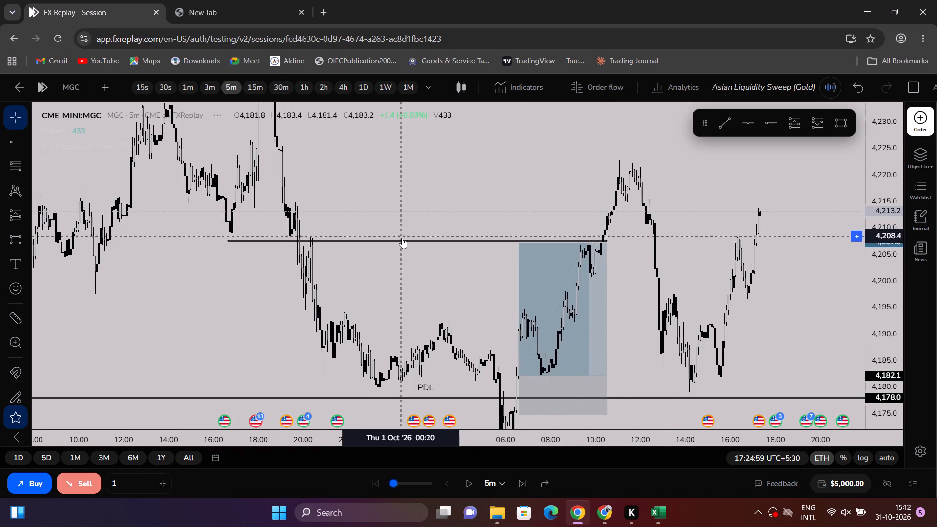
# Label the new trend line "4H FVG", with the text aligned middle and centre on the line.
pyautogui.doubleClick(402, 240)
pyautogui.click(450, 219)
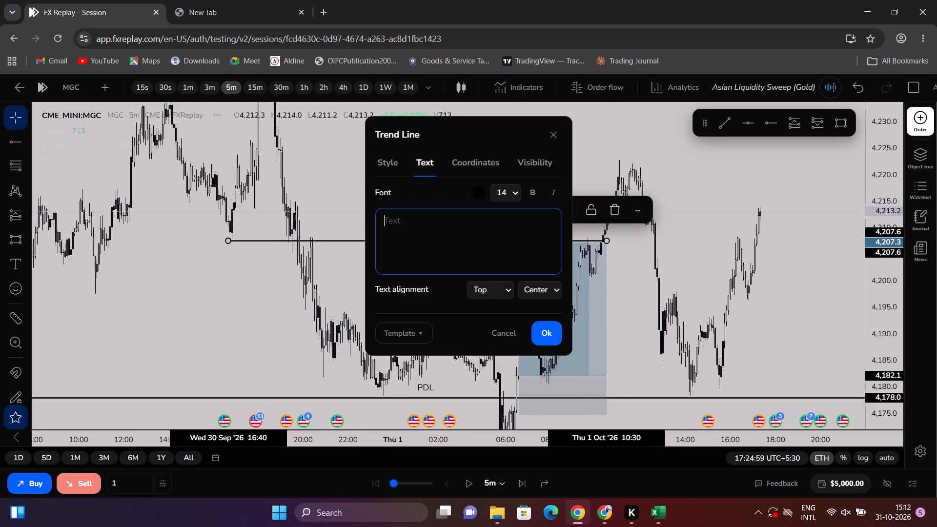
pyautogui.write('4H FVG')
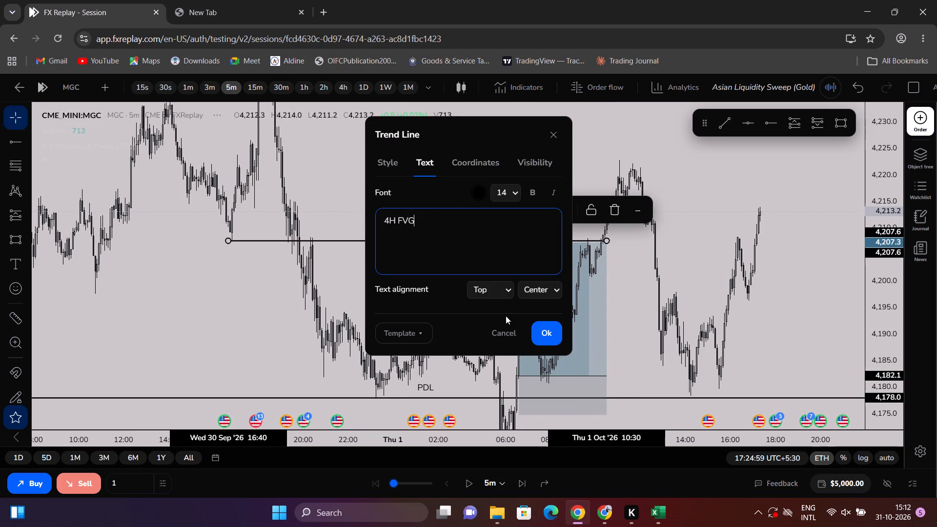
pyautogui.click(543, 289)
pyautogui.click(535, 324)
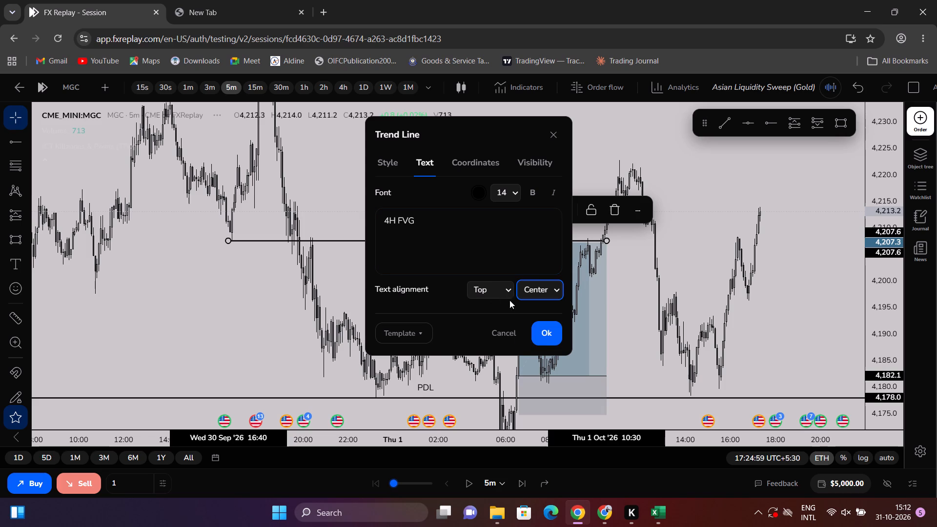
pyautogui.click(502, 291)
pyautogui.click(494, 324)
pyautogui.click(541, 333)
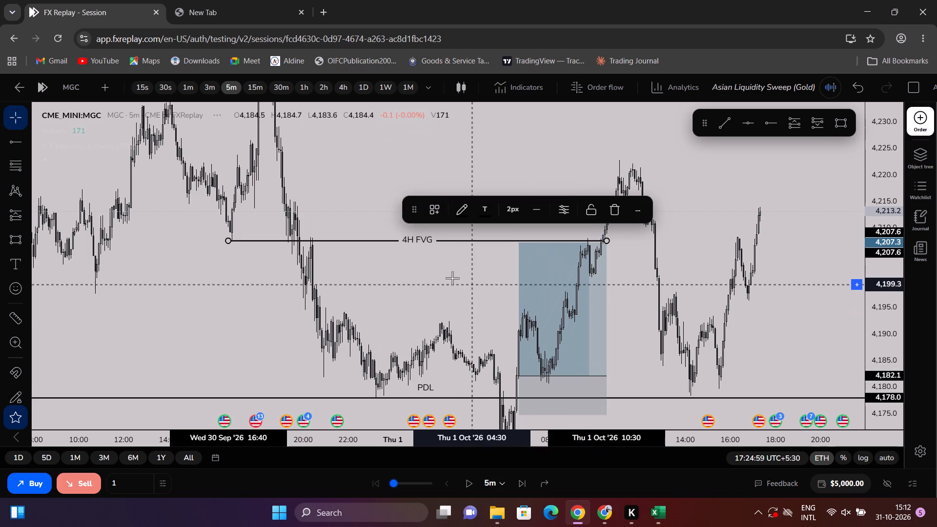
pyautogui.click(452, 278)
# Move the PDL ray so it starts near the late 30 September low, at about 4,177.9.
pyautogui.moveTo(446, 278); pyautogui.dragTo(410, 157)
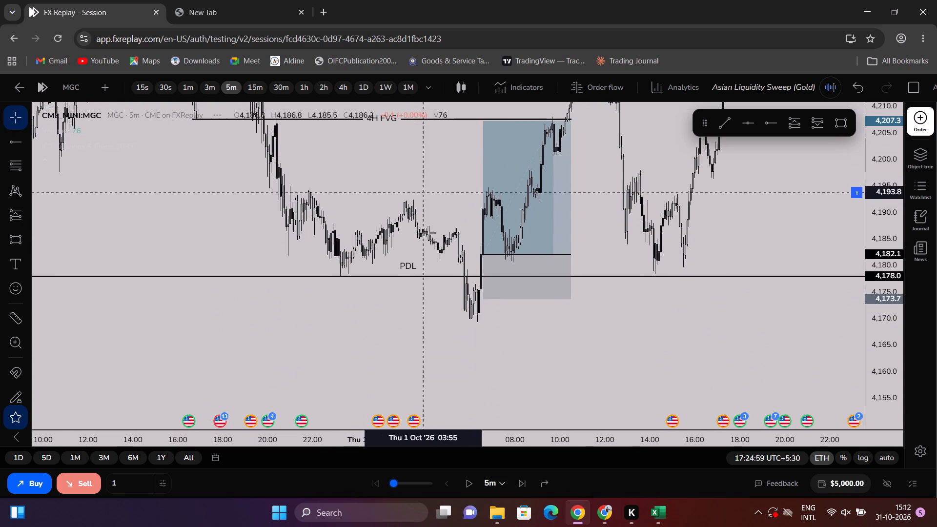
pyautogui.scroll(-3, 425, 286)
pyautogui.moveTo(385, 276); pyautogui.dragTo(691, 280)
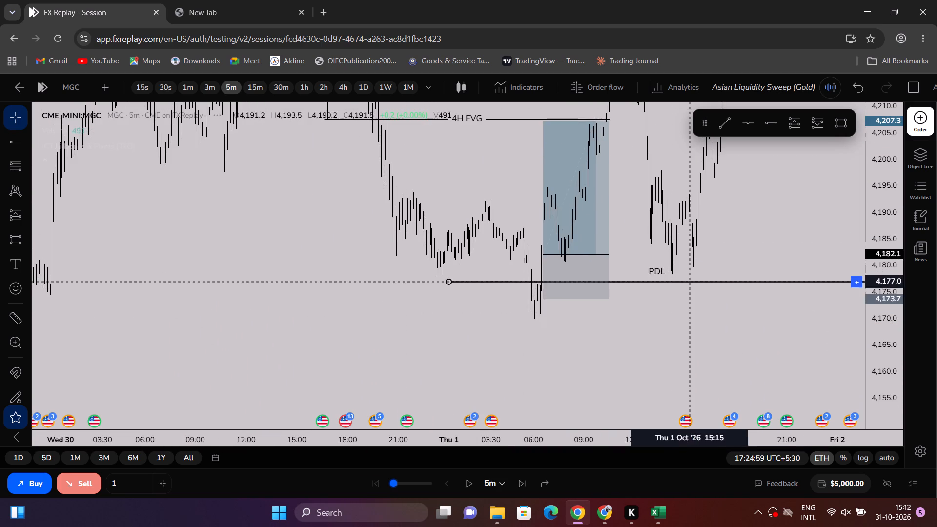
pyautogui.moveTo(691, 280); pyautogui.dragTo(663, 277)
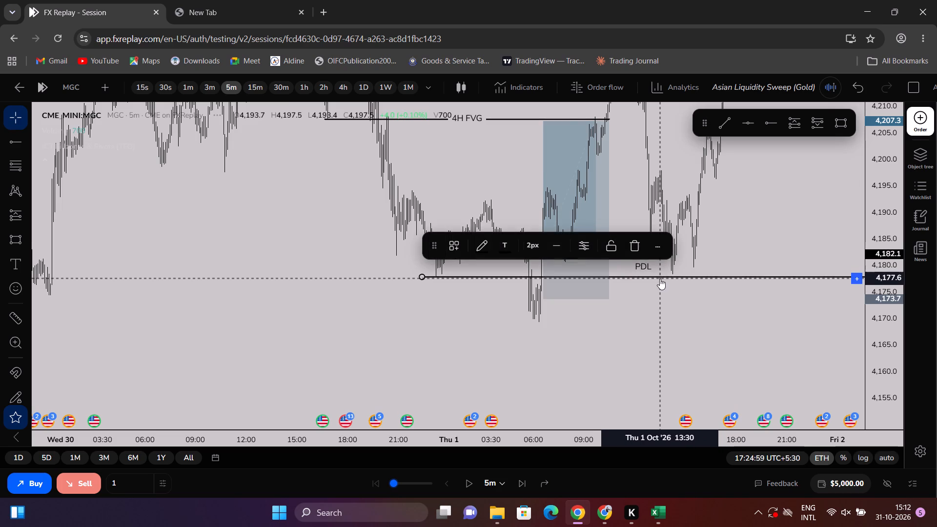
# Align the PDL ray's text to the middle and centre of the line.
pyautogui.doubleClick(660, 279)
pyautogui.click(492, 288)
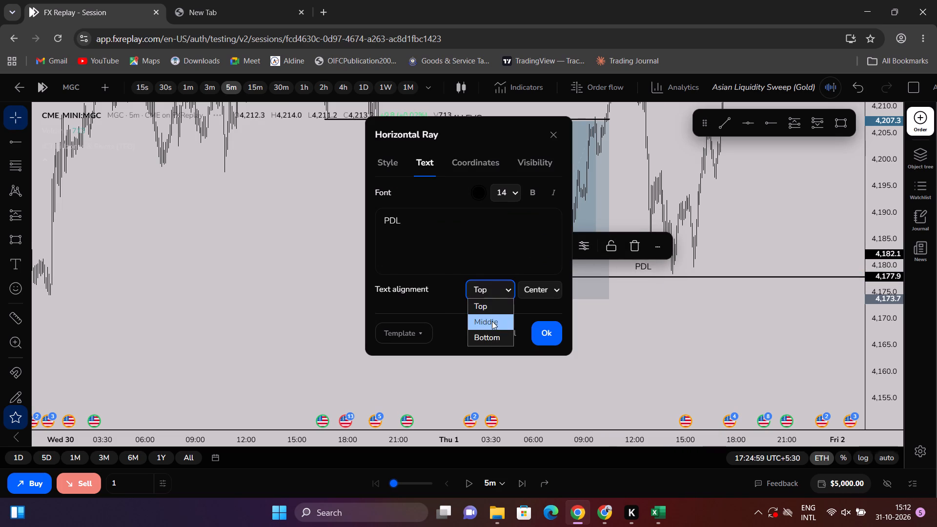
pyautogui.click(492, 323)
pyautogui.click(539, 289)
pyautogui.click(530, 318)
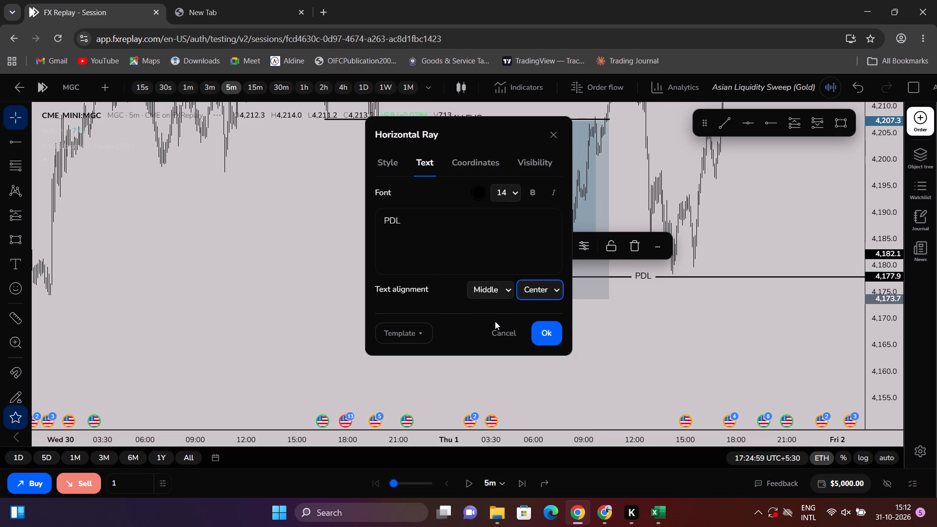
# Save the horizontal ray's settings as a drawing template named "PDL" and close its settings.
pyautogui.click(416, 332)
pyautogui.click(398, 354)
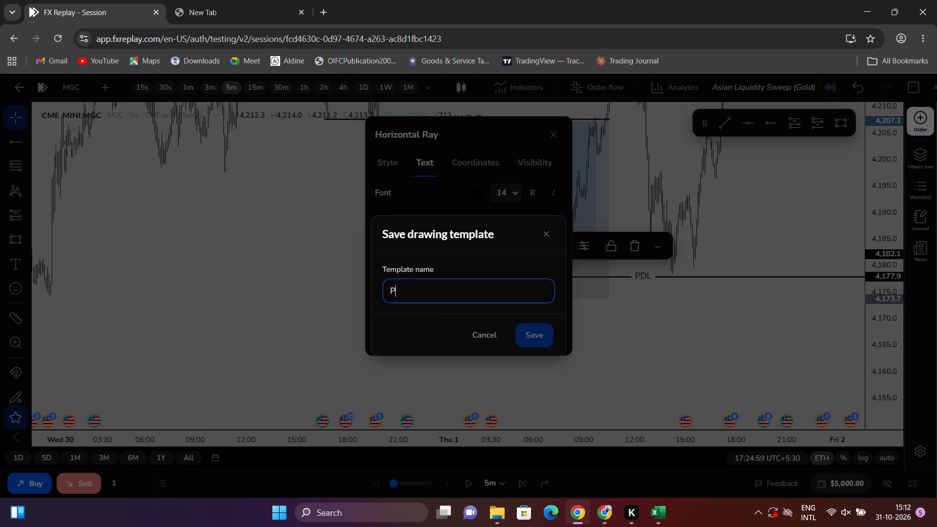
pyautogui.click(527, 331)
pyautogui.scroll(3, 577, 352)
pyautogui.click(577, 362)
# Examine the 1 October long setup on the 5-minute chart against the 4H FVG and PDL levels.
pyautogui.moveTo(563, 350); pyautogui.dragTo(455, 391)
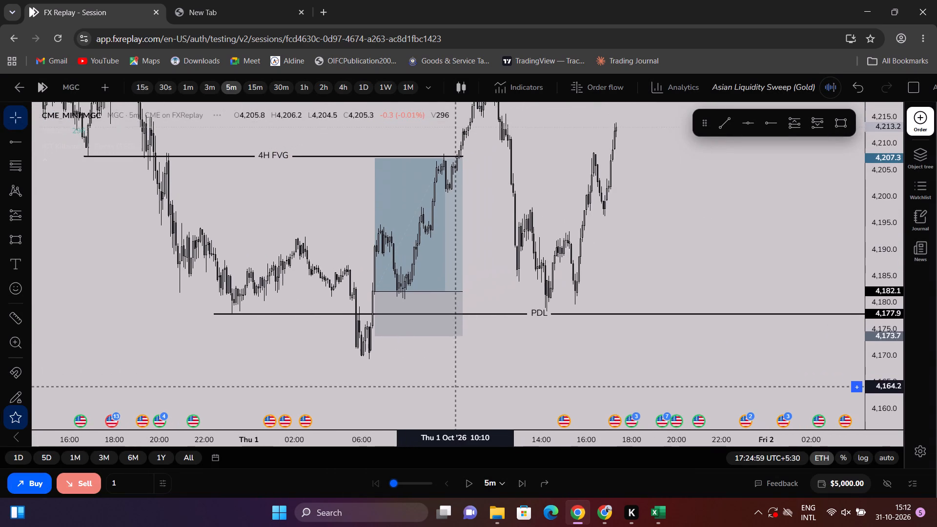
pyautogui.moveTo(455, 391); pyautogui.dragTo(499, 413)
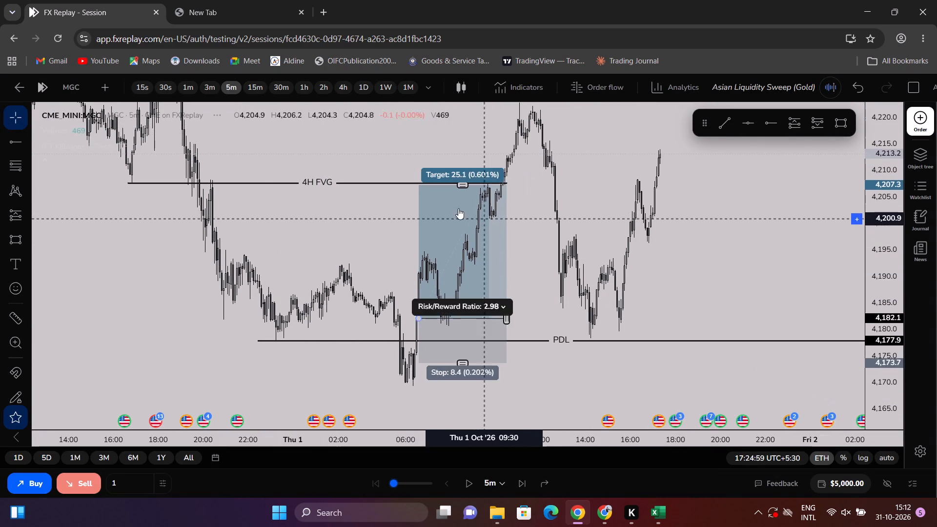
pyautogui.click(421, 187)
pyautogui.click(569, 261)
pyautogui.moveTo(569, 260); pyautogui.dragTo(568, 240)
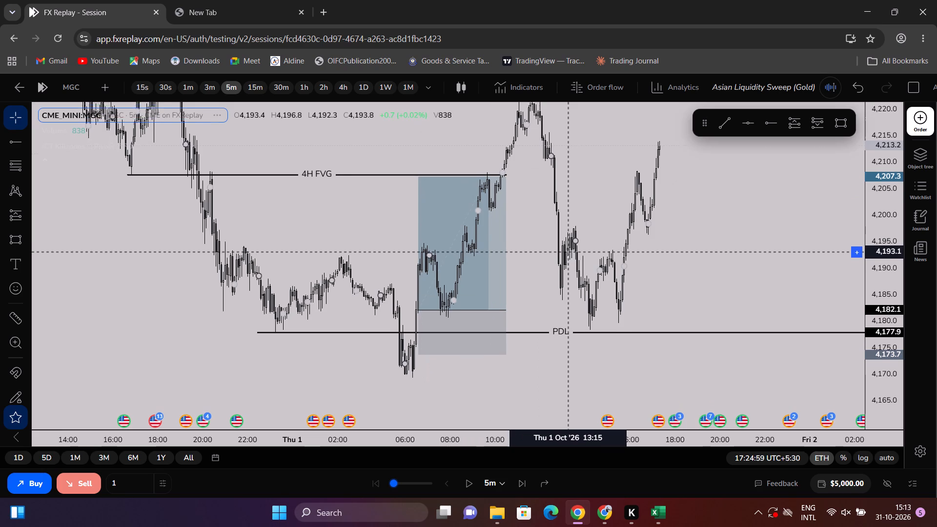
pyautogui.moveTo(568, 240); pyautogui.dragTo(568, 234)
pyautogui.click(674, 142)
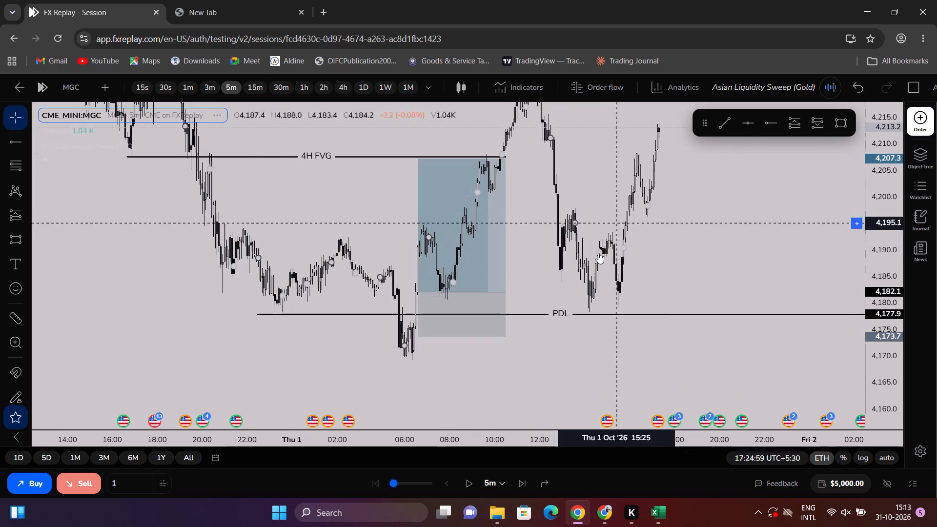
pyautogui.click(598, 253)
pyautogui.click(352, 229)
pyautogui.moveTo(351, 219); pyautogui.dragTo(363, 270)
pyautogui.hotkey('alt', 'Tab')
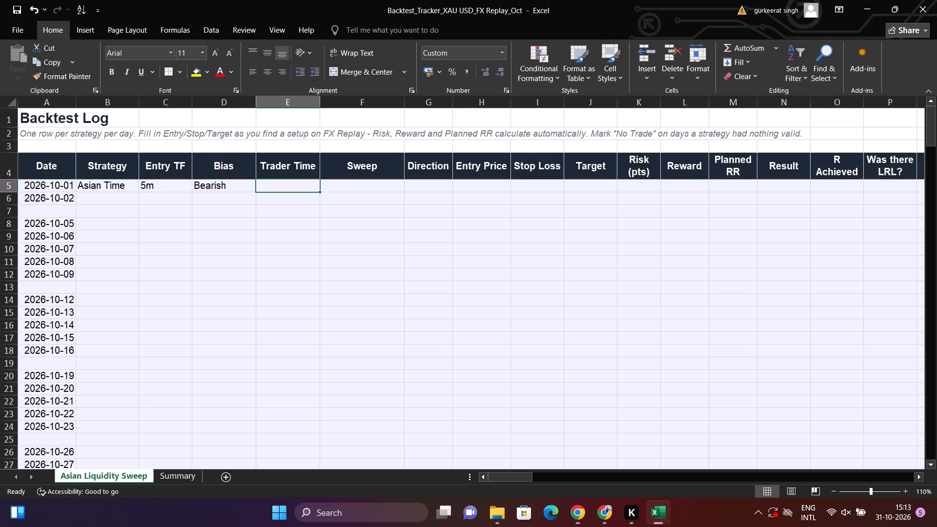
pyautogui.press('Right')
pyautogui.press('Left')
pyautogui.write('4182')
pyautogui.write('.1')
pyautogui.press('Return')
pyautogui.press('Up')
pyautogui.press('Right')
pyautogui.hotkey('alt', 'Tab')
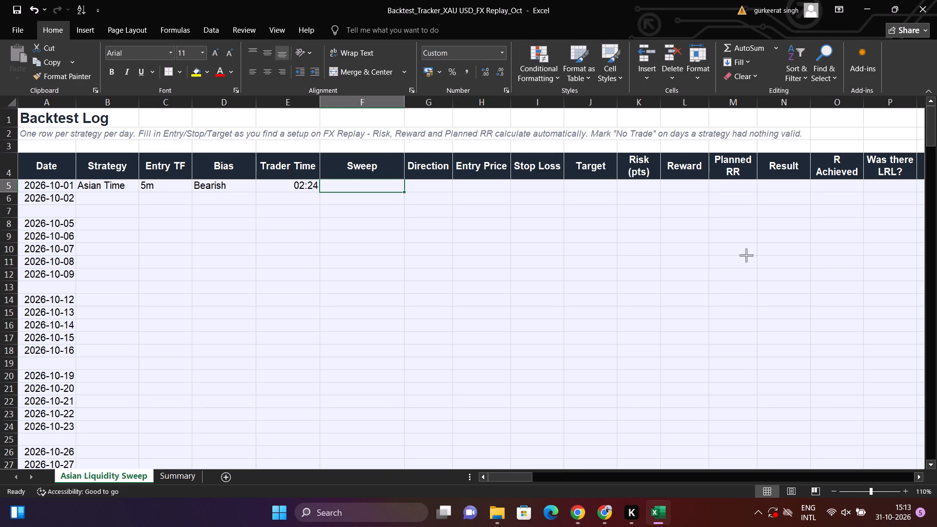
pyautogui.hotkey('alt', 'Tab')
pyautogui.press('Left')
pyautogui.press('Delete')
# Check the entry time on the FX Replay chart and enter 6:30 as the Trader Time for 2026-10-01 in Excel.
pyautogui.hotkey('alt', 'Tab')
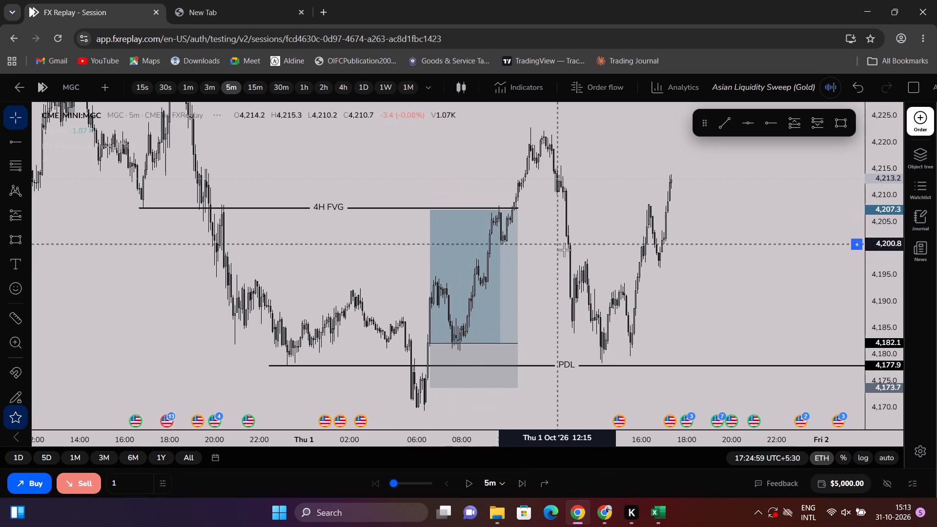
pyautogui.hotkey('alt', 'Tab')
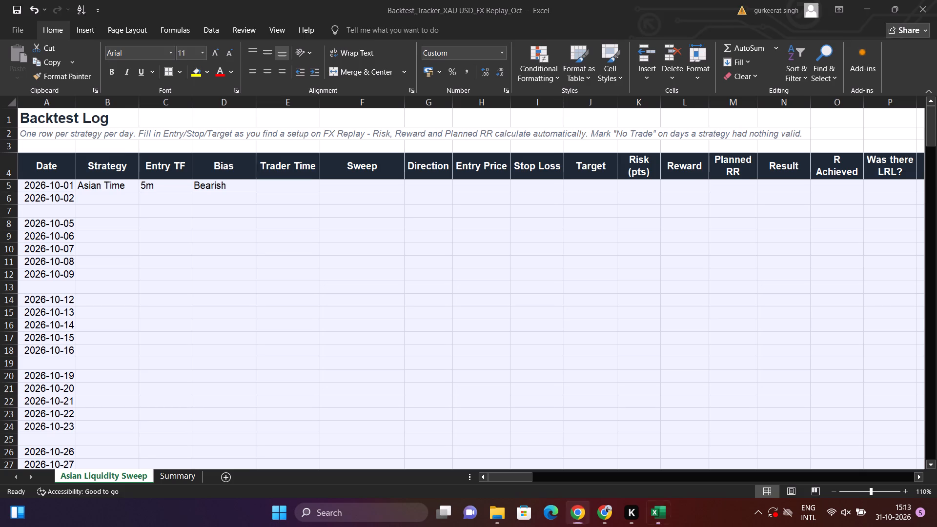
pyautogui.hotkey('alt', 'Tab')
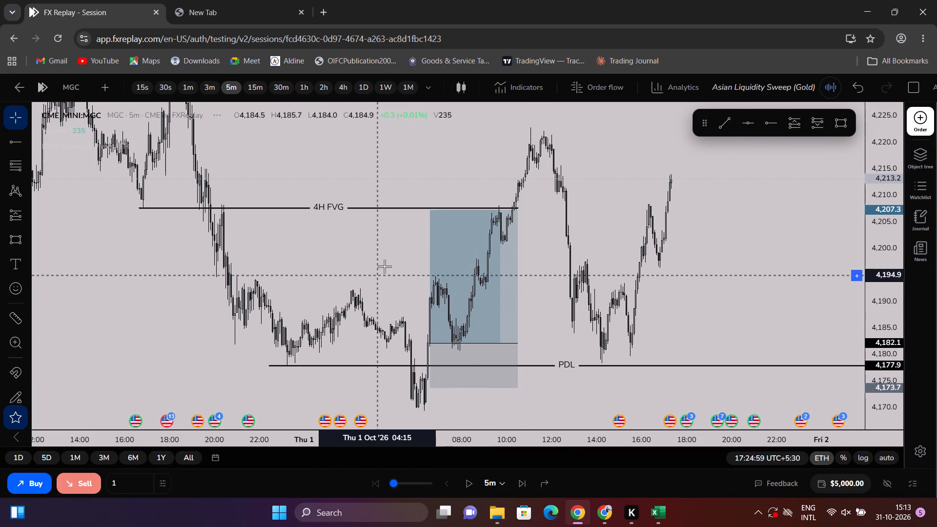
pyautogui.hotkey('alt', 'Tab')
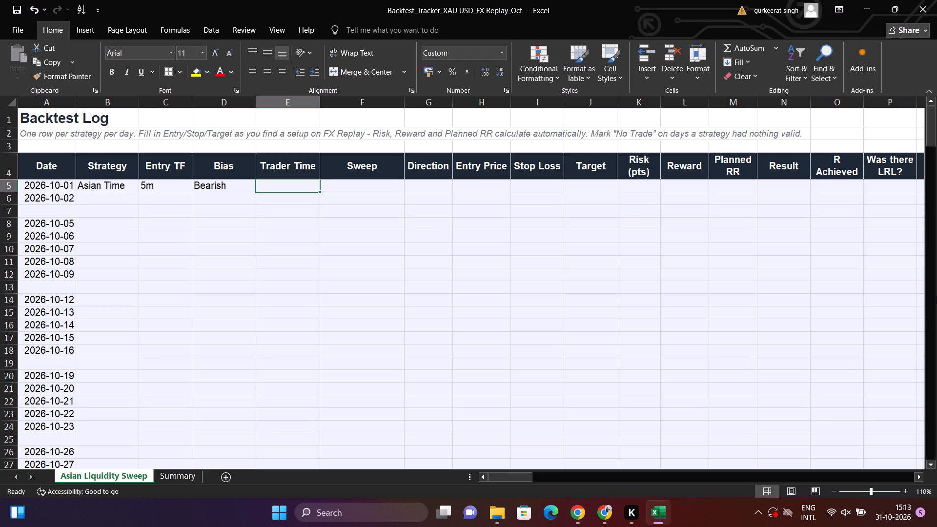
pyautogui.press('6')
pyautogui.write(':30')
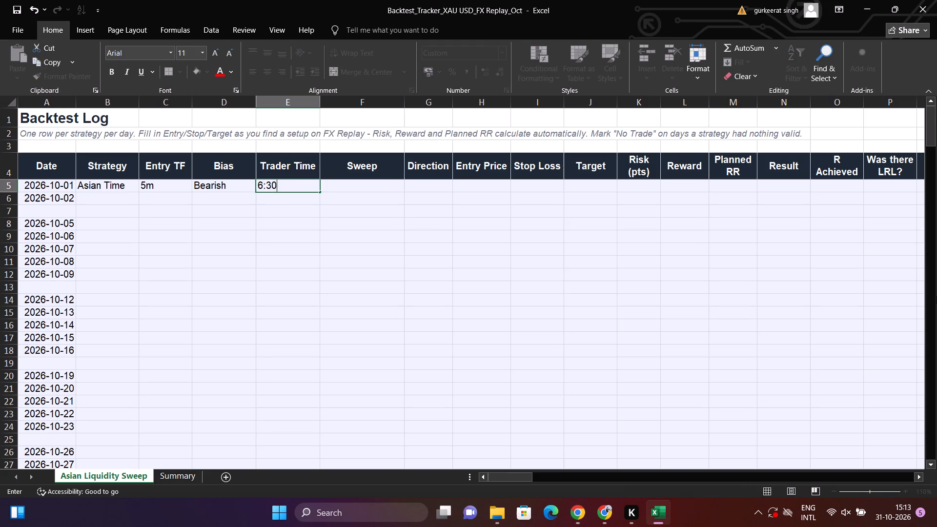
pyautogui.press('Return')
pyautogui.press('Up')
pyautogui.press('Right')
# Enter "PDL" as the Sweep for 2026-10-01 in the Excel log, checking it against the FX Replay chart.
pyautogui.hotkey('alt', 'Tab')
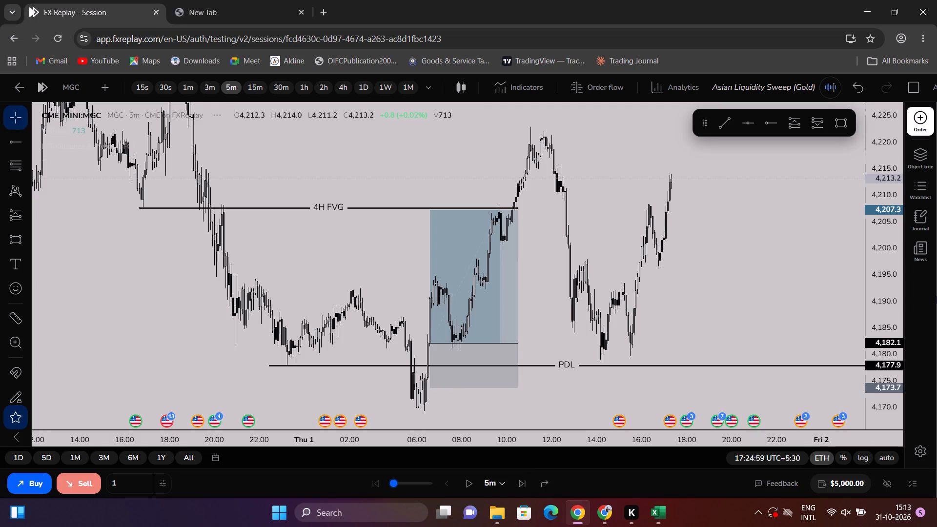
pyautogui.hotkey('alt', 'Tab')
pyautogui.hotkey('alt', 'Tab')
pyautogui.hotkey('alt', 'Tab')
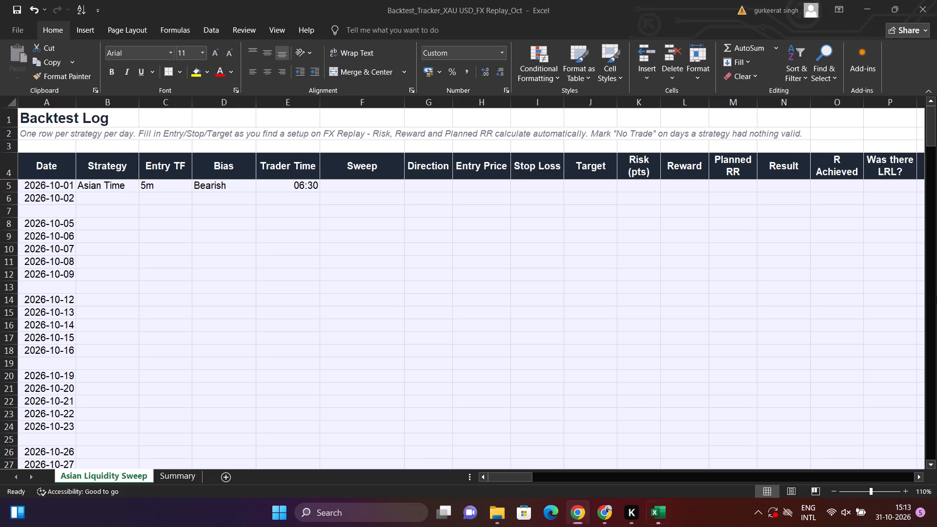
pyautogui.write('PDL')
pyautogui.press('Return')
pyautogui.press('Up')
pyautogui.press('Right')
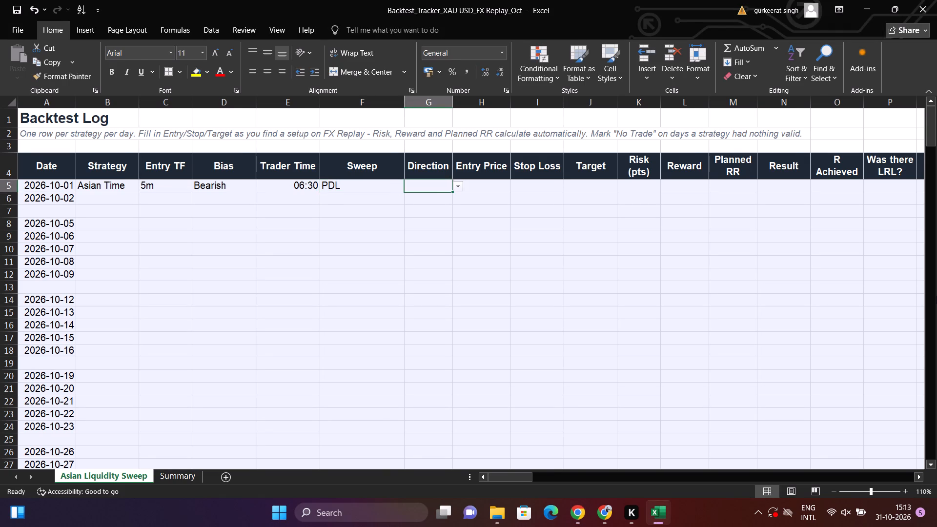
# Set the Direction of the 2026-10-01 trade to Long in the Excel log.
pyautogui.hotkey('alt', 'Tab')
pyautogui.hotkey('alt', 'Tab')
pyautogui.press('b')
pyautogui.press('Escape')
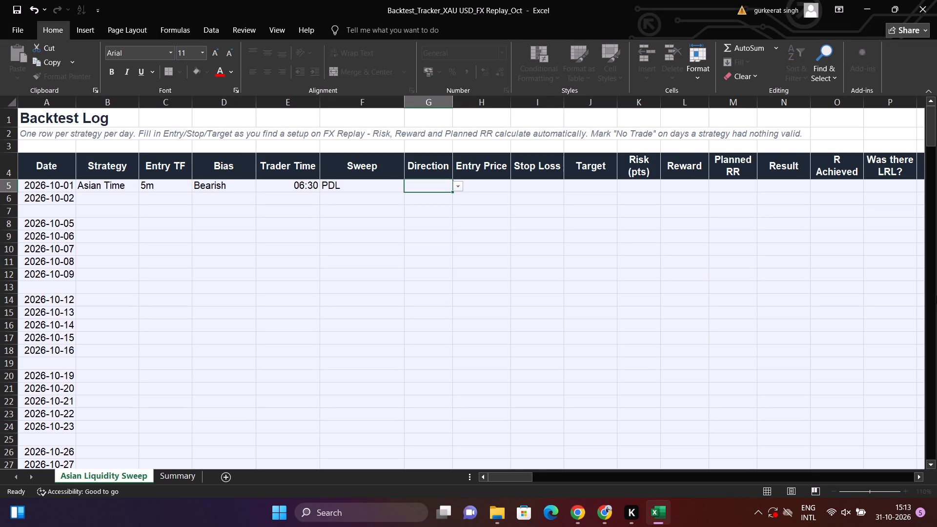
pyautogui.hotkey('alt', 'Down')
pyautogui.press('Down')
pyautogui.press('Up')
pyautogui.press('Return')
pyautogui.press('Right')
# Look up the long position's entry in FX Replay and enter 4182.1 as the 2026-10-01 Entry Price in Excel.
pyautogui.hotkey('alt', 'Tab')
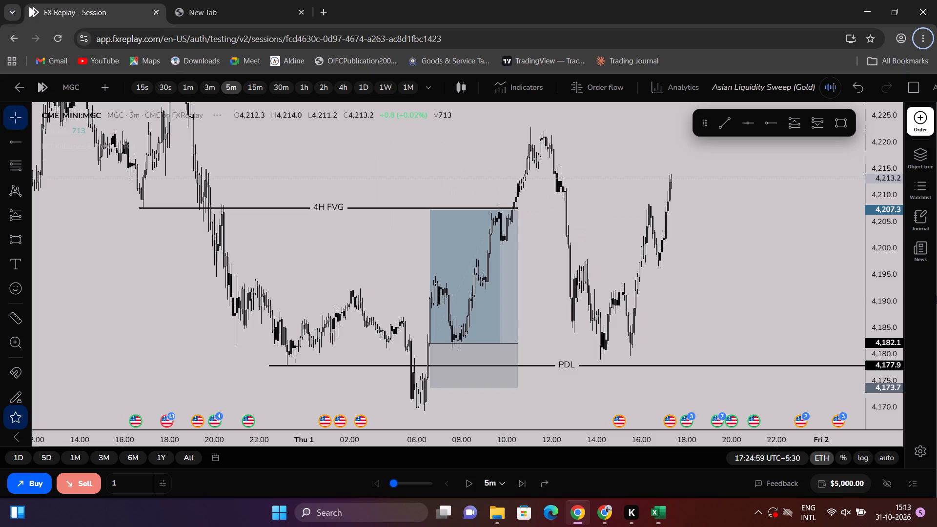
pyautogui.hotkey('alt', 'Tab')
pyautogui.write('4182.1')
pyautogui.press('Return')
pyautogui.press('Up')
pyautogui.press('Right')
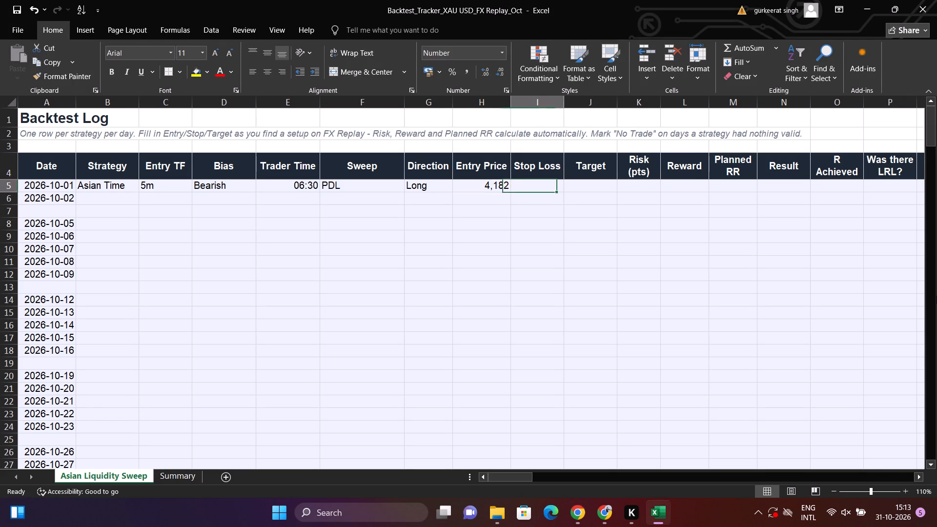
# Look up the long position's stop in FX Replay and enter 4173.7 as the 2026-10-01 Stop Loss in Excel.
pyautogui.hotkey('alt', 'Tab')
pyautogui.hotkey('alt', 'Tab')
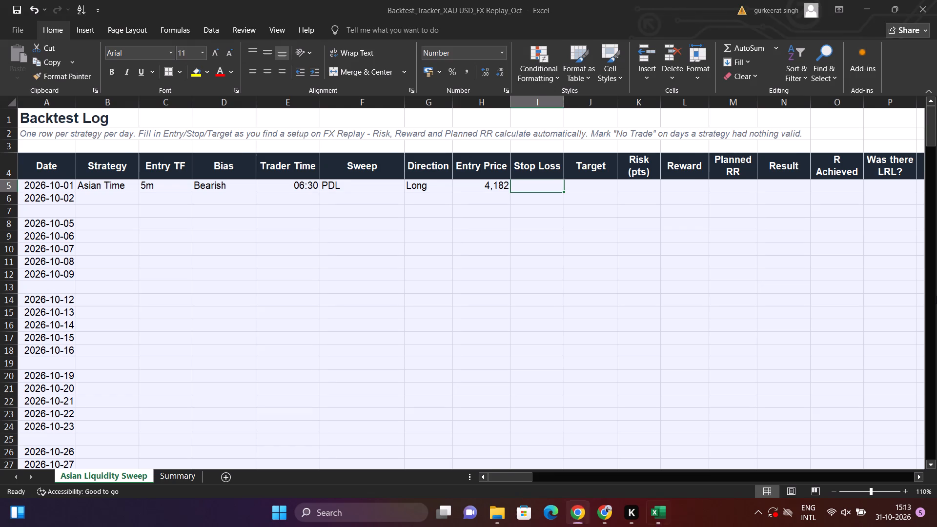
pyautogui.write('4173.')
pyautogui.hotkey('alt', 'Tab')
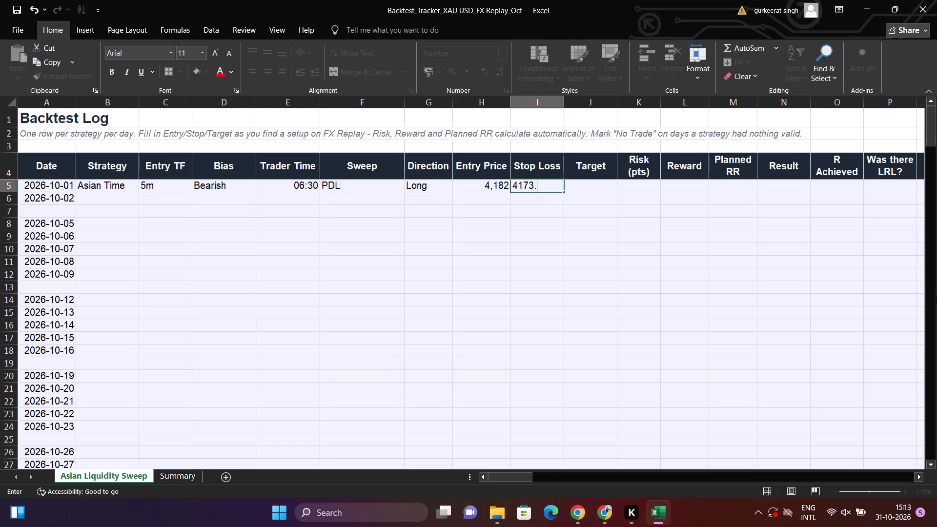
pyautogui.hotkey('alt', 'Tab')
pyautogui.hotkey('alt', 'Tab')
pyautogui.press('7')
pyautogui.press('Return')
pyautogui.press('Up')
pyautogui.press('Right')
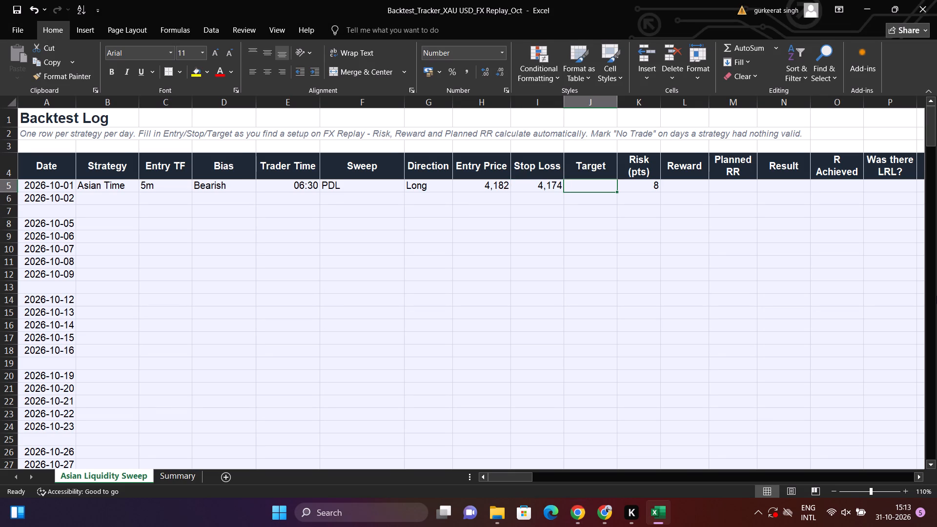
# Check the long position's target in FX Replay and enter 4207 as the 2026-10-01 Target in Excel.
pyautogui.hotkey('alt', 'Tab')
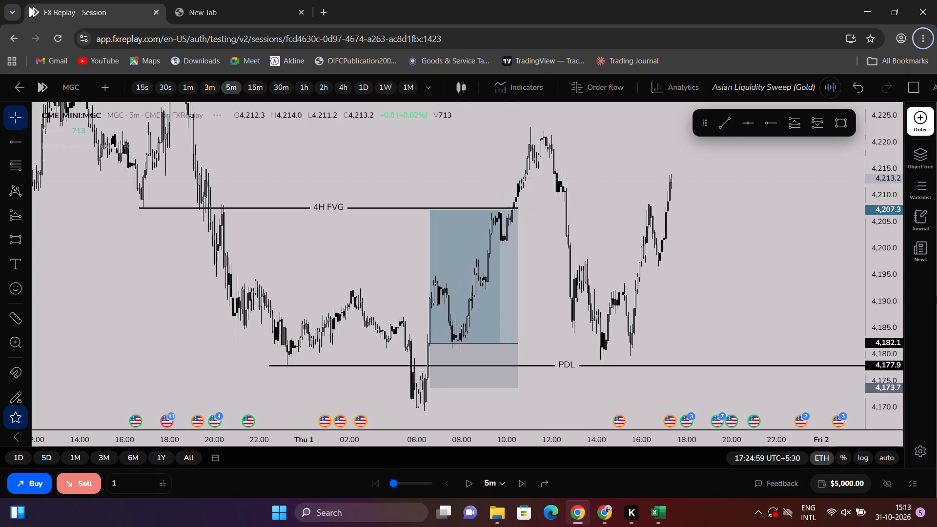
pyautogui.hotkey('alt', 'Tab')
pyautogui.write('4207')
pyautogui.press('Return')
pyautogui.press('Up')
pyautogui.press('Right')
pyautogui.press('Right')
pyautogui.press('Right')
pyautogui.press('Right')
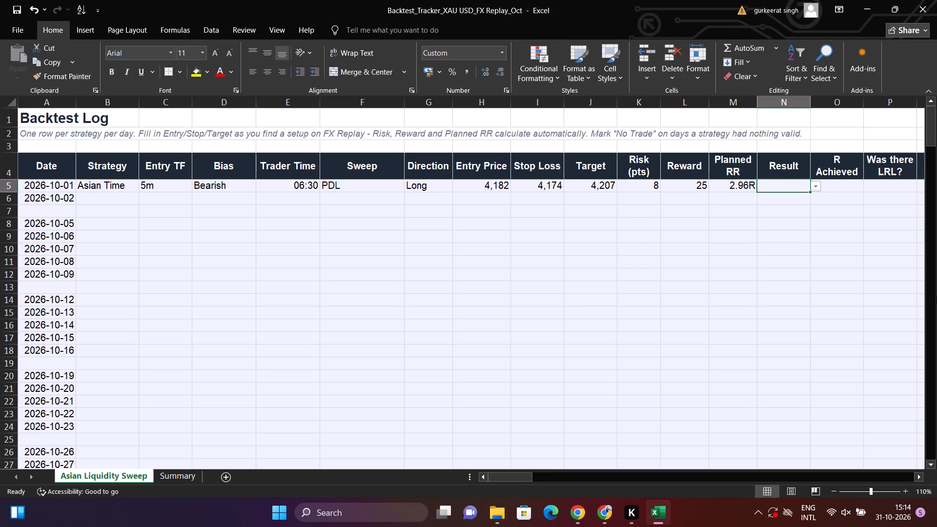
# Switch to FX Replay and raise the long position's target to the 4H FVG line at about 4,207.6.
pyautogui.hotkey('alt', 'Tab')
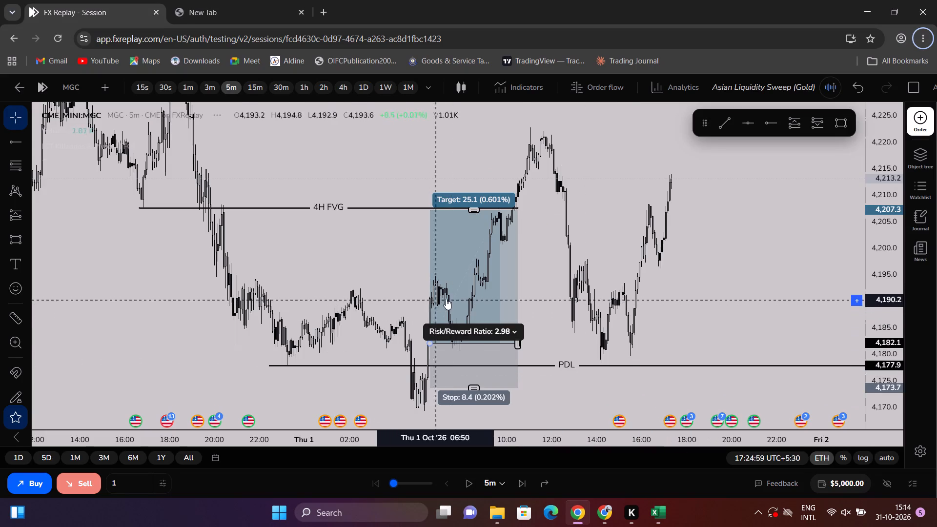
pyautogui.click(395, 289)
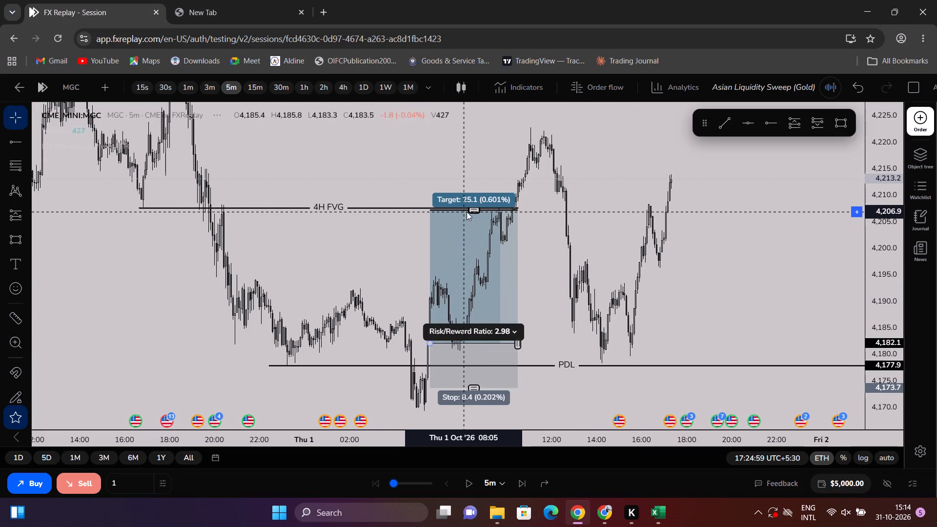
pyautogui.click(477, 212)
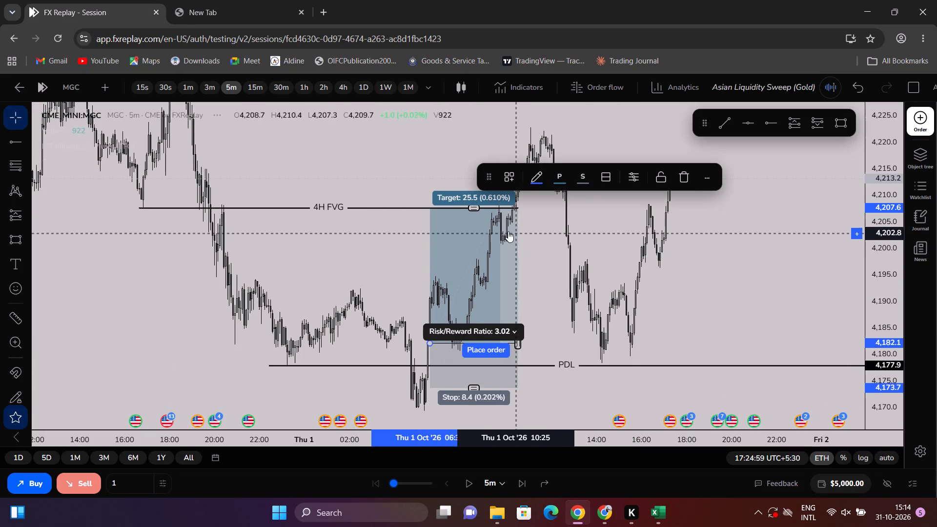
pyautogui.click(561, 243)
pyautogui.moveTo(564, 251); pyautogui.dragTo(579, 219)
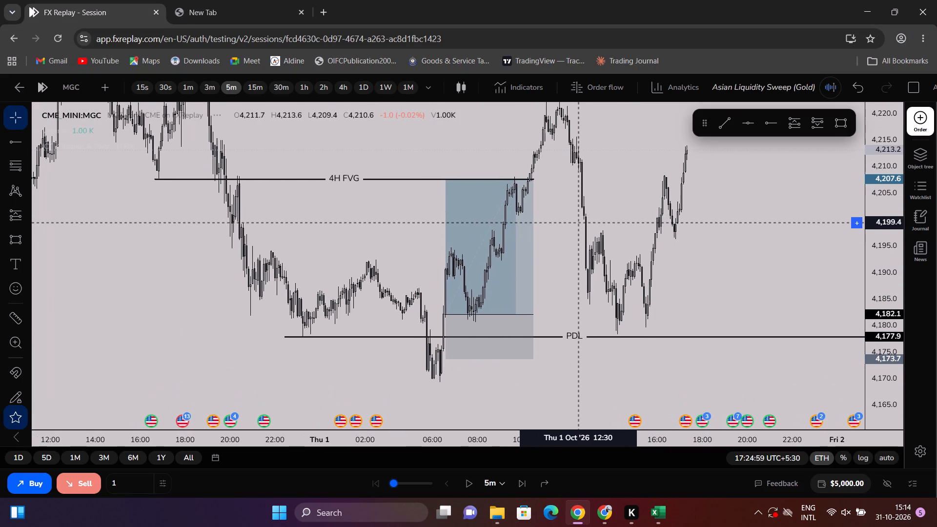
pyautogui.moveTo(579, 219); pyautogui.dragTo(552, 249)
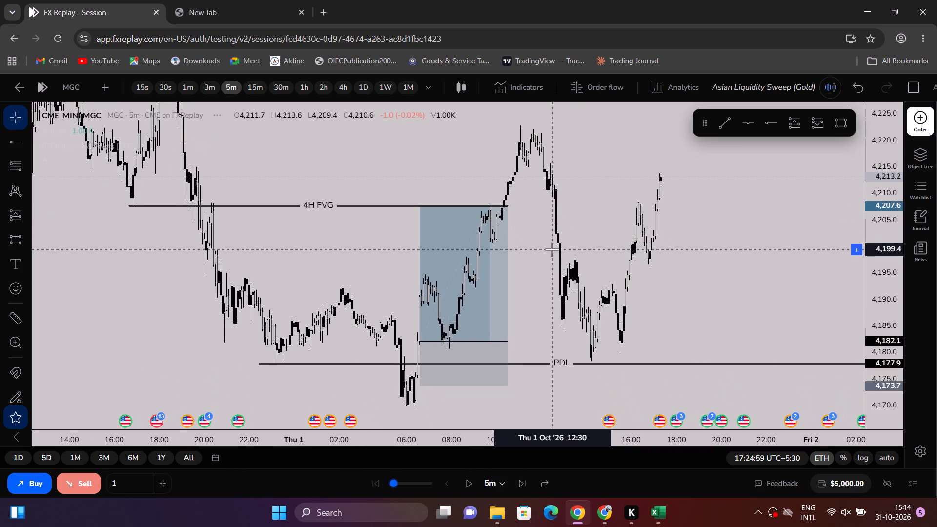
pyautogui.moveTo(581, 246); pyautogui.dragTo(636, 230)
# Switch to Excel and set the 2026-10-01 Result to Win.
pyautogui.hotkey('alt', 'Tab')
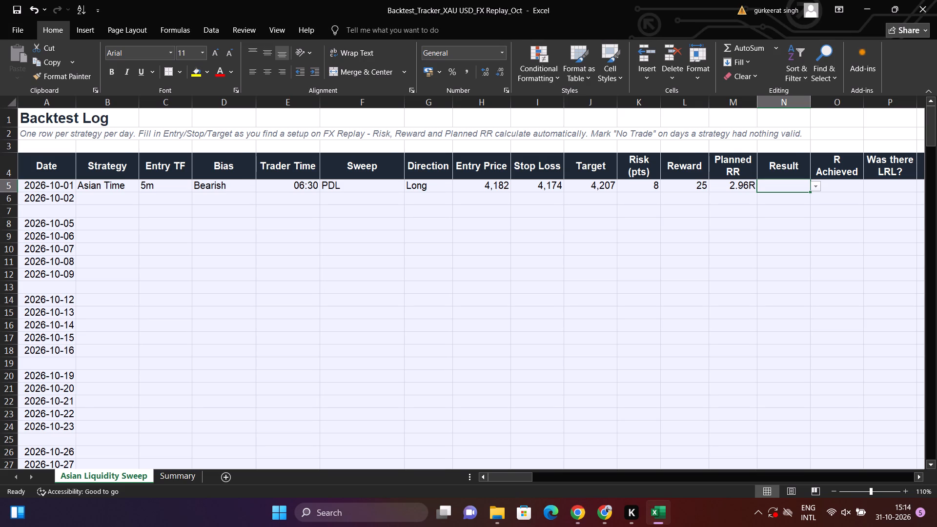
pyautogui.press('Down')
pyautogui.press('Up')
pyautogui.hotkey('alt', 'Down')
pyautogui.press('Down')
pyautogui.press('Up')
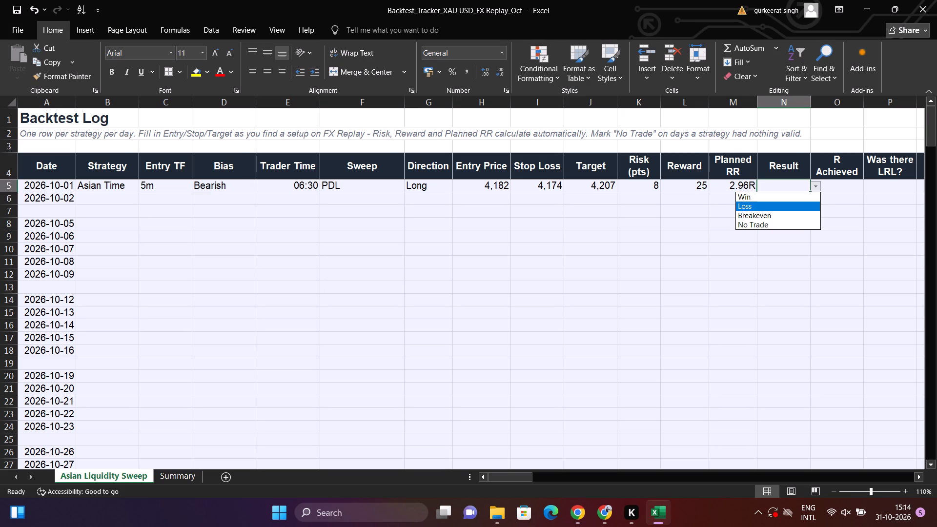
pyautogui.press('Return')
# Fill the 2026-10-01 R Achieved cell with a formula referencing its Planned RR, =M5.
pyautogui.press('Right')
pyautogui.press('=')
pyautogui.press('Left')
pyautogui.press('Left')
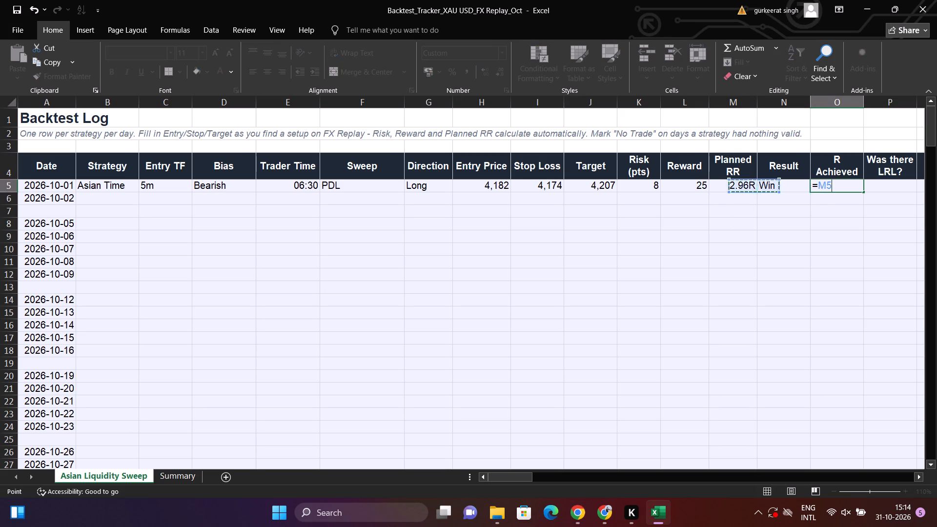
pyautogui.press('Return')
# Check the setup on the FX Replay chart and enter Yes under "Was there LRL?" for 2026-10-01 in Excel.
pyautogui.press('Up')
pyautogui.press('Right')
pyautogui.press('Right')
pyautogui.press('Left')
pyautogui.hotkey('alt', 'Tab')
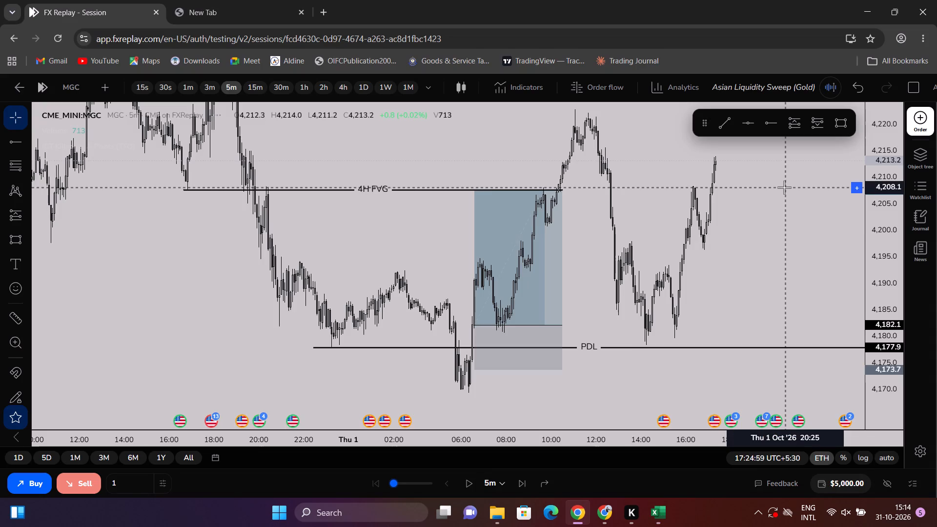
pyautogui.hotkey('alt', 'Tab')
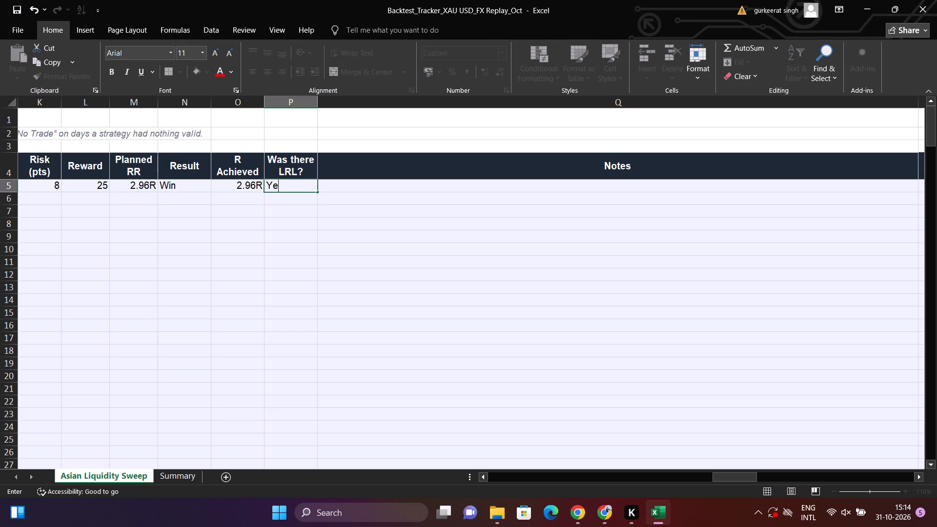
pyautogui.press('Return')
# Review the FX Replay chart and enter the 2026-10-01 note "Market swept PDL during asian open" in Excel.
pyautogui.press('Up')
pyautogui.press('Right')
pyautogui.hotkey('alt', 'Tab')
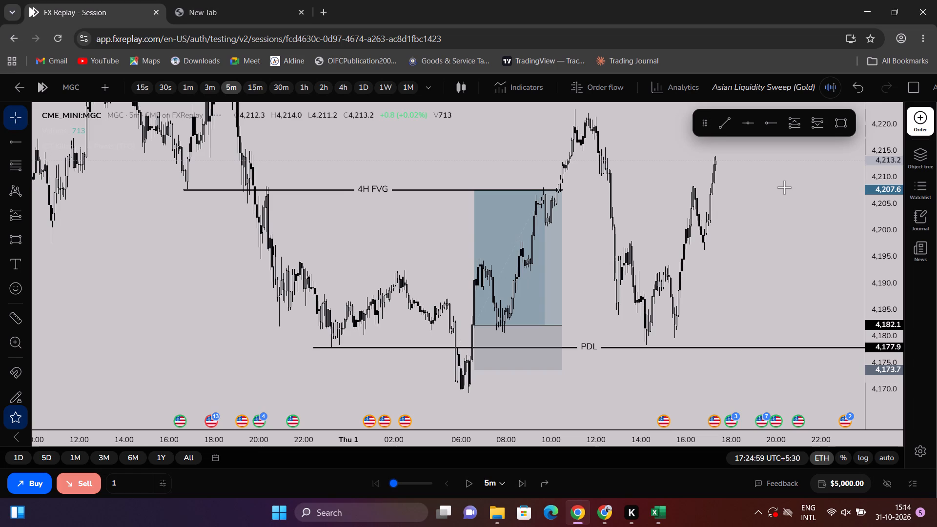
pyautogui.hotkey('alt', 'Tab')
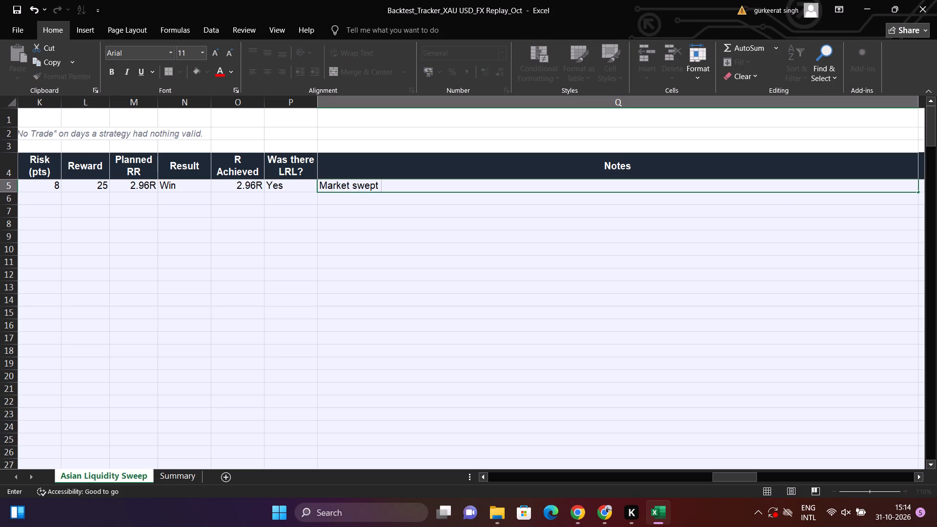
pyautogui.press('l')
pyautogui.press('BackSpace')
pyautogui.press('BackSpace')
pyautogui.press('BackSpace')
pyautogui.press('BackSpace')
pyautogui.press('BackSpace')
pyautogui.press('BackSpace')
pyautogui.press('BackSpace')
pyautogui.press('BackSpace')
pyautogui.press('BackSpace')
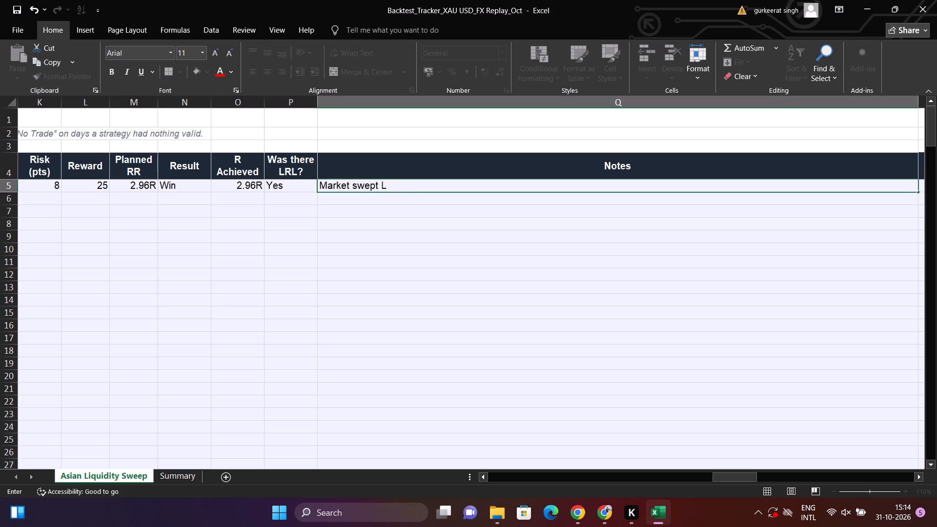
pyautogui.write('PDL')
pyautogui.press('space')
pyautogui.write('during asian open')
pyautogui.press('Return')
# Extend the 2026-10-01 note with "and closed above PDL with an entry and targetting 4H FVG", consulting the FX Replay chart for the wording.
pyautogui.press('Up')
pyautogui.press('F2')
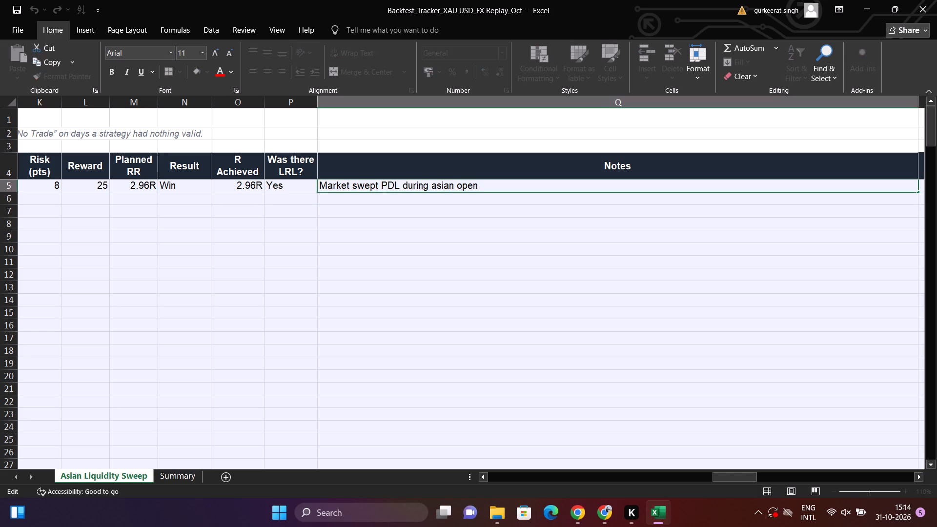
pyautogui.press('Escape')
pyautogui.press('F2')
pyautogui.press('space')
pyautogui.write('and')
pyautogui.press('space')
pyautogui.hotkey('alt', 'Tab')
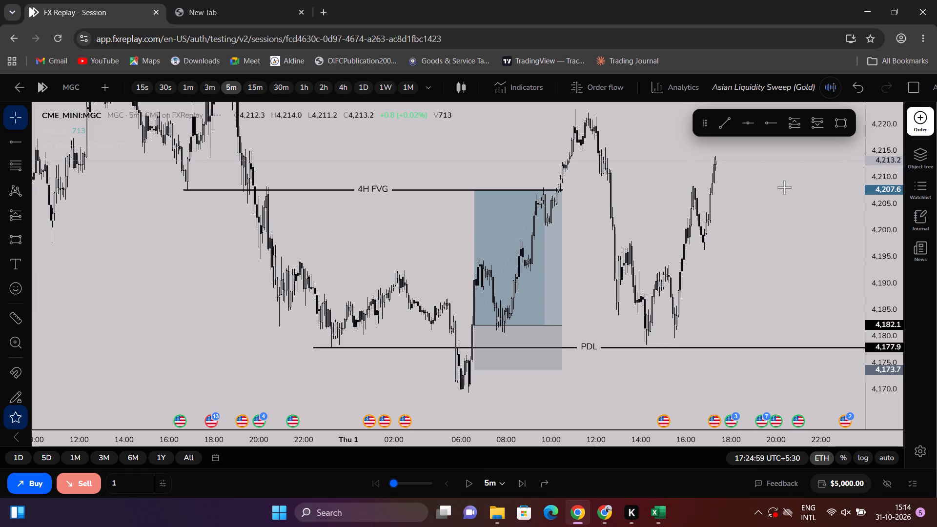
pyautogui.hotkey('alt', 'Tab')
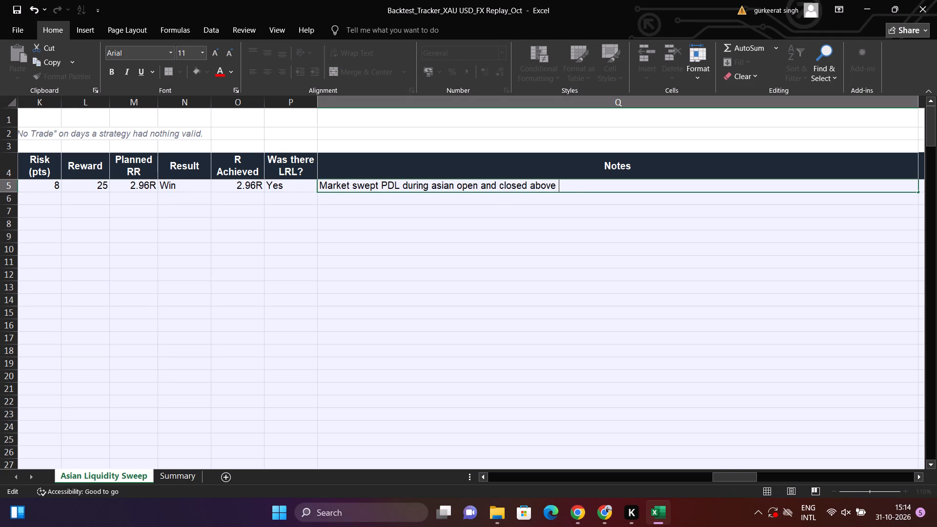
pyautogui.press('BackSpace')
pyautogui.press('BackSpace')
pyautogui.write('with an')
pyautogui.press('space')
pyautogui.hotkey('alt', 'Tab')
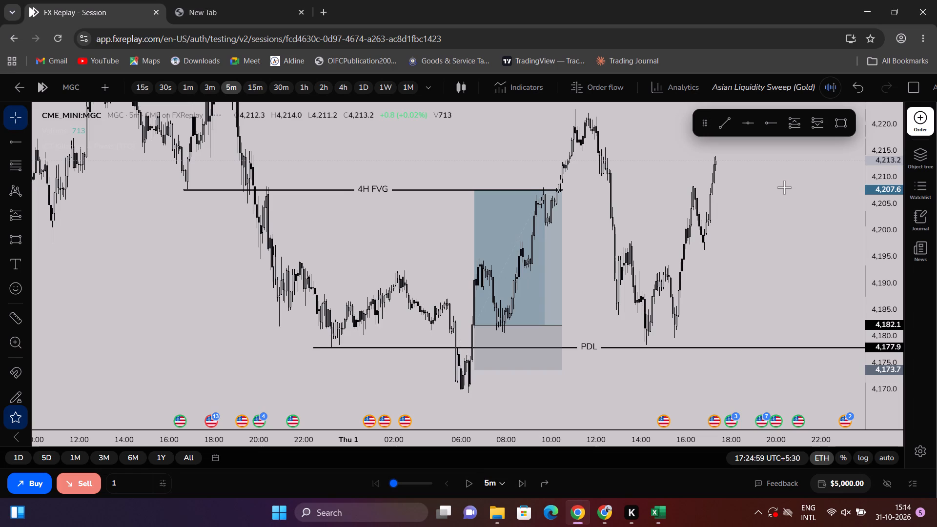
pyautogui.hotkey('alt', 'Tab')
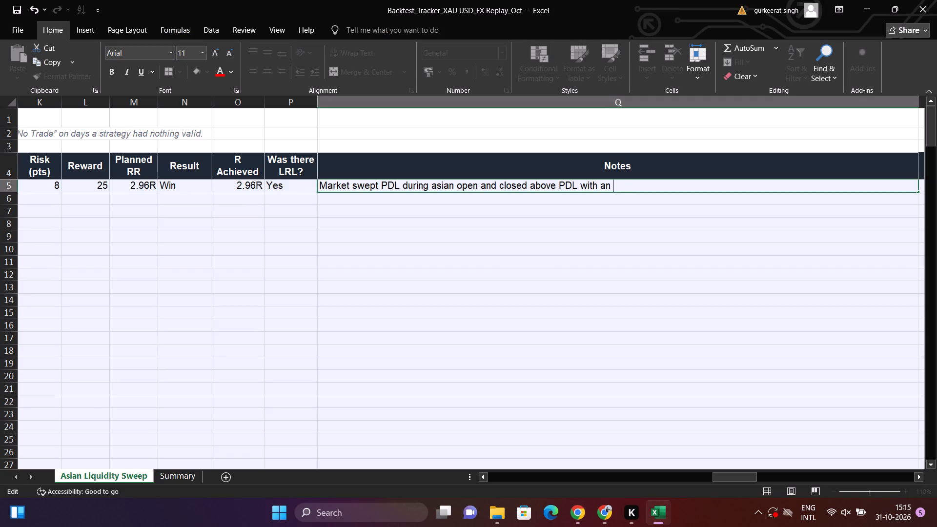
pyautogui.write('entry and targetting')
pyautogui.press('space')
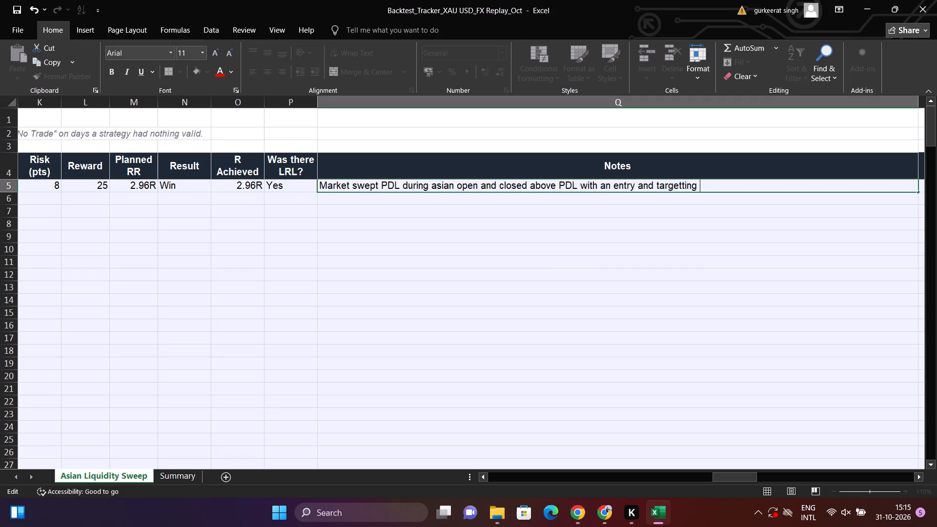
pyautogui.write('4H')
pyautogui.press('space')
pyautogui.write('FVG')
pyautogui.press('Return')
pyautogui.press('Up')
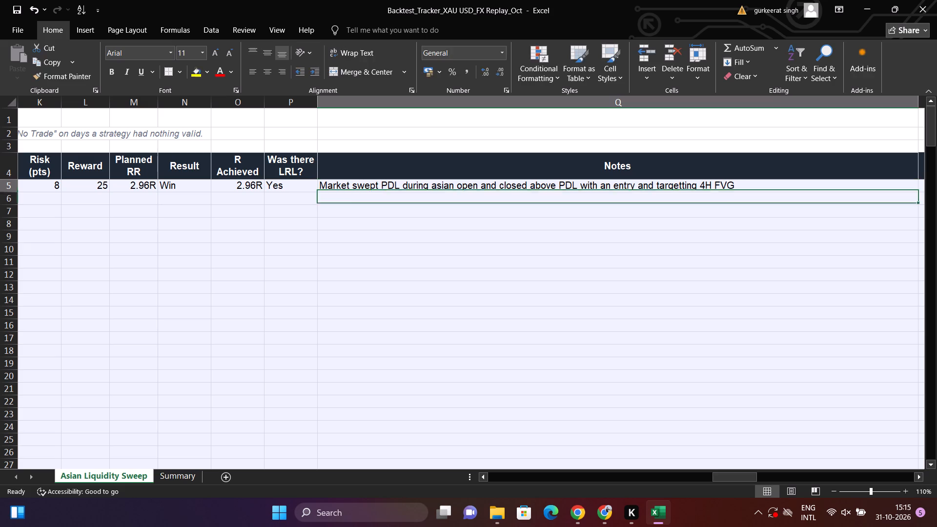
# Check how far price ran beyond the target in FX Replay and append "(Gave upto 4-5R)" to the 2026-10-01 note in Excel.
pyautogui.hotkey('alt', 'Tab')
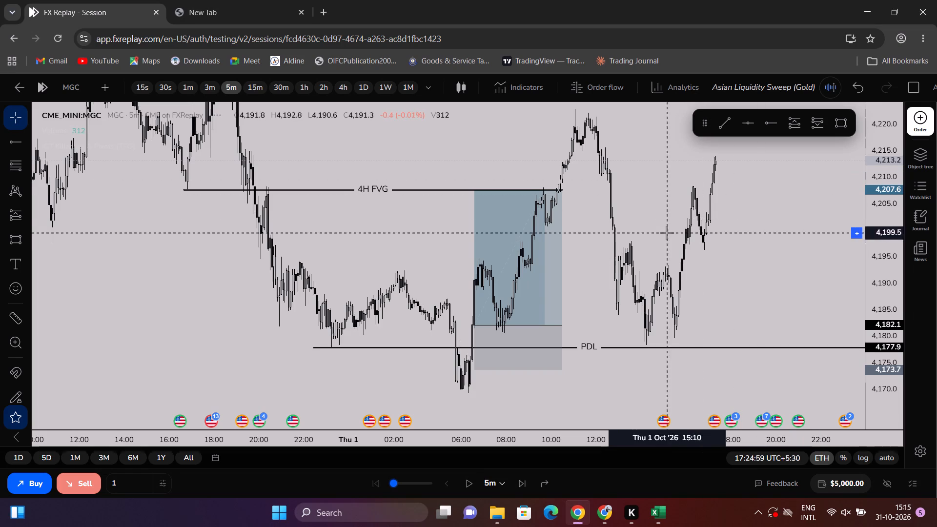
pyautogui.moveTo(667, 233); pyautogui.dragTo(588, 312)
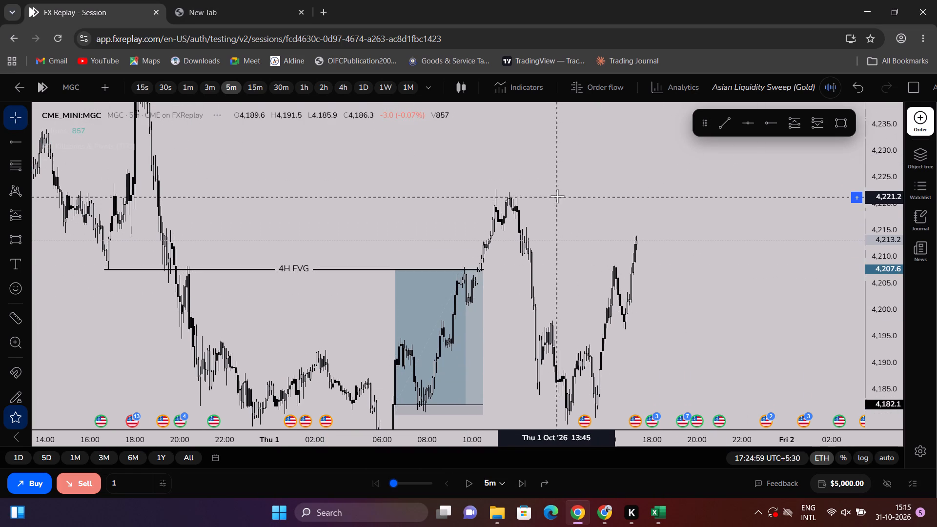
pyautogui.hotkey('alt', 'Tab')
pyautogui.press('F2')
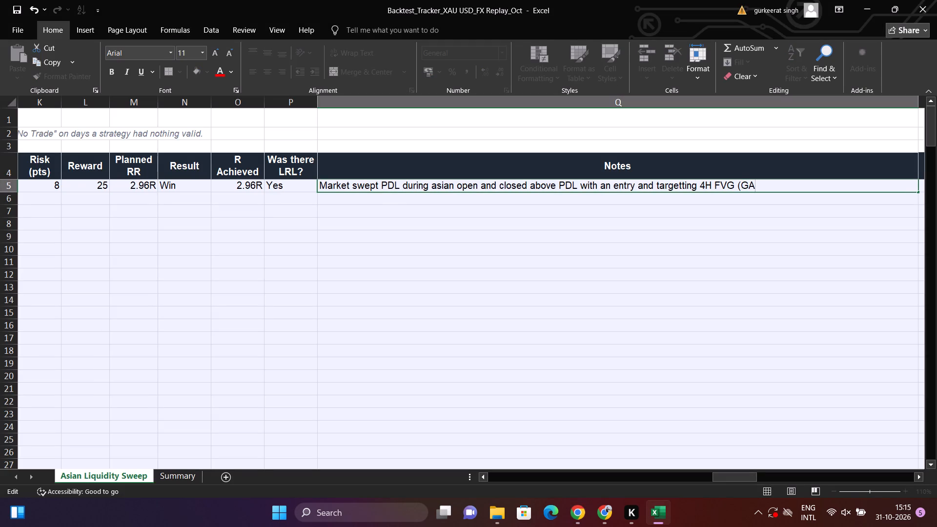
pyautogui.press('BackSpace')
pyautogui.write('ave upto')
pyautogui.press('space')
pyautogui.press('4')
pyautogui.write('-5R')
pyautogui.press('Return')
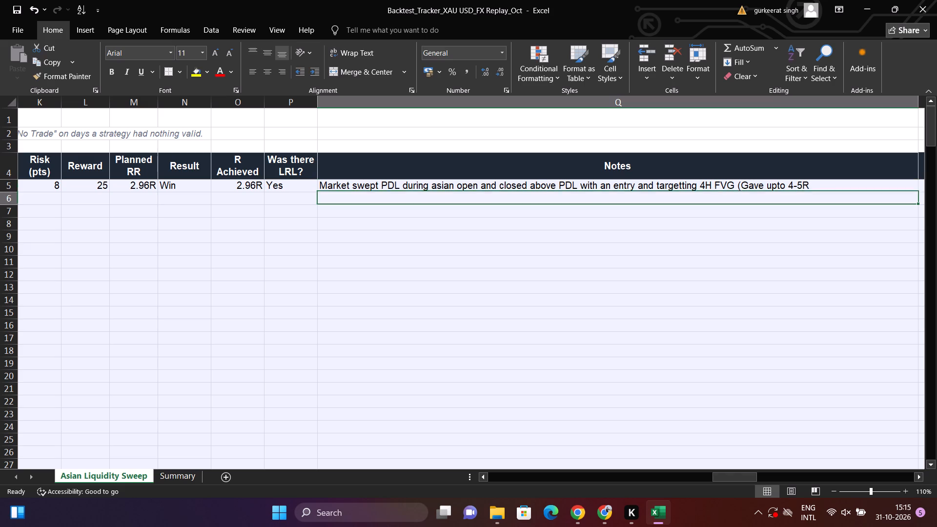
pyautogui.press('Up')
pyautogui.press('F2')
pyautogui.hotkey('shift', ')')
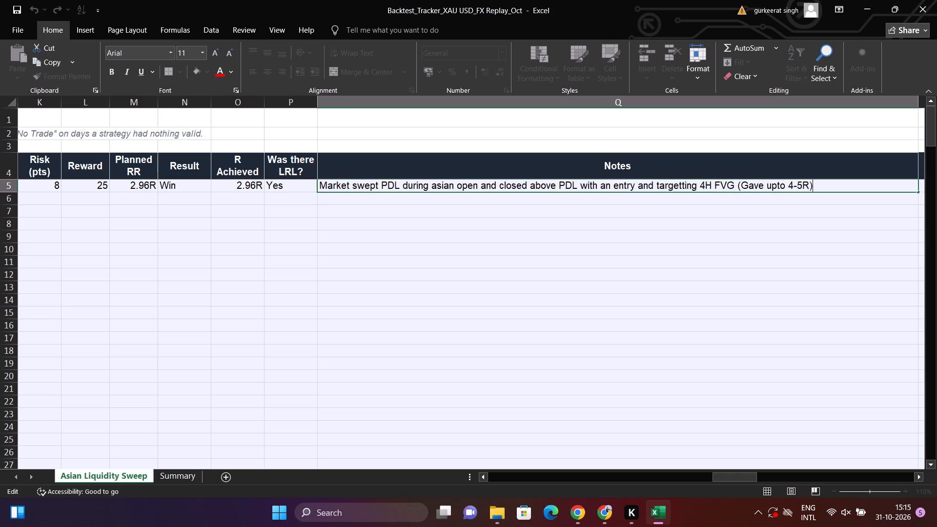
pyautogui.press('Return')
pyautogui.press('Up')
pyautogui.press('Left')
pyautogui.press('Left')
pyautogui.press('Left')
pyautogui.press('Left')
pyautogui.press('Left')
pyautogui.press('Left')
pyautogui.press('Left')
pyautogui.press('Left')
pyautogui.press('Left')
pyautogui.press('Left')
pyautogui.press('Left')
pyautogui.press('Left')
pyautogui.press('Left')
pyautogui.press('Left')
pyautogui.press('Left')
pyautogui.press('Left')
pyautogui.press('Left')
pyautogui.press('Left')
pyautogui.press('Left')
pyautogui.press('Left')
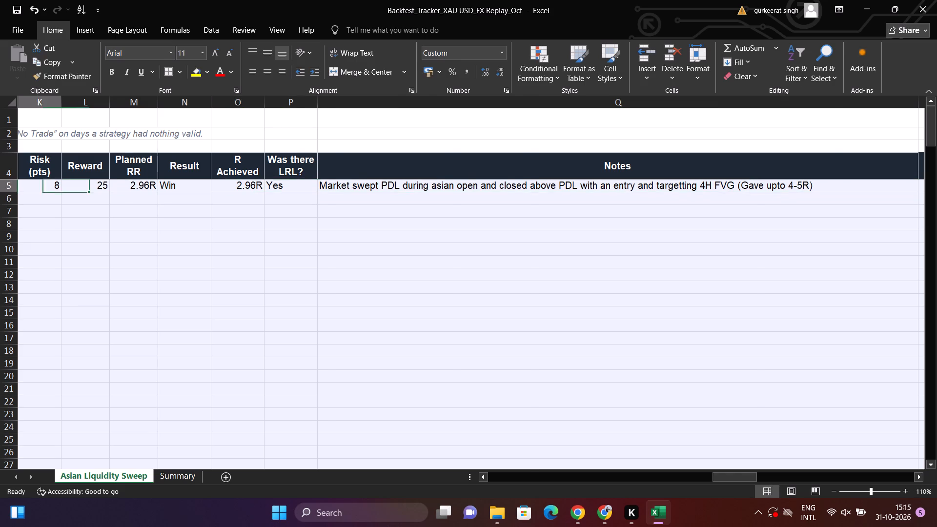
# Switch to the other Chrome window and look at the AttaPoll earning page.
pyautogui.hotkey('alt', 'Tab')
pyautogui.hotkey('alt', 'Right')
pyautogui.hotkey('alt', 'Left')
pyautogui.hotkey('alt', 'Down')
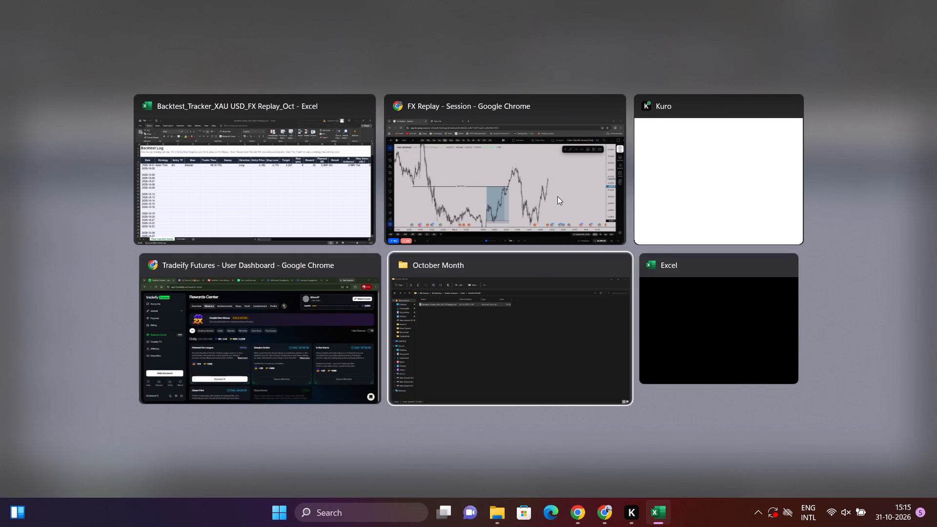
pyautogui.hotkey('alt', 'Left')
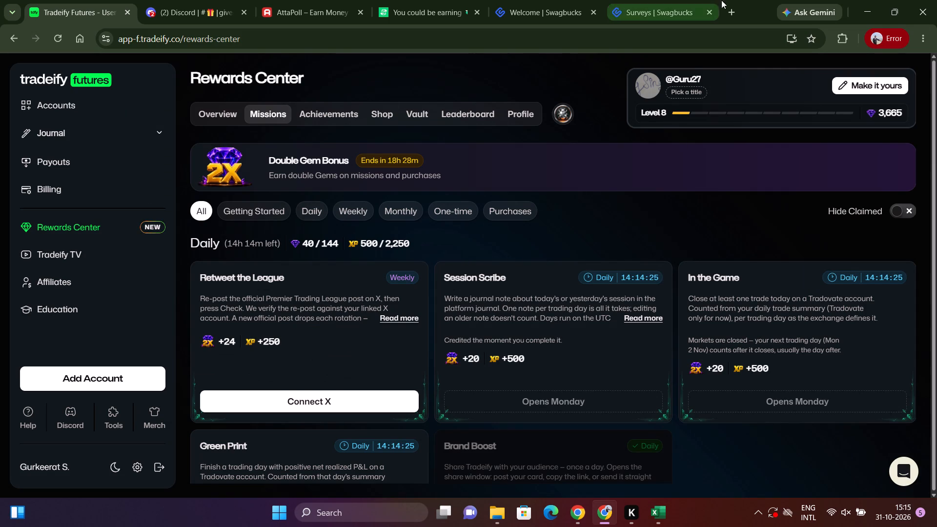
pyautogui.click(545, 0)
pyautogui.click(450, 4)
pyautogui.click(310, 3)
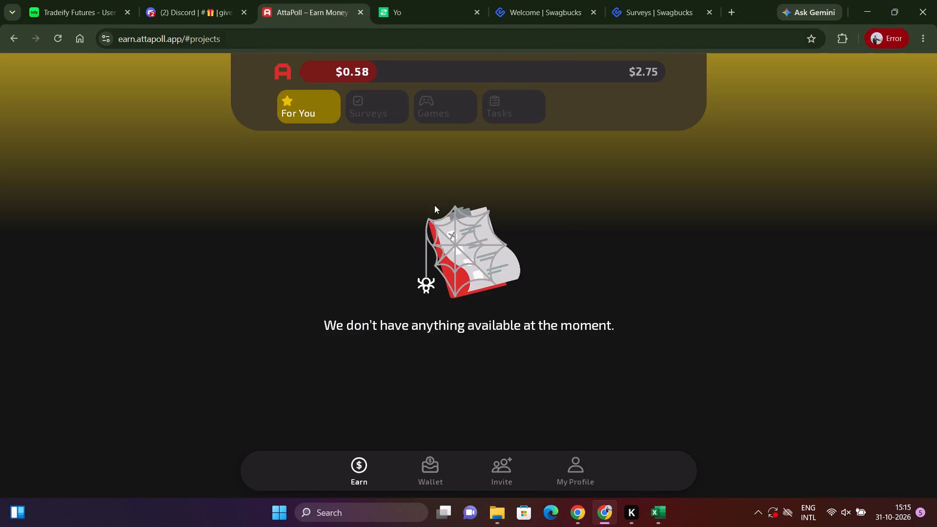
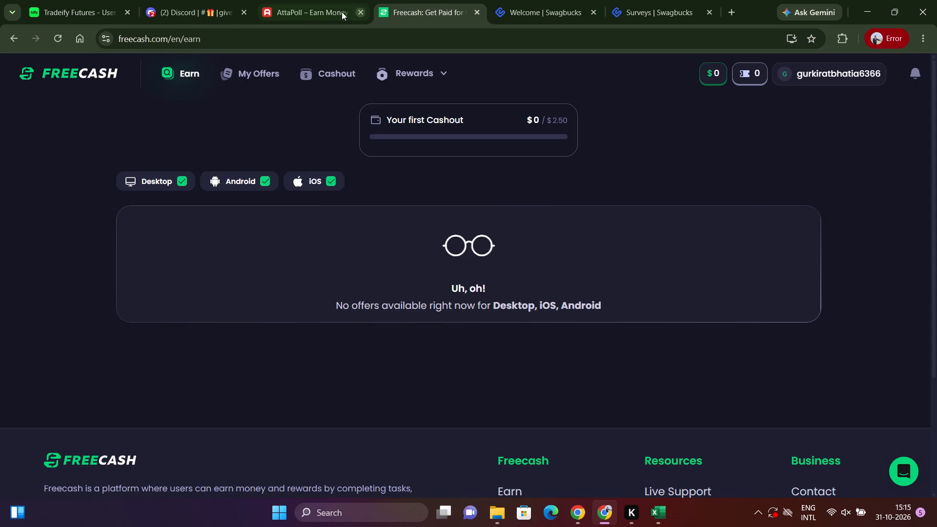
# Find Notion from a new browser tab and open the Back testing page for the Asia sweep model.
pyautogui.click(303, 10)
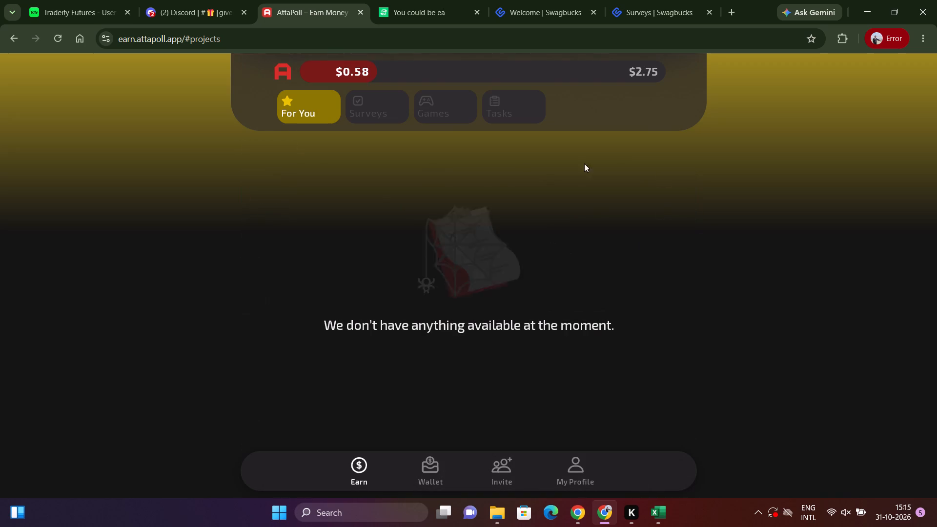
pyautogui.click(728, 6)
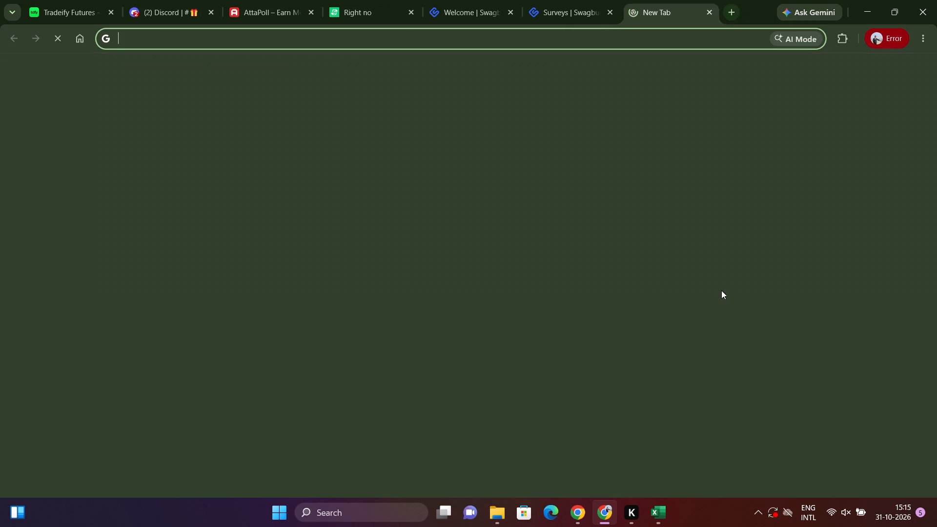
pyautogui.write('NOTION')
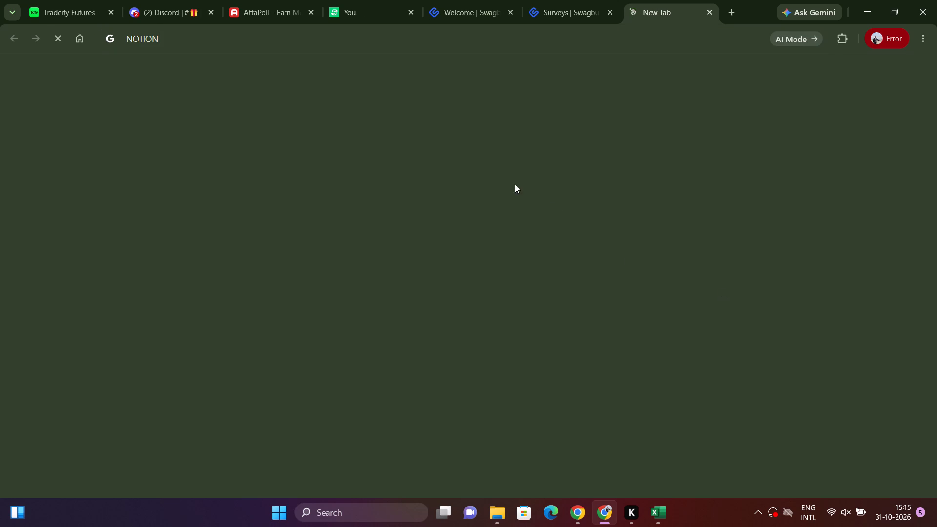
pyautogui.click(299, 170)
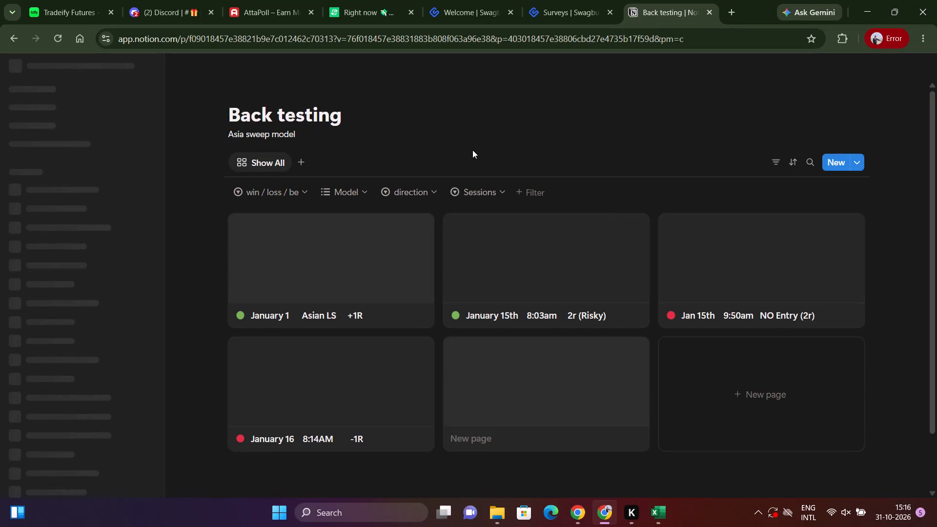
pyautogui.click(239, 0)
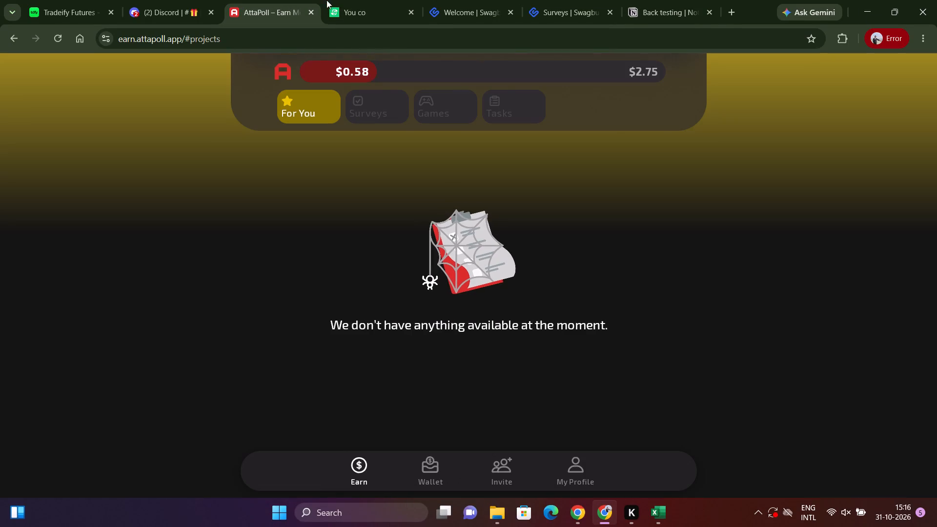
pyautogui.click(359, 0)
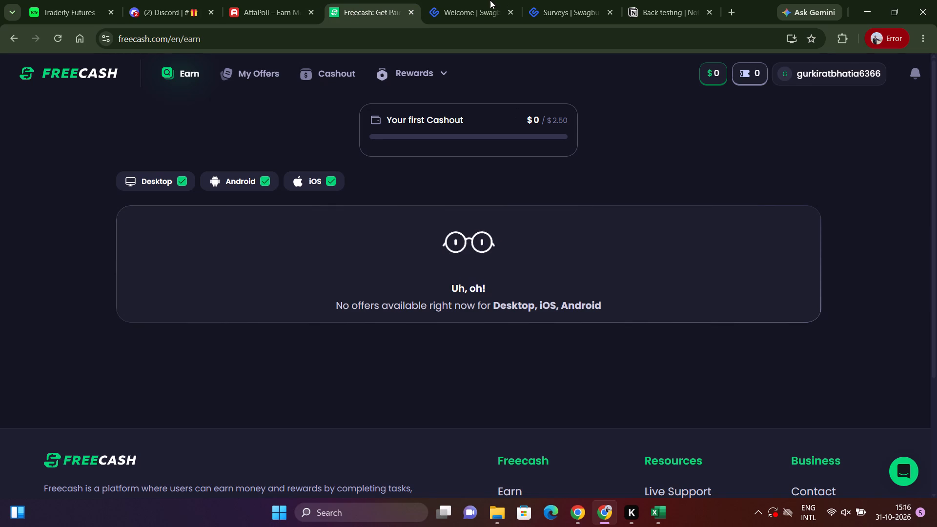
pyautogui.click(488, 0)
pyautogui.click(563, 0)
# Return to the Notion Back testing page and look over its logged trade entries.
pyautogui.click(652, 5)
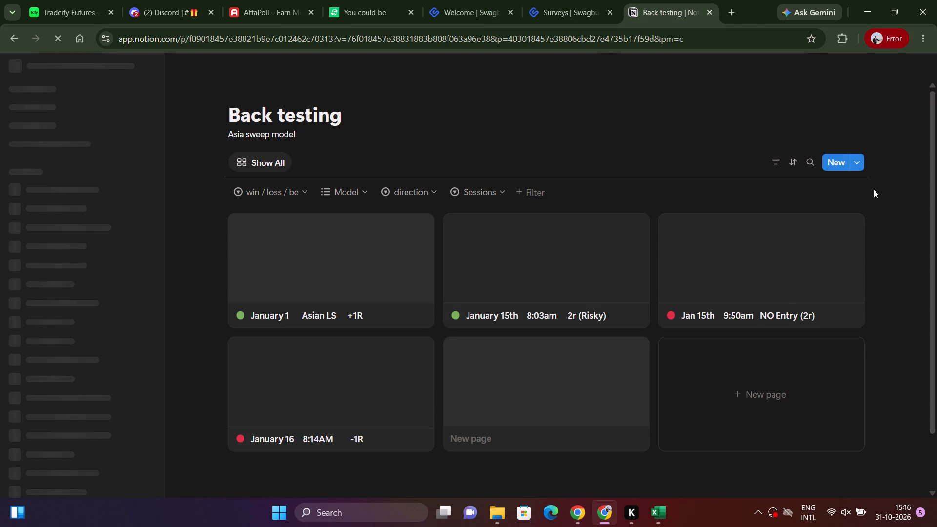
pyautogui.scroll(3, 62, 287)
pyautogui.scroll(-6, 79, 287)
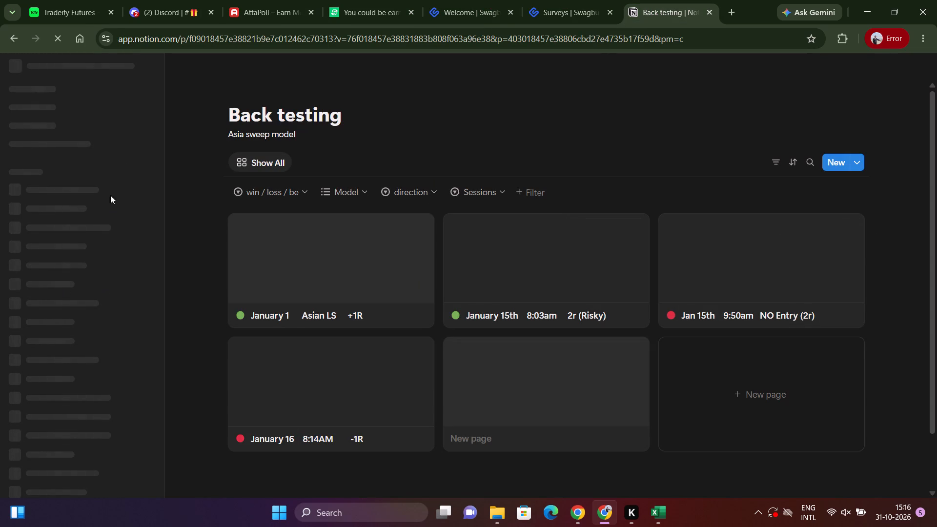
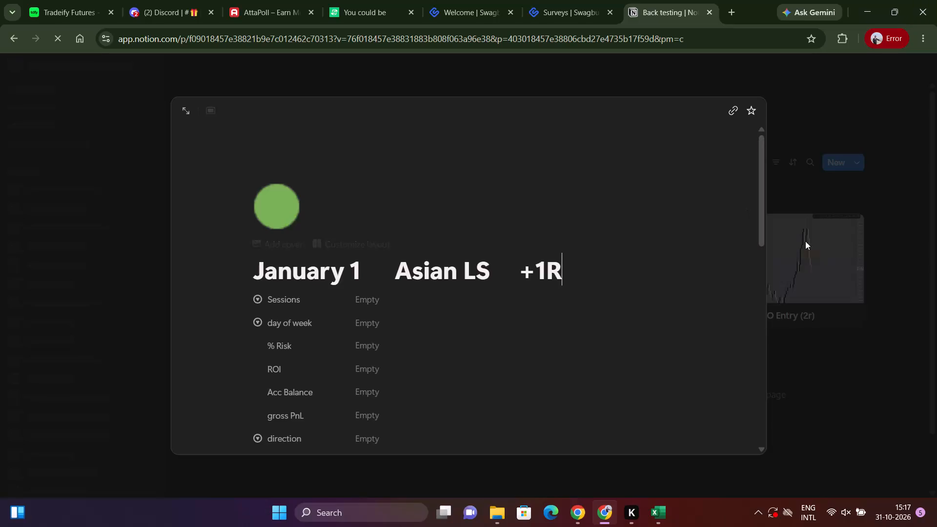
# Close the January 1 Asian LS +1R trade entry to get back to the Back testing page.
pyautogui.click(821, 256)
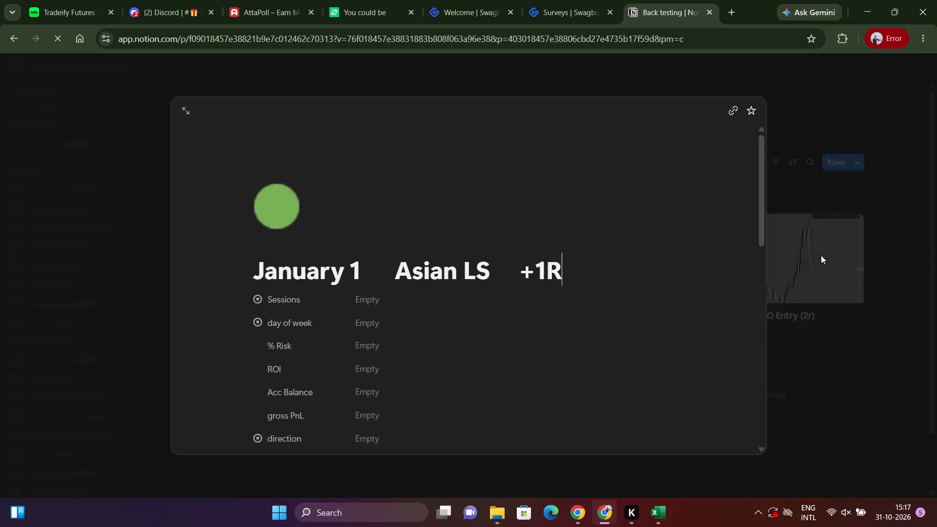
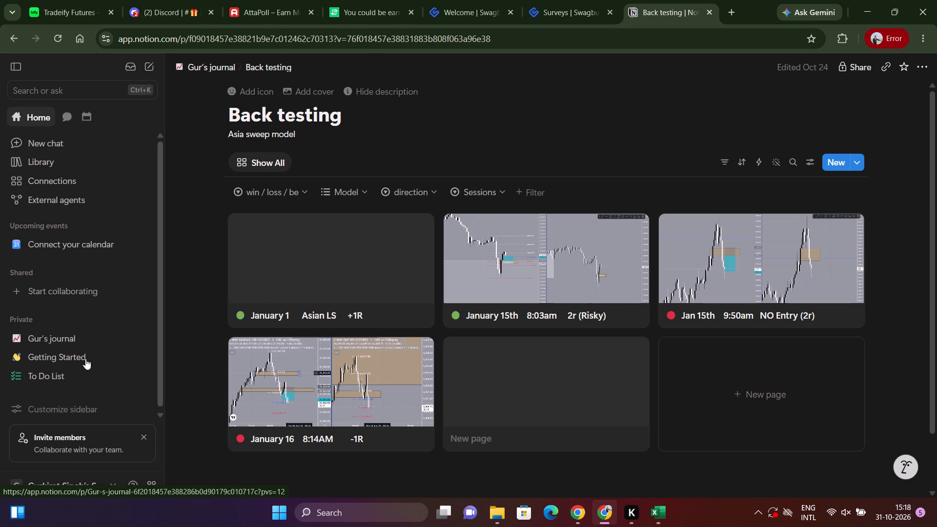
# Open the Trade Journal OLD TRADES page from Gur's journal.
pyautogui.scroll(-1, 85, 359)
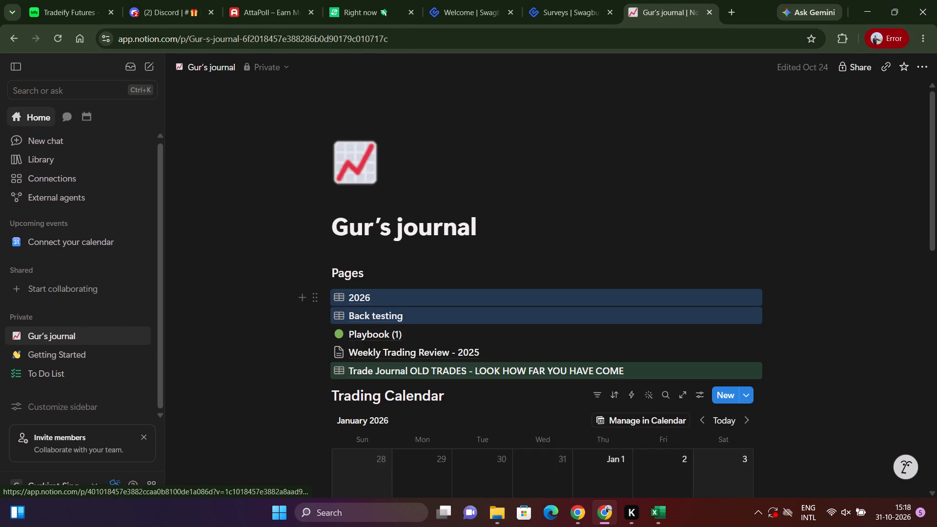
pyautogui.scroll(-2, 437, 250)
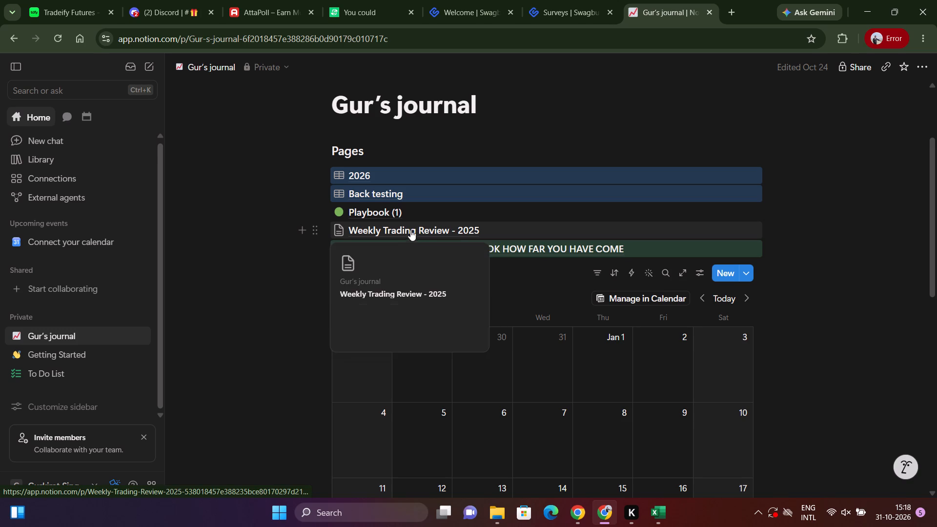
pyautogui.click(556, 250)
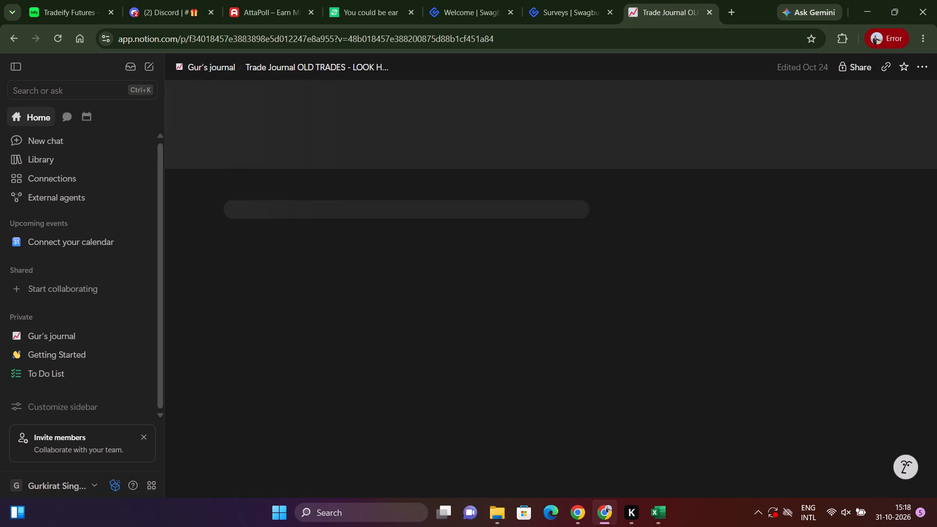
# Review the EUR/USD 19/09/2024 long position entry down to its chart image, and close it.
pyautogui.scroll(-1, 407, 295)
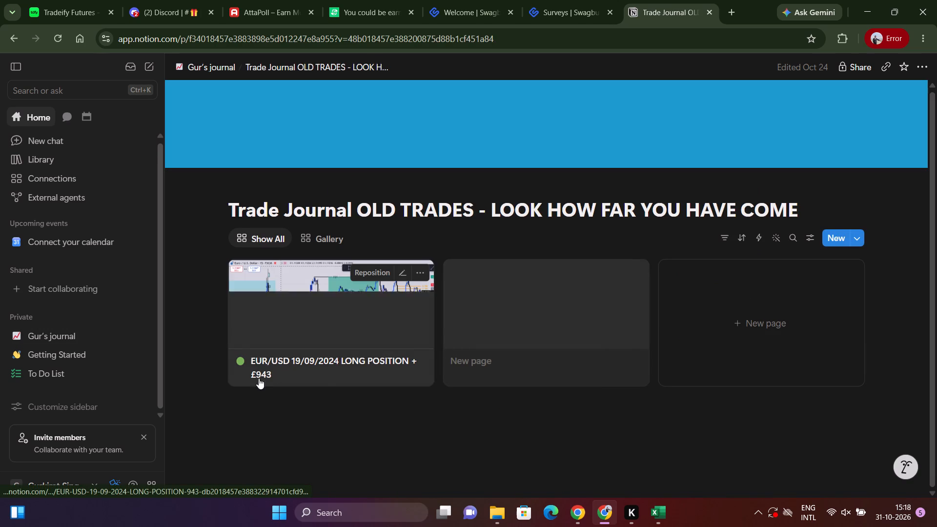
pyautogui.click(350, 358)
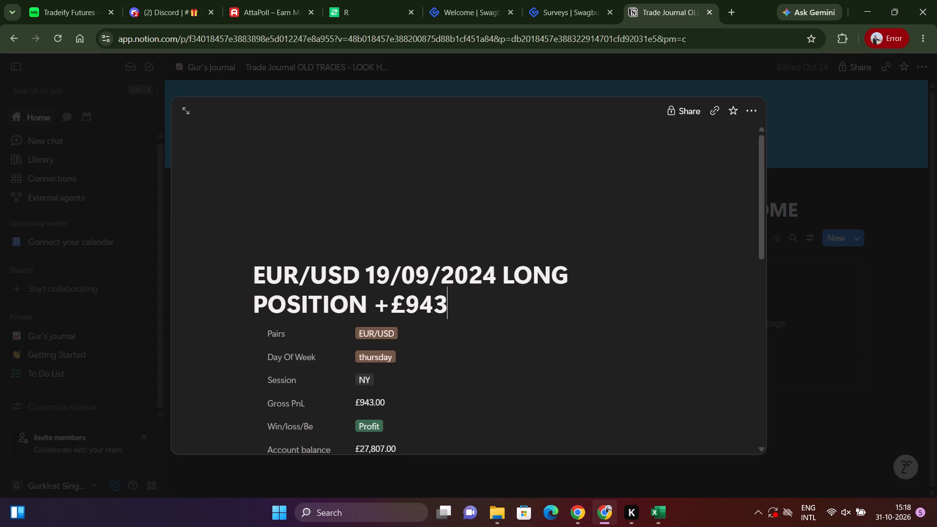
pyautogui.scroll(-5, 411, 320)
pyautogui.scroll(-2, 477, 391)
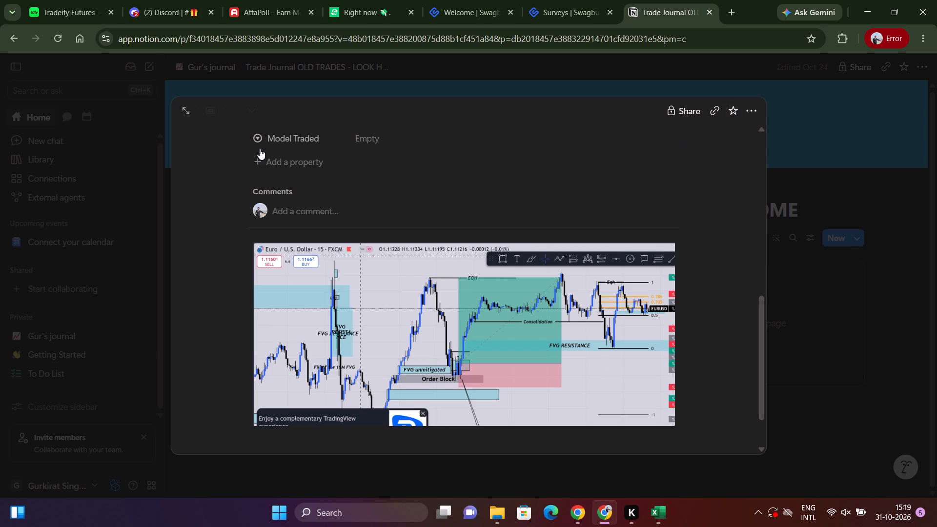
pyautogui.click(800, 253)
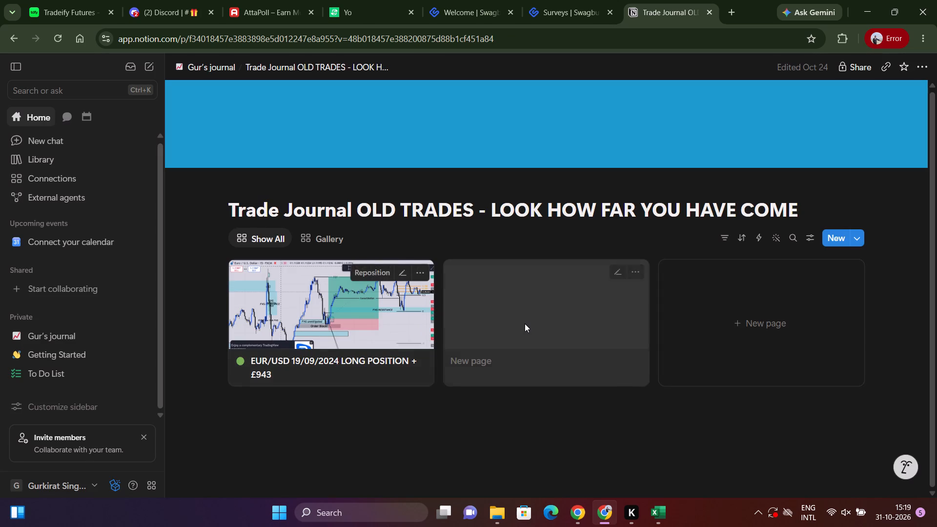
# Return to Gur's journal and check its sharing settings without changing them.
pyautogui.click(68, 328)
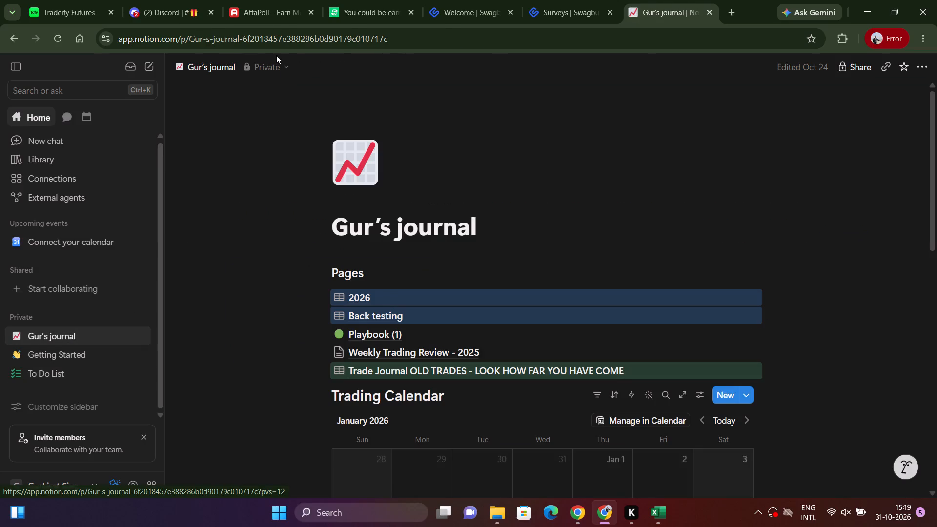
pyautogui.click(851, 62)
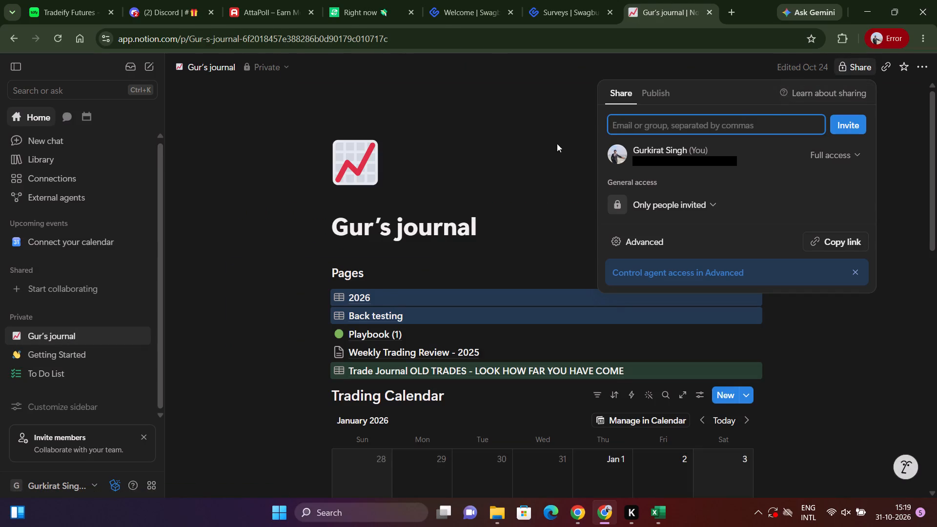
pyautogui.click(517, 180)
# View the 2026 trades page and go back to Gur's journal.
pyautogui.click(459, 300)
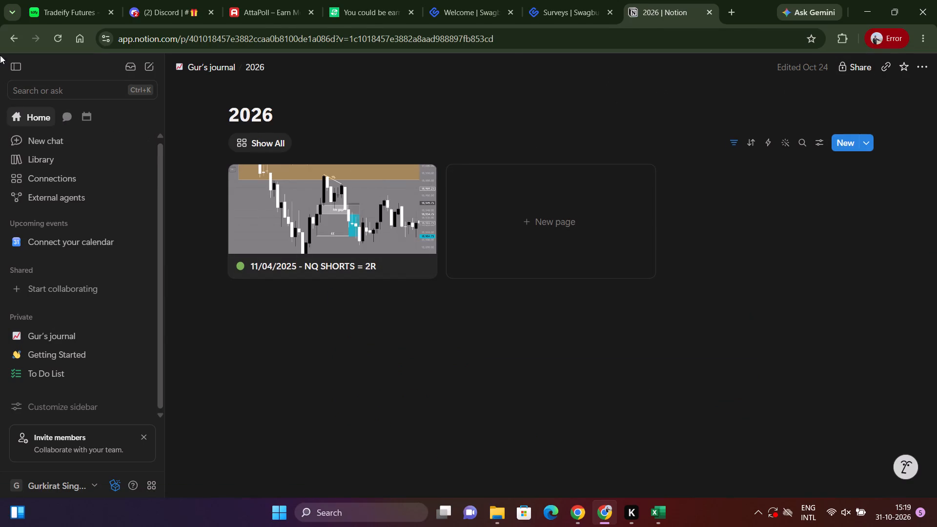
pyautogui.click(13, 35)
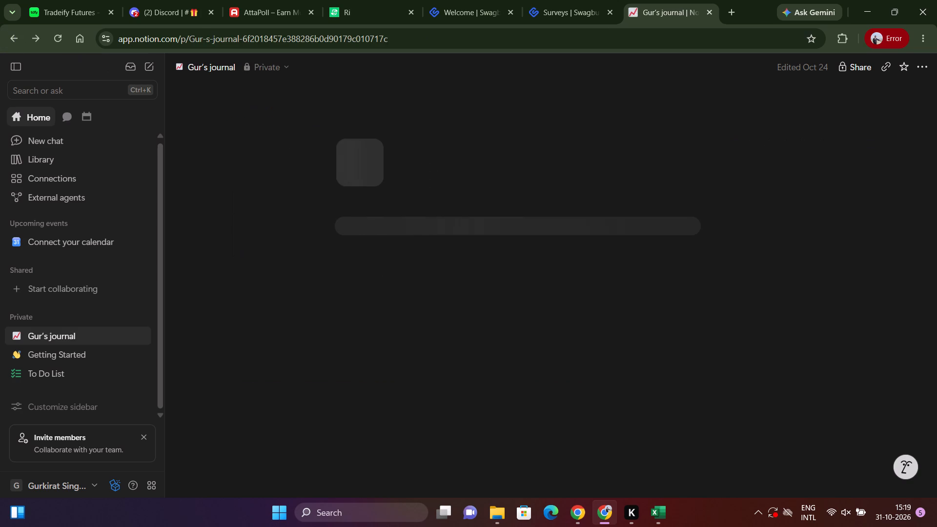
# Insert an empty block directly below the 2026 link in the Pages list of Gur's journal.
pyautogui.rightClick(387, 298)
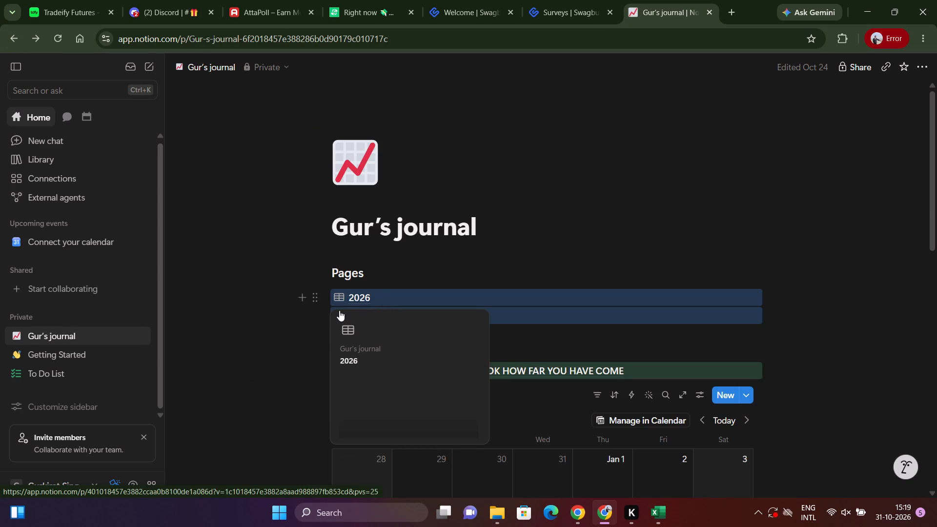
pyautogui.click(318, 296)
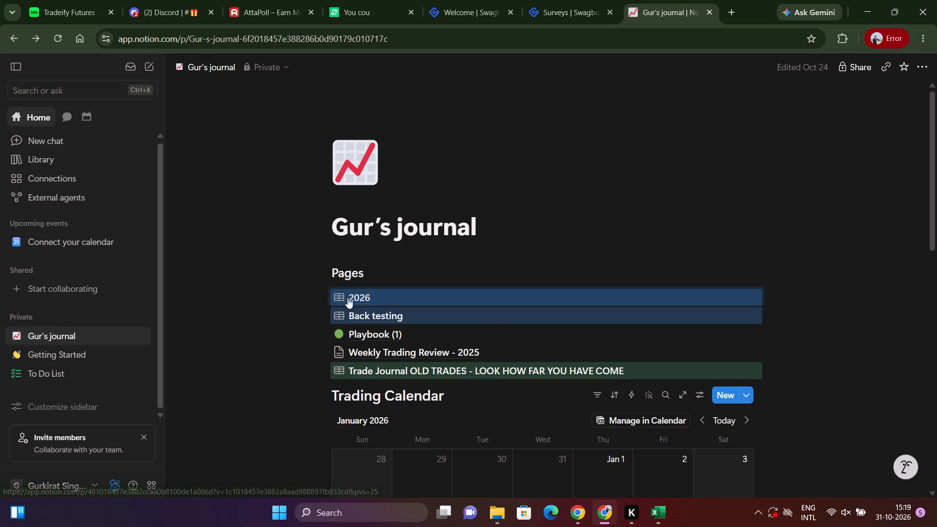
pyautogui.click(302, 297)
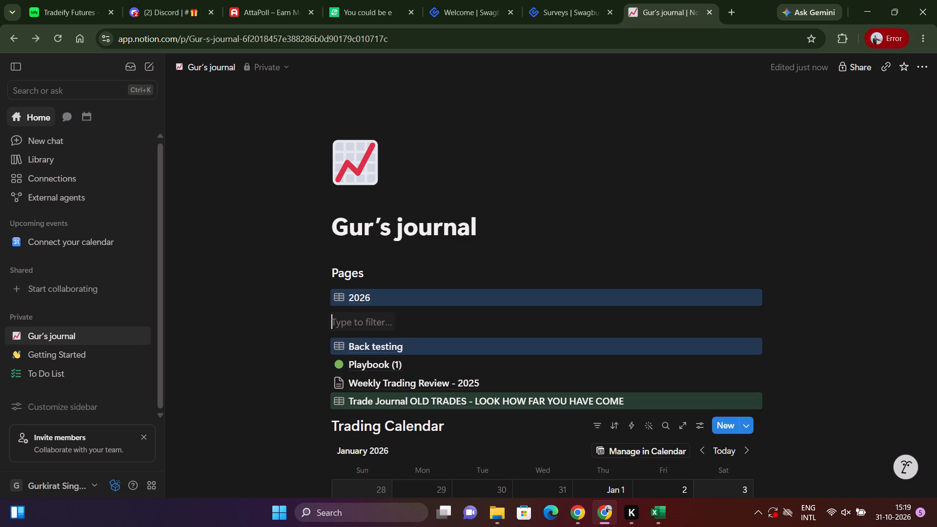
pyautogui.click(284, 333)
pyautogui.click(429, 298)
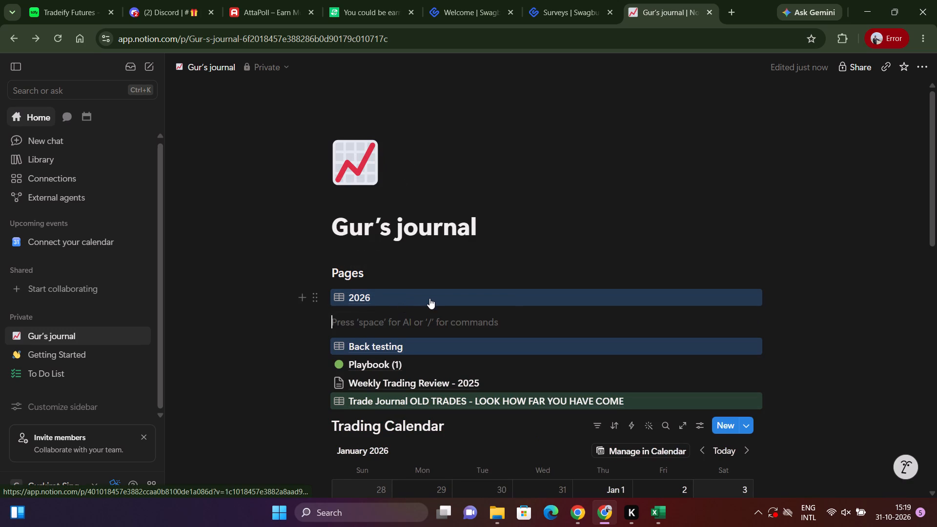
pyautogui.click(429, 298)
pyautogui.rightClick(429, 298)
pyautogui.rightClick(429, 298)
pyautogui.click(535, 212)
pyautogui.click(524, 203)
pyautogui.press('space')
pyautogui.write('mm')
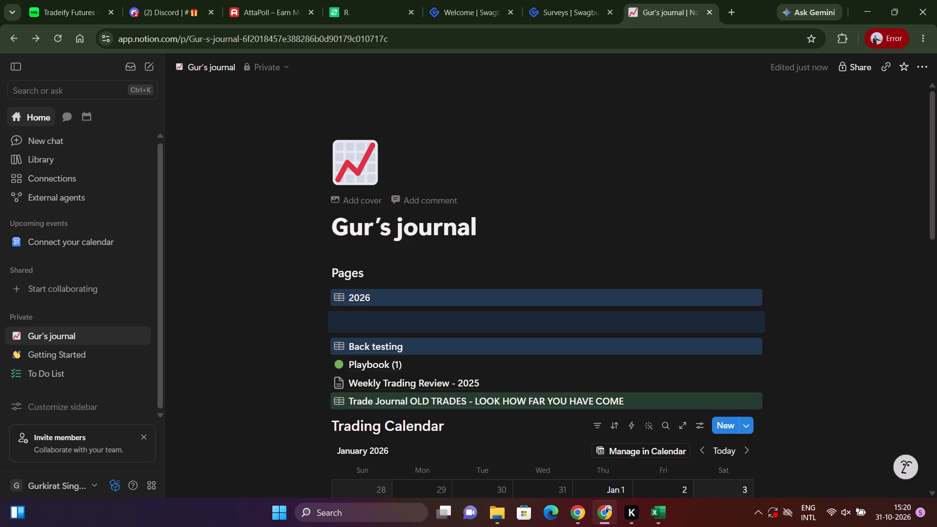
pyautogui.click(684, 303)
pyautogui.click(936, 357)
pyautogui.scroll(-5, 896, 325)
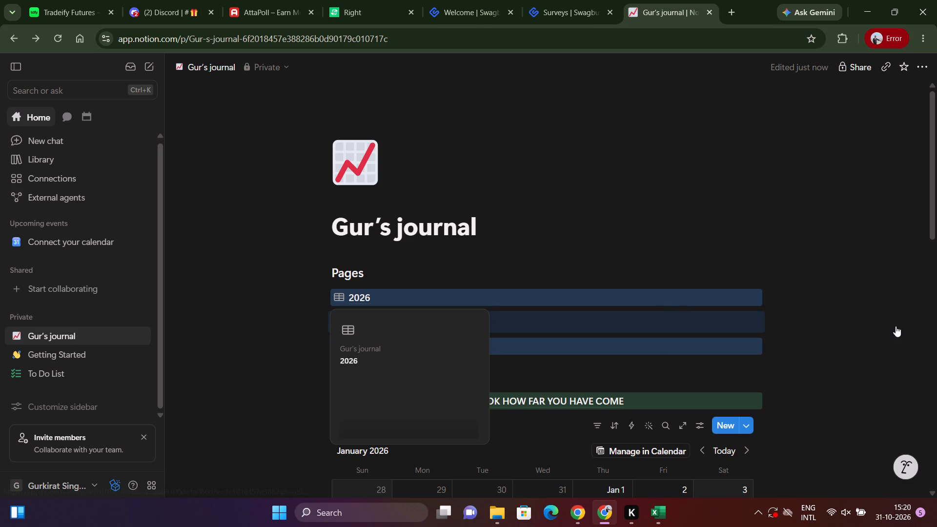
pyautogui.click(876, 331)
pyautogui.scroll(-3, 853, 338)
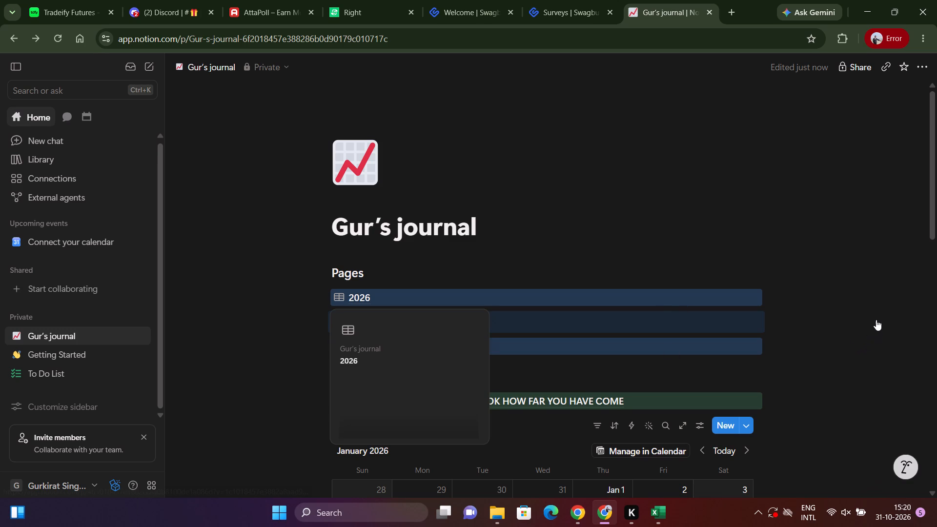
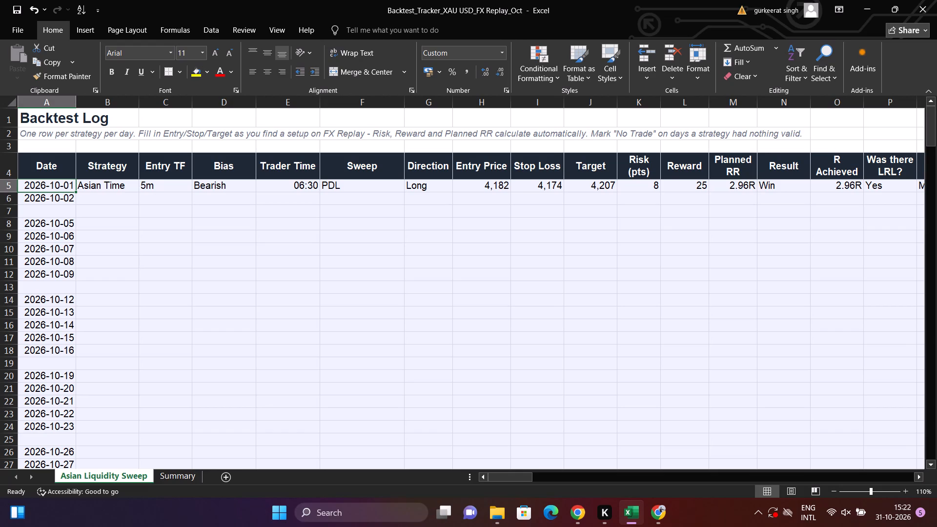
# Switch to Notion in Chrome and open the Back testing page from the Pages list of Gur's journal.
pyautogui.hotkey('alt', 'Tab')
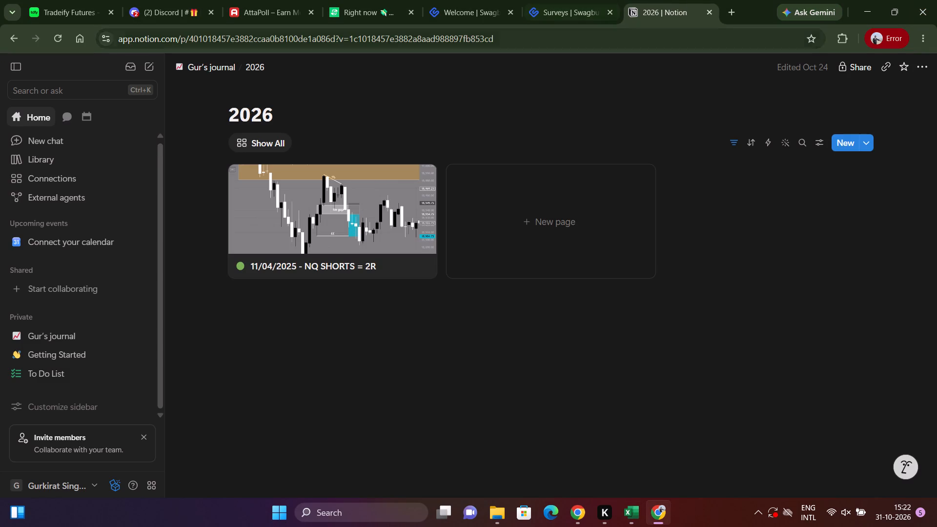
pyautogui.click(78, 329)
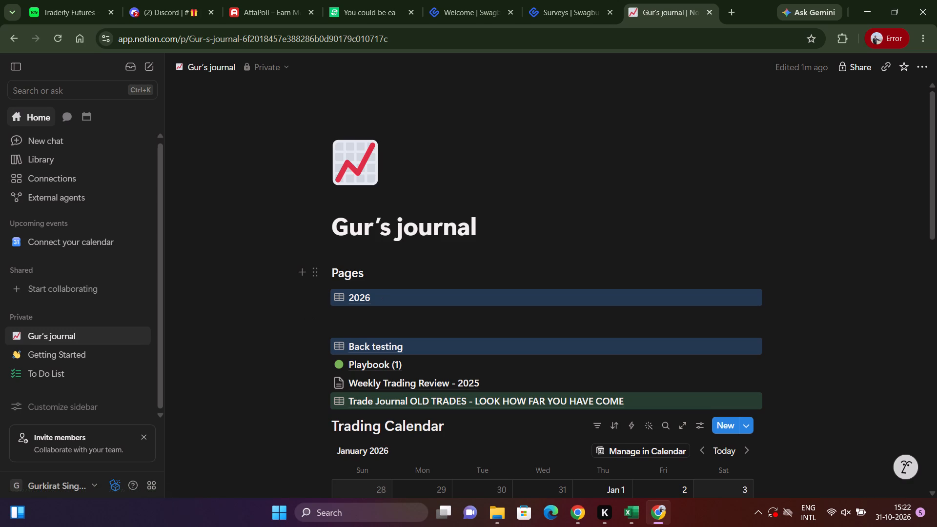
pyautogui.scroll(-5, 626, 263)
pyautogui.scroll(2, 626, 263)
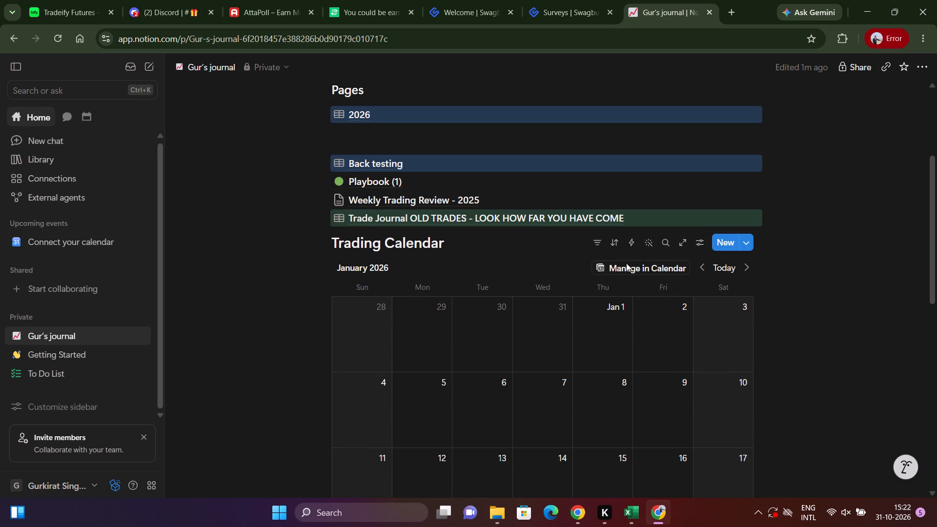
pyautogui.click(376, 163)
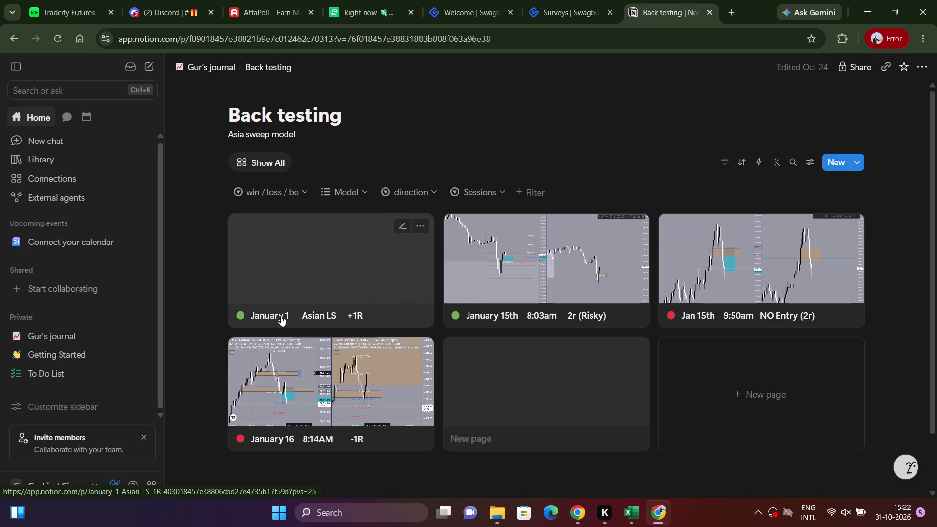
# Check the available options of the Model filter without applying any.
pyautogui.click(348, 193)
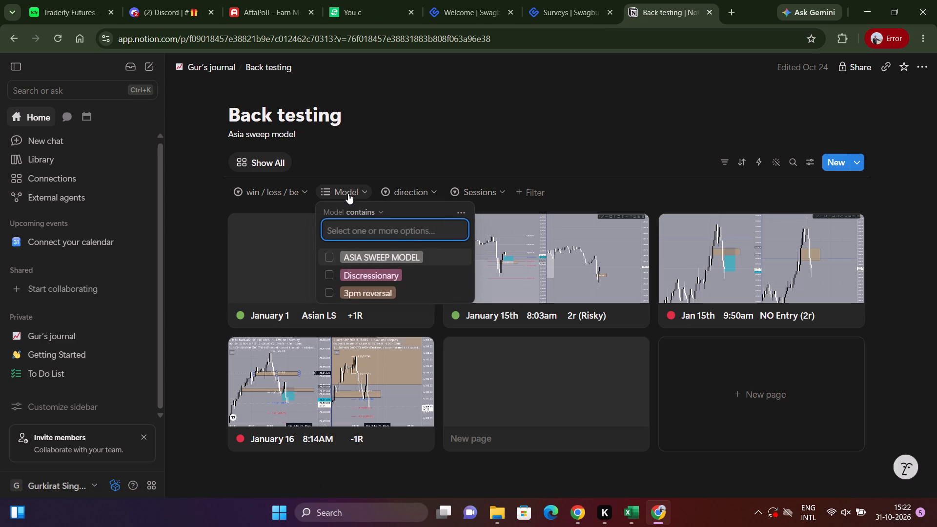
pyautogui.click(568, 118)
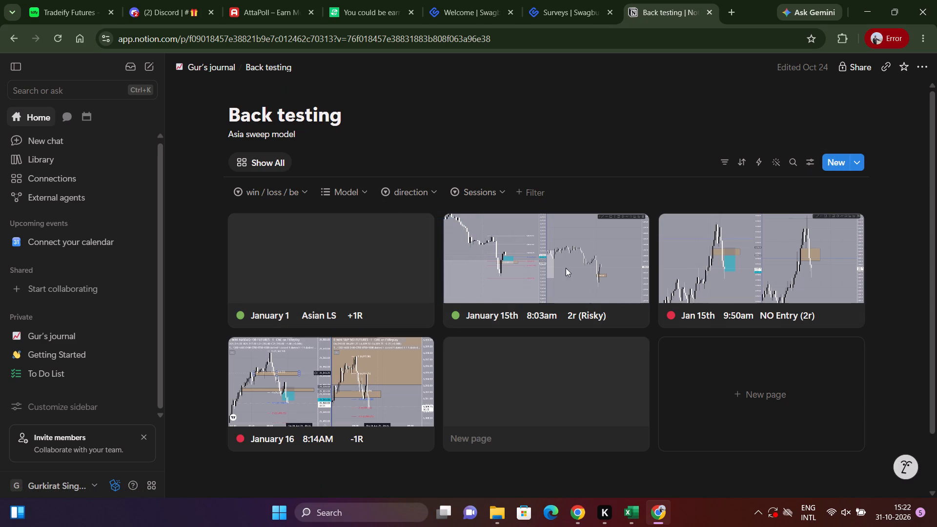
# Review the properties and page body of the January 1 Asian LS entry, and close it.
pyautogui.click(309, 287)
pyautogui.scroll(-2, 521, 256)
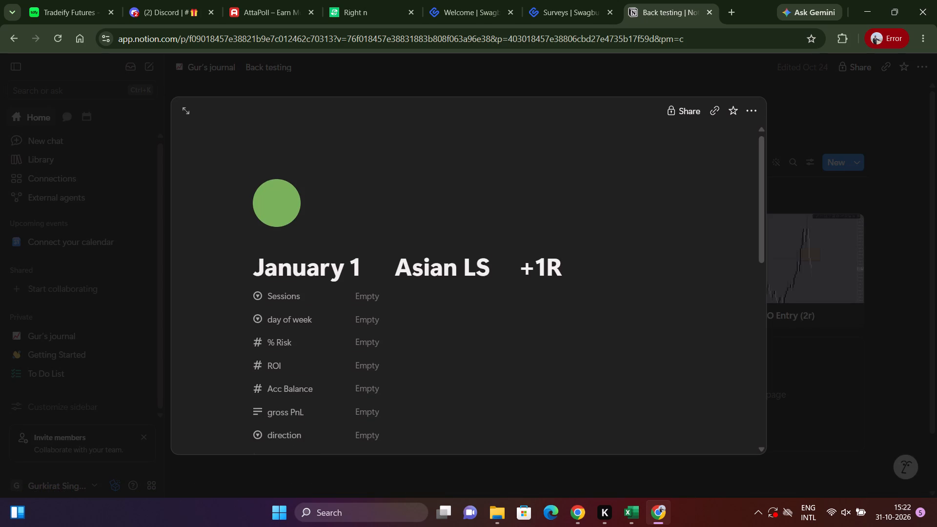
pyautogui.scroll(-5, 521, 256)
pyautogui.scroll(2, 186, 196)
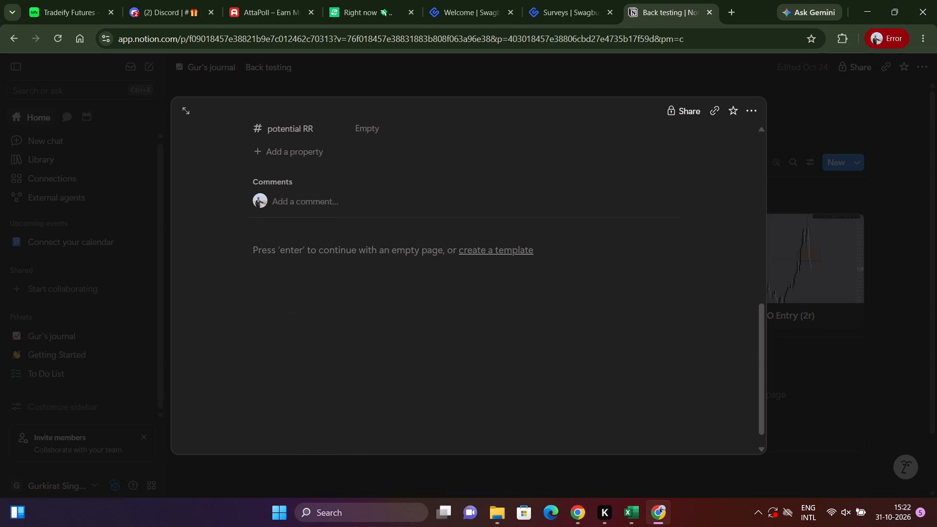
pyautogui.scroll(1, 186, 196)
pyautogui.click(402, 84)
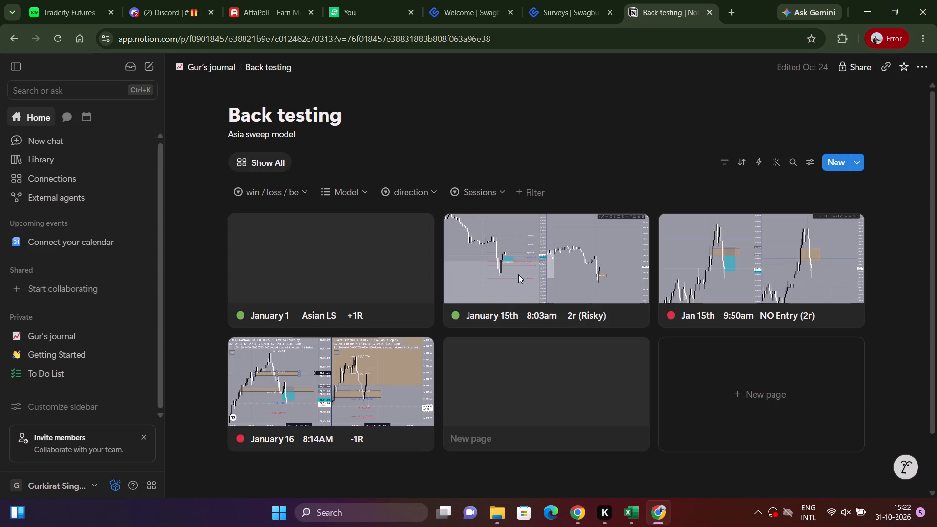
# Review the January 15th 8:03am entry's properties and chart image in full page, and return to the Back testing gallery.
pyautogui.click(580, 302)
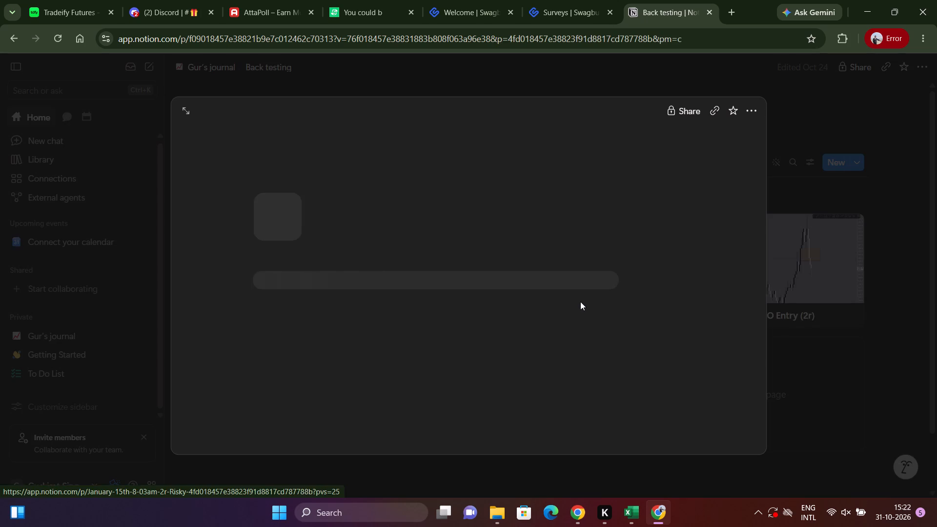
pyautogui.scroll(-2, 401, 269)
pyautogui.click(192, 110)
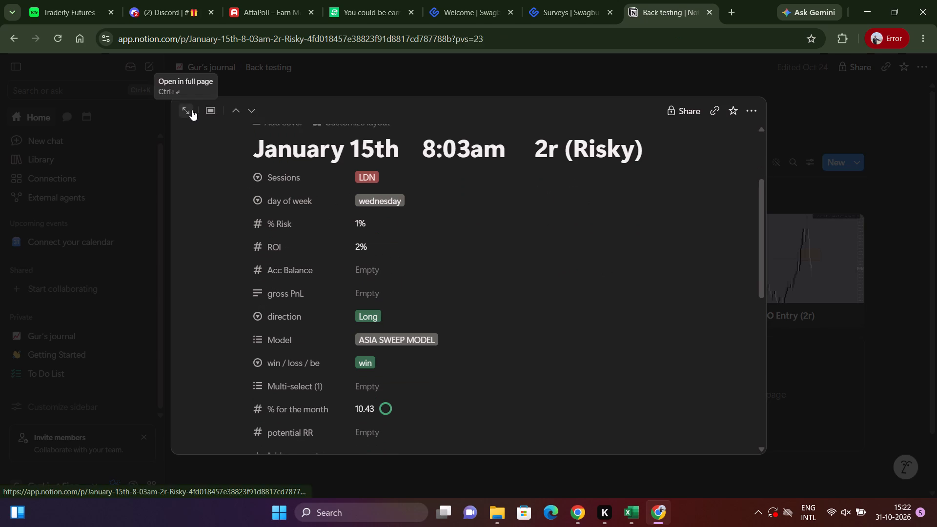
pyautogui.scroll(-13, 489, 226)
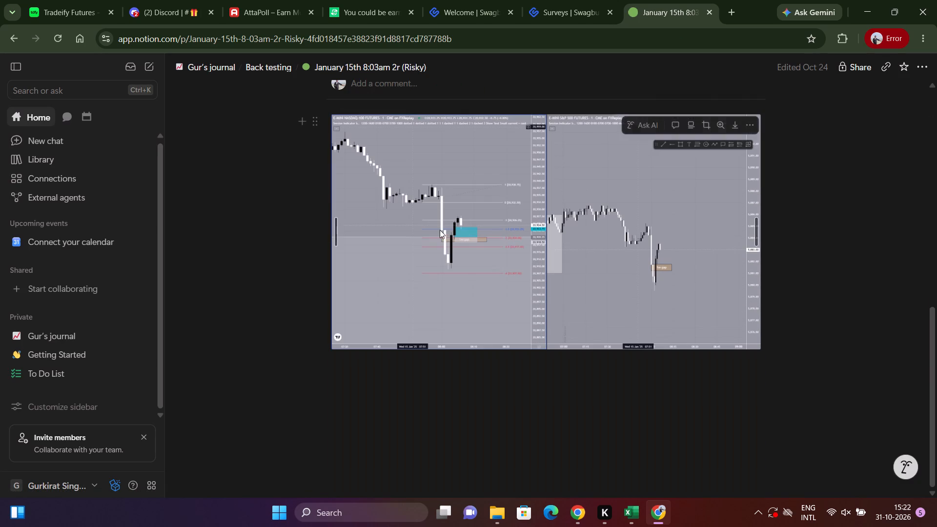
pyautogui.click(7, 37)
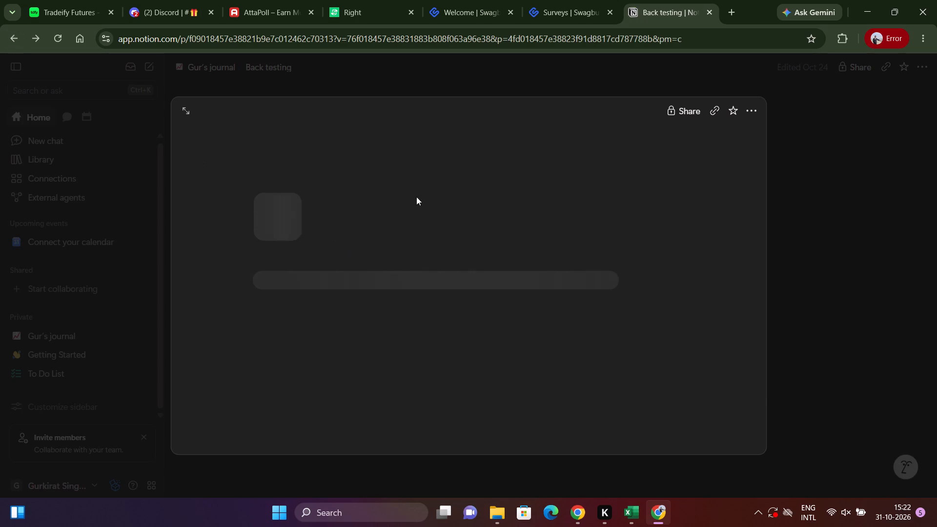
pyautogui.click(828, 240)
# Open the January 1 Asian LS entry and change the result in its title to +2.98R.
pyautogui.click(346, 260)
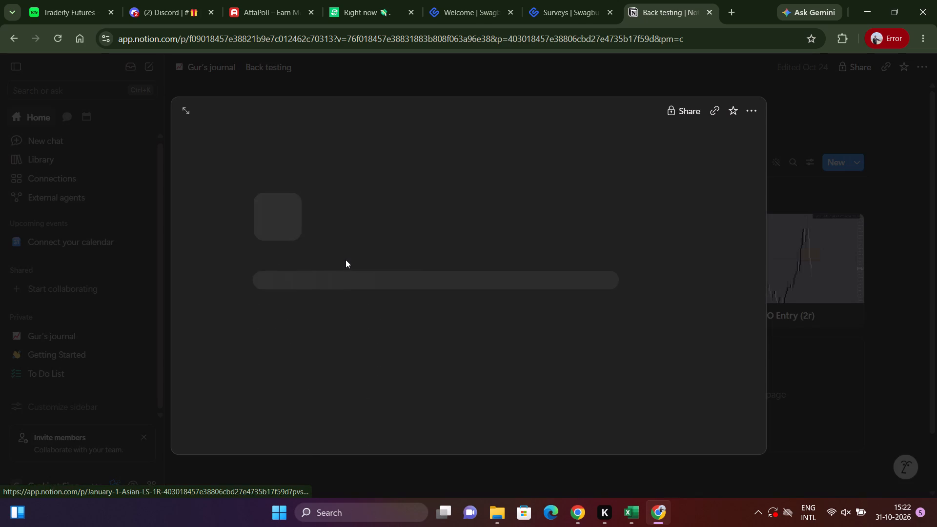
pyautogui.click(544, 276)
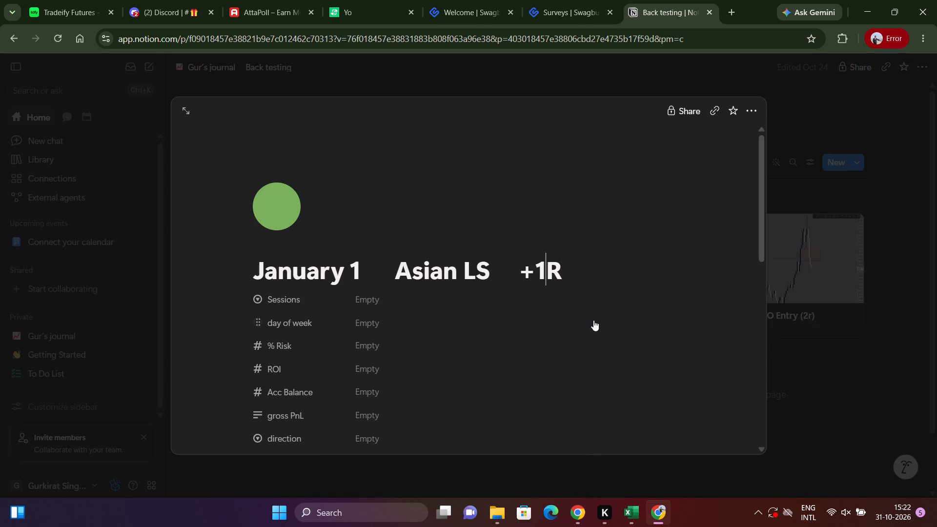
pyautogui.press('BackSpace')
pyautogui.write('2.98')
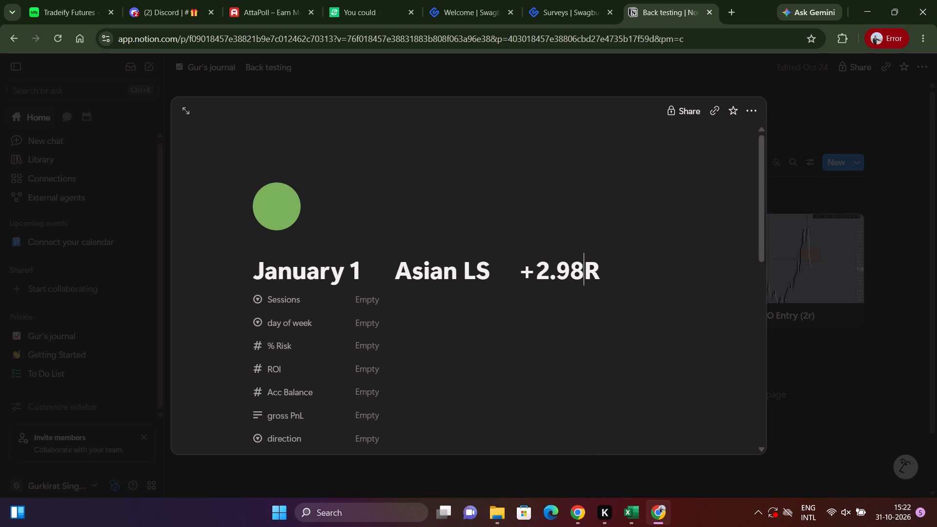
# Set the January 1 entry's Sessions property to ASIA.
pyautogui.click(378, 301)
pyautogui.click(377, 299)
pyautogui.click(377, 299)
pyautogui.click(375, 306)
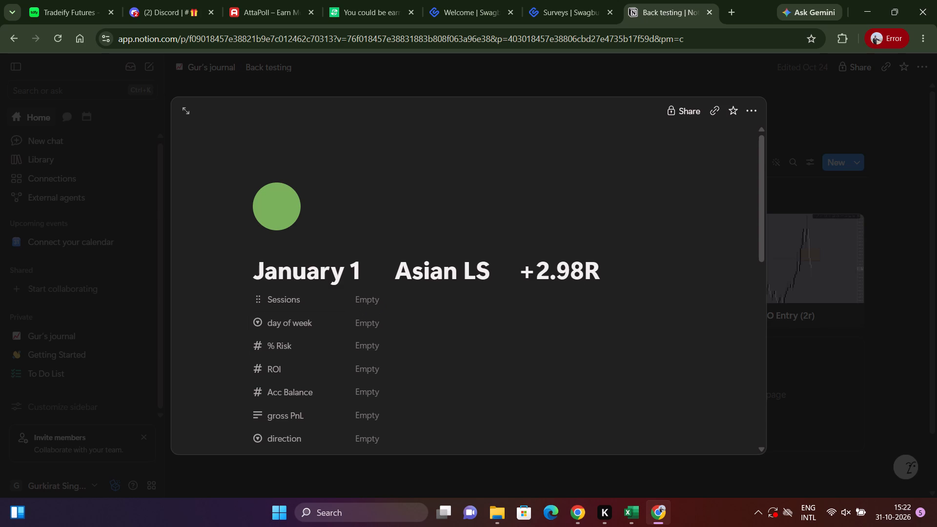
pyautogui.click(374, 303)
pyautogui.click(297, 304)
pyautogui.click(290, 299)
pyautogui.click(399, 299)
pyautogui.click(366, 319)
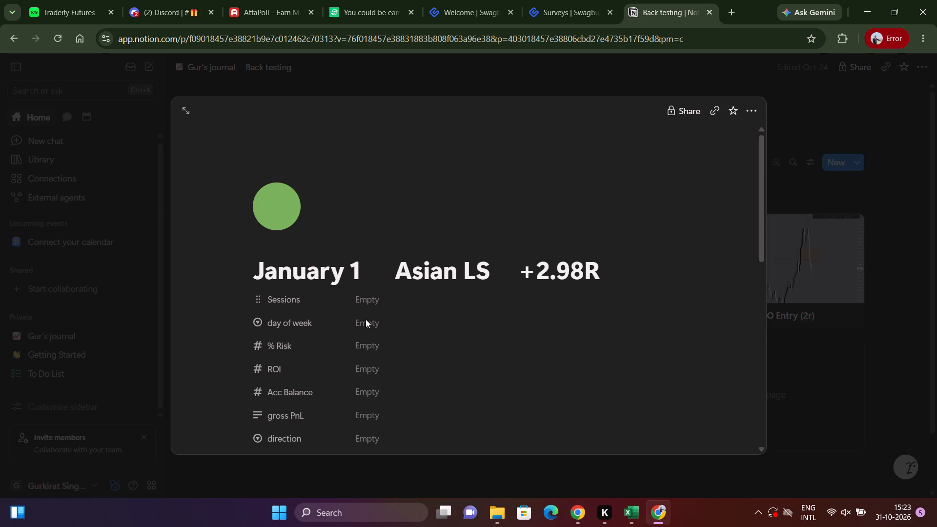
pyautogui.click(367, 325)
pyautogui.scroll(-8, 446, 351)
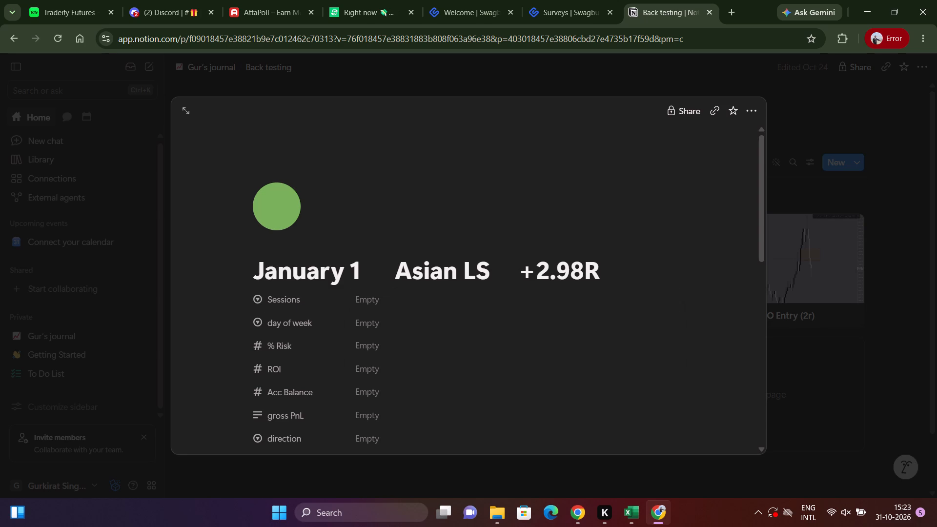
pyautogui.click(381, 297)
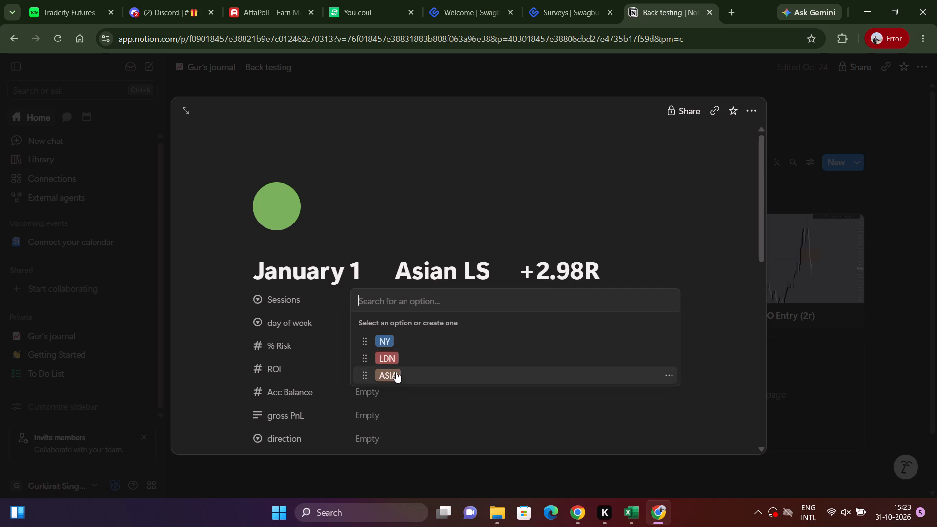
pyautogui.click(396, 372)
# Set the January 1 entry's day of week to thursday and its % Risk to 1%.
pyautogui.click(376, 324)
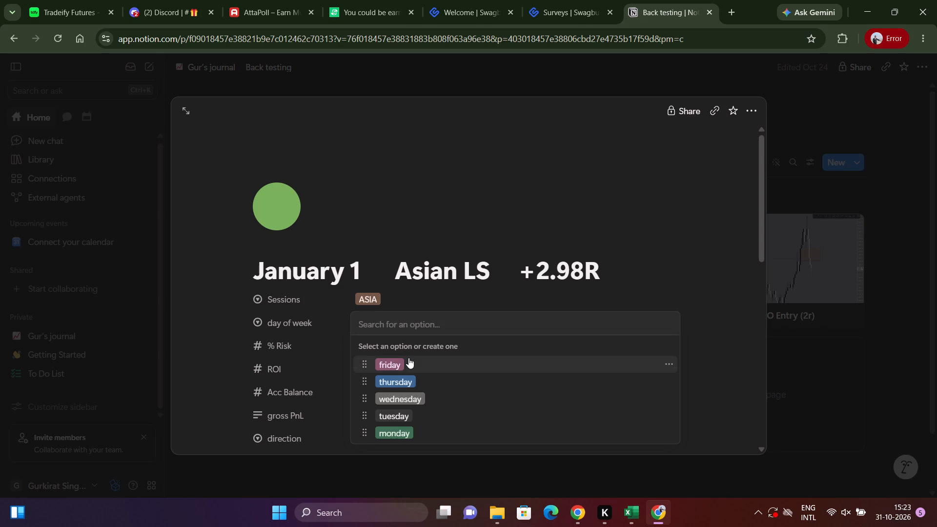
pyautogui.click(399, 385)
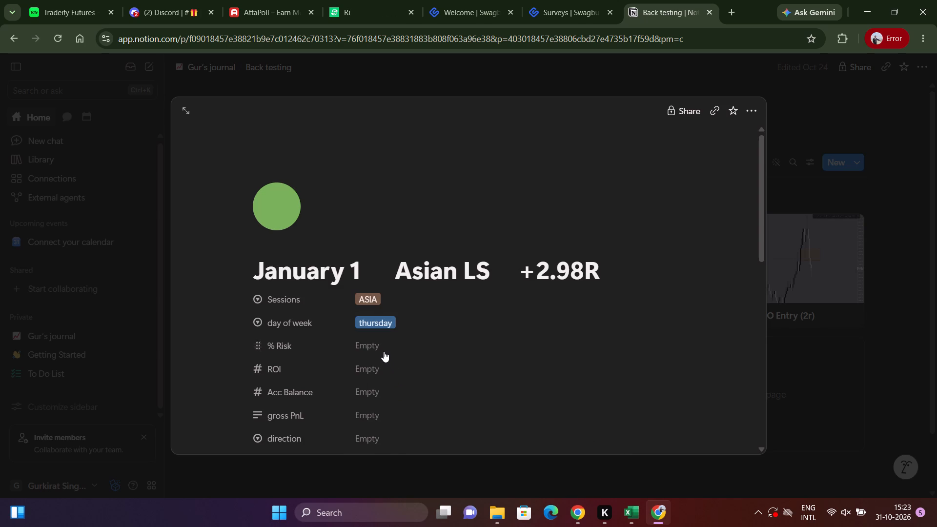
pyautogui.click(382, 348)
pyautogui.click(382, 345)
pyautogui.click(382, 345)
pyautogui.click(387, 348)
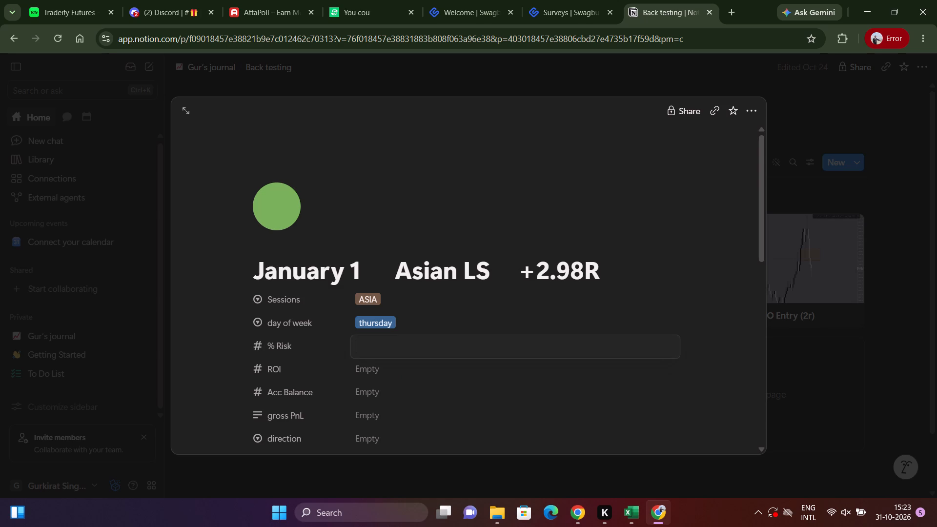
pyautogui.press('1')
pyautogui.hotkey('shift', '%')
pyautogui.click(220, 308)
# Set the January 1 entry's ROI to 2.98%, leaving Acc Balance empty.
pyautogui.click(372, 369)
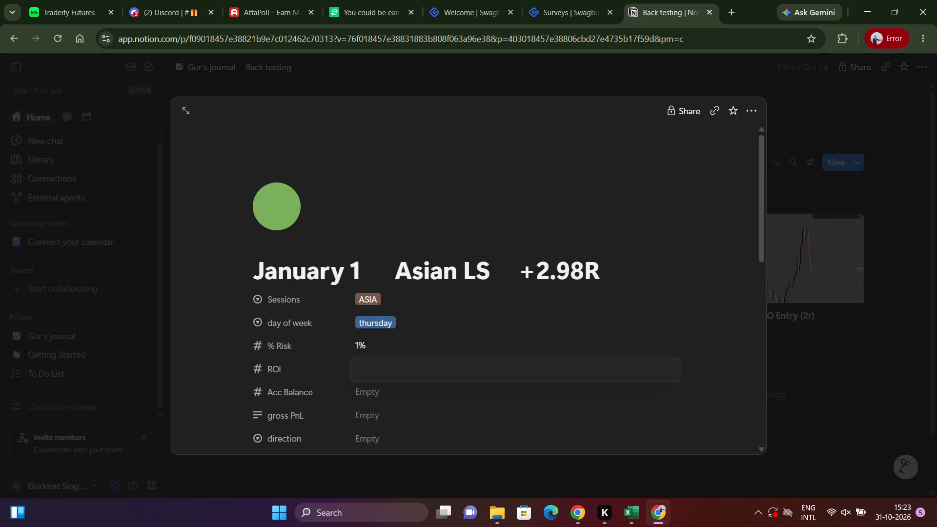
pyautogui.click(372, 367)
pyautogui.write('2.98')
pyautogui.hotkey('shift', '%')
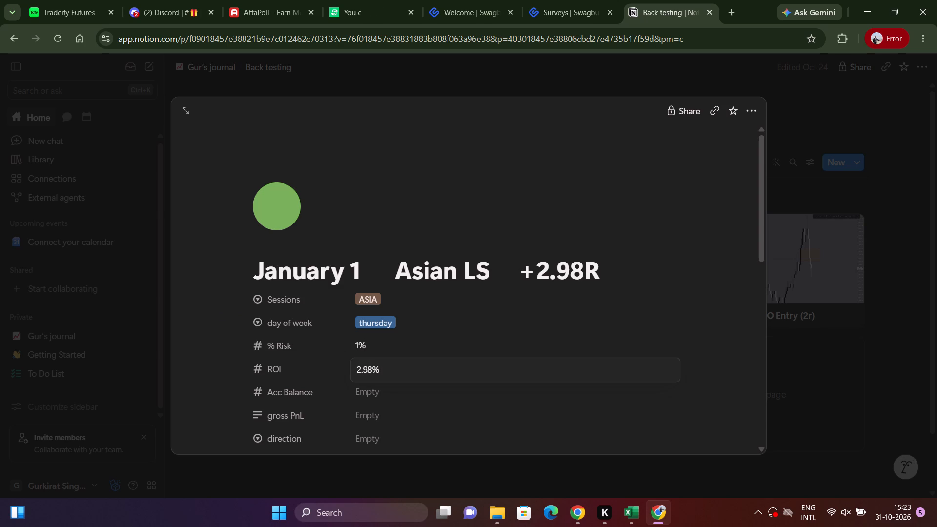
pyautogui.click(386, 394)
pyautogui.click(386, 394)
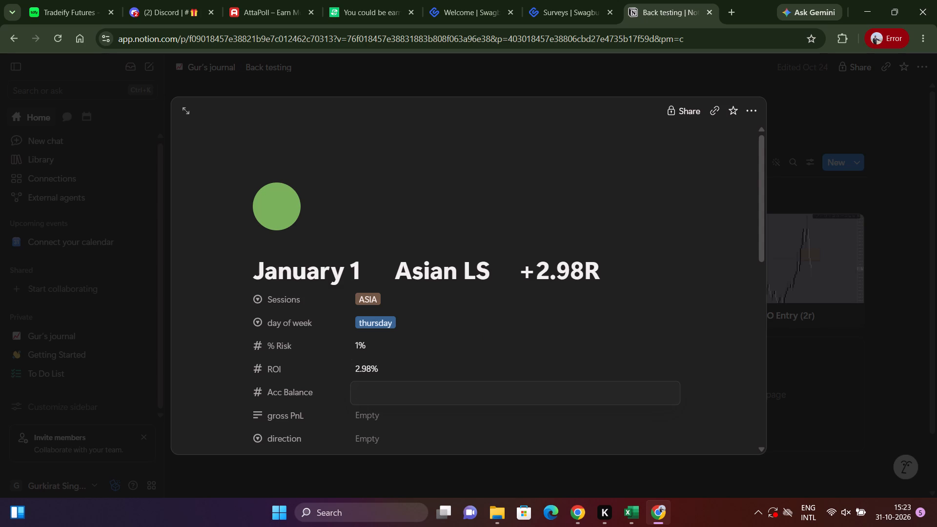
pyautogui.click(222, 400)
# Set the January 1 entry's direction to Long, leaving gross PnL empty.
pyautogui.scroll(-1, 408, 422)
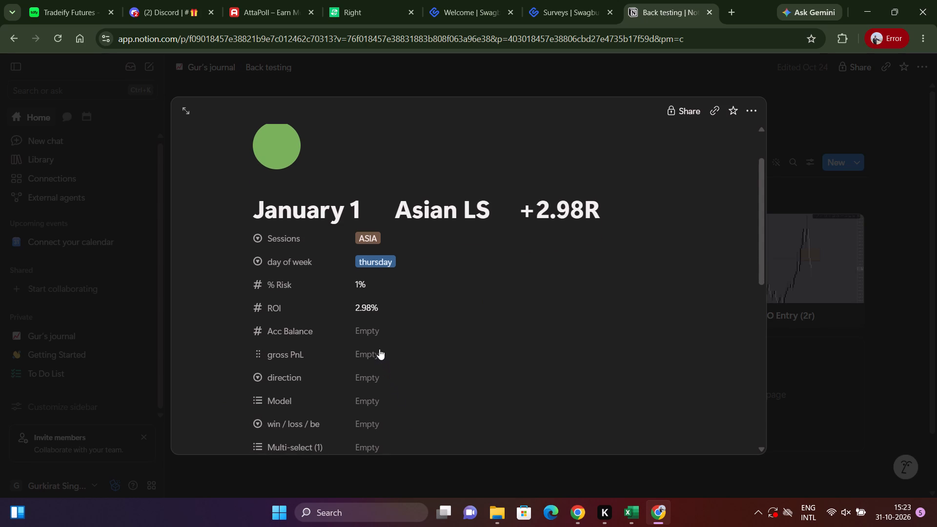
pyautogui.click(379, 349)
pyautogui.press('Tab')
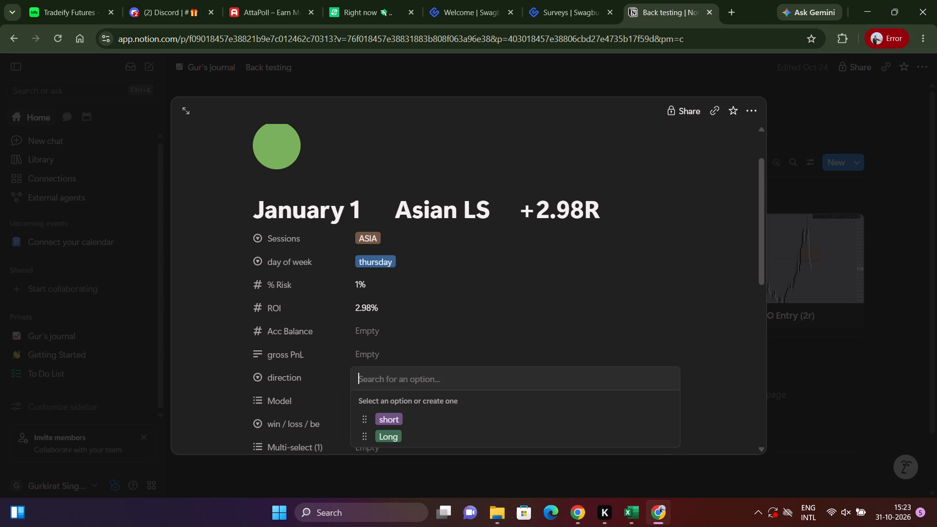
pyautogui.click(390, 353)
pyautogui.click(384, 372)
pyautogui.click(382, 438)
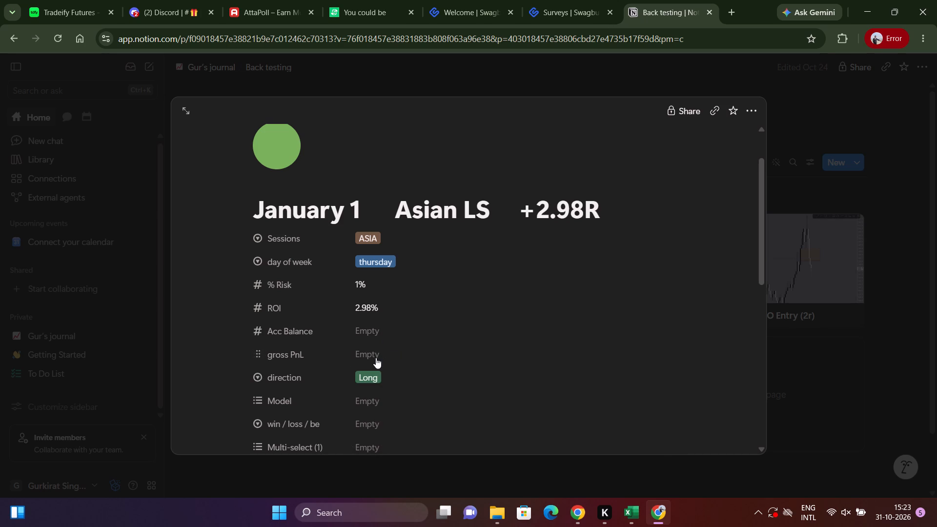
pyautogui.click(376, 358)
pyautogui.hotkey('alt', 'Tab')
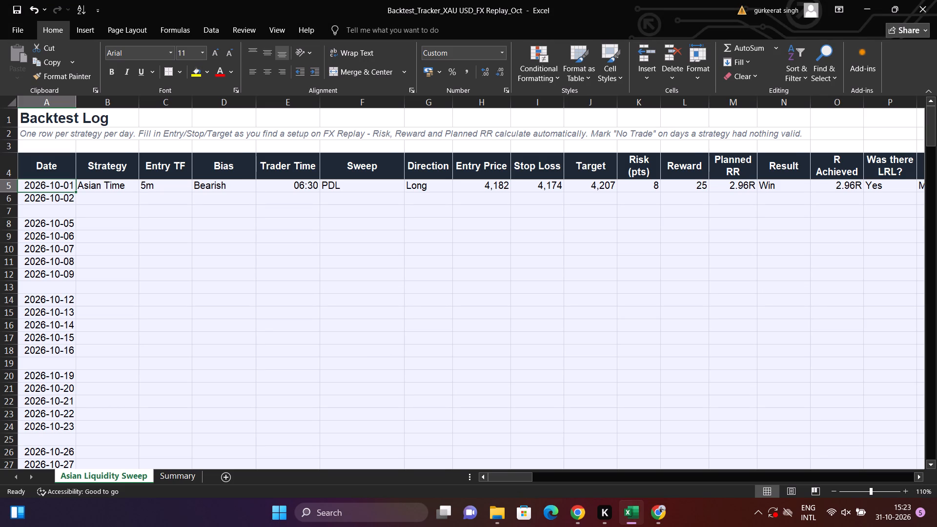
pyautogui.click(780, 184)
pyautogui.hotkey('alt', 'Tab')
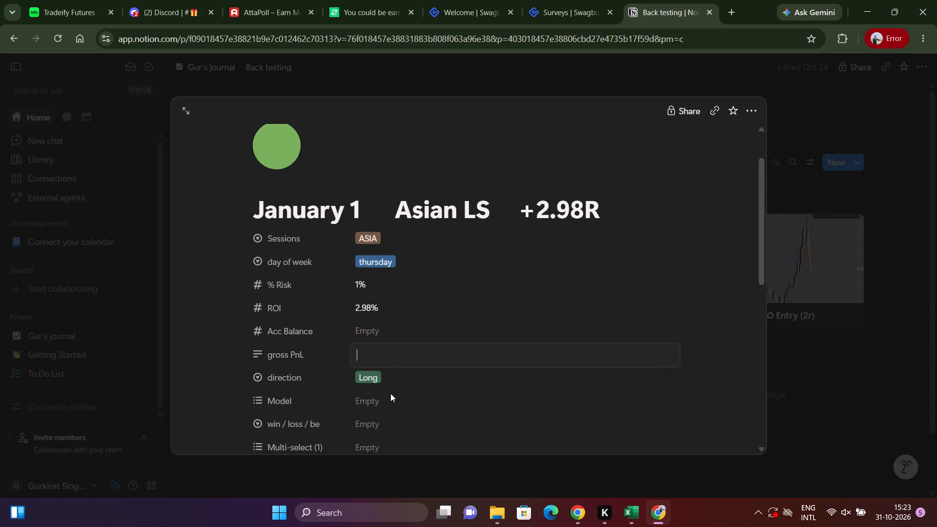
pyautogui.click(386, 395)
# Rename the Model property's "3pm reversal" option as "Asian Liquidity Sweep (Gold)".
pyautogui.click(377, 403)
pyautogui.scroll(-4, 431, 444)
pyautogui.scroll(-4, 387, 448)
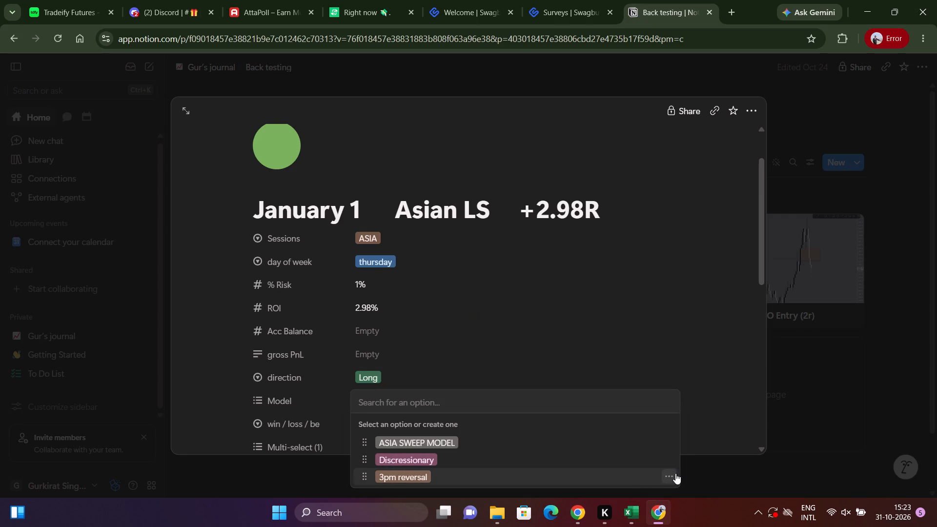
pyautogui.click(664, 474)
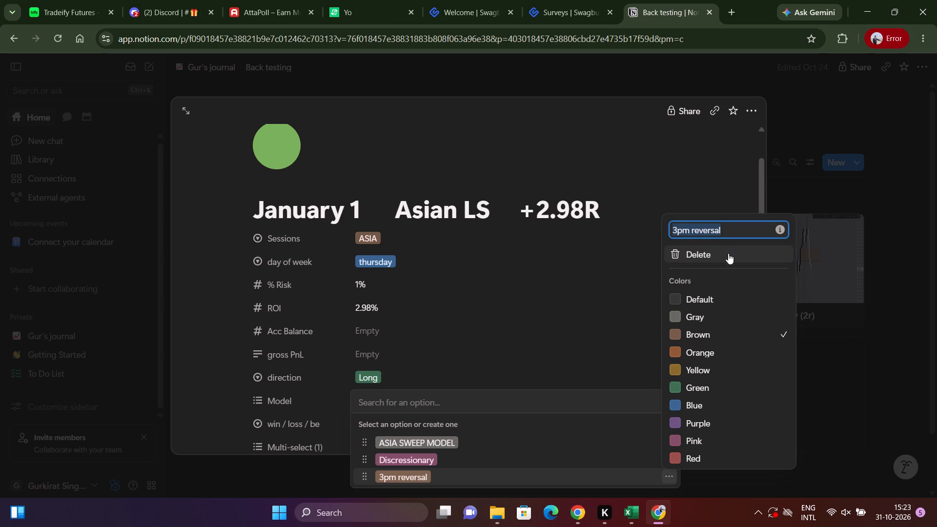
pyautogui.moveTo(733, 230); pyautogui.dragTo(713, 234)
pyautogui.moveTo(732, 234); pyautogui.dragTo(632, 235)
pyautogui.write('sian')
pyautogui.press('space')
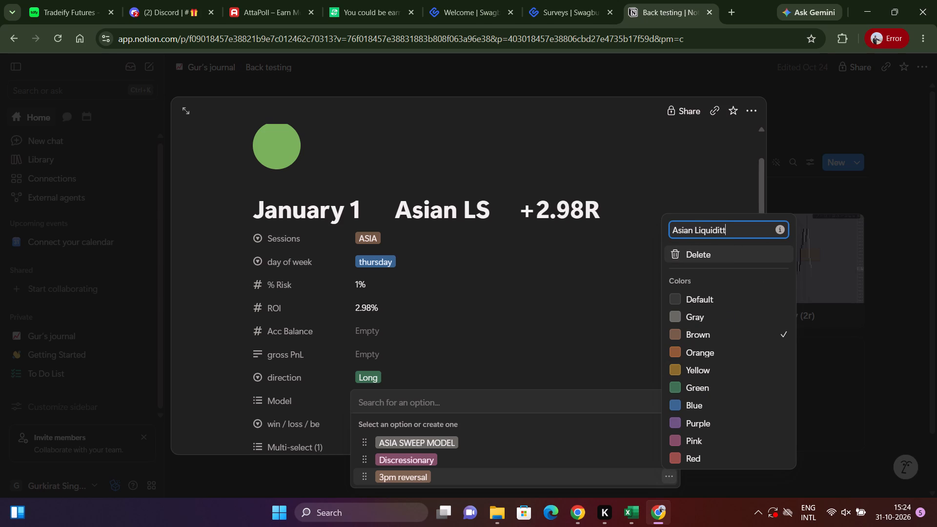
pyautogui.press('BackSpace')
pyautogui.press('BackSpace')
pyautogui.write('ty')
pyautogui.press('space')
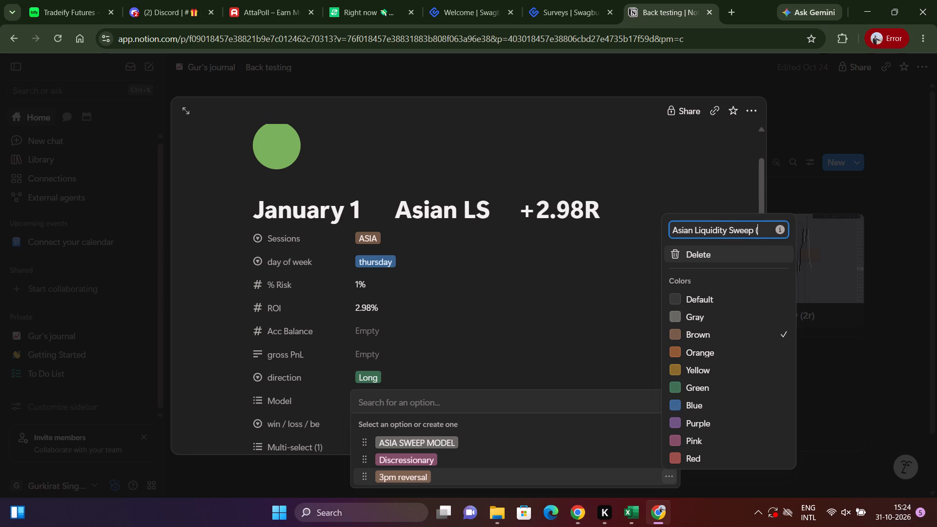
pyautogui.hotkey('shift', ')')
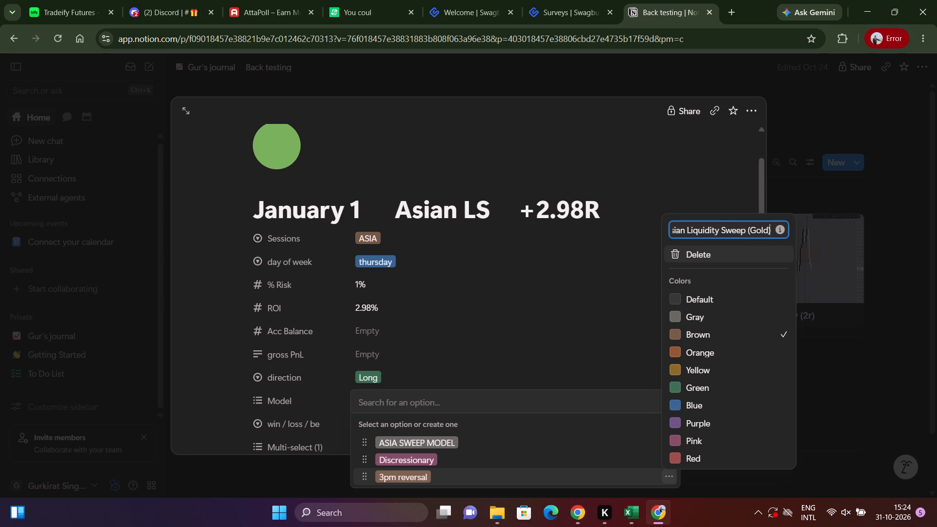
# Colour the Asian Liquidity Sweep (Gold) option orange and assign it as the January 1 entry's Model.
pyautogui.scroll(-2, 731, 427)
pyautogui.click(708, 351)
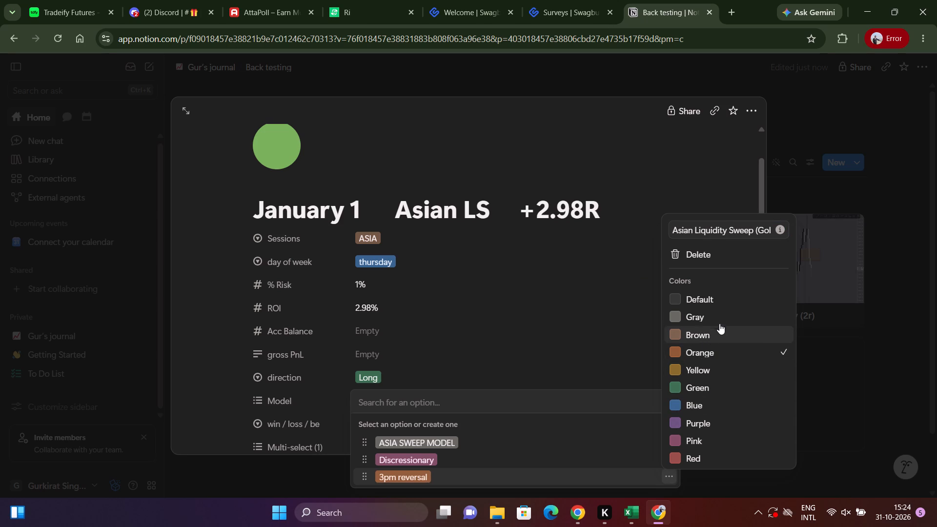
pyautogui.click(558, 333)
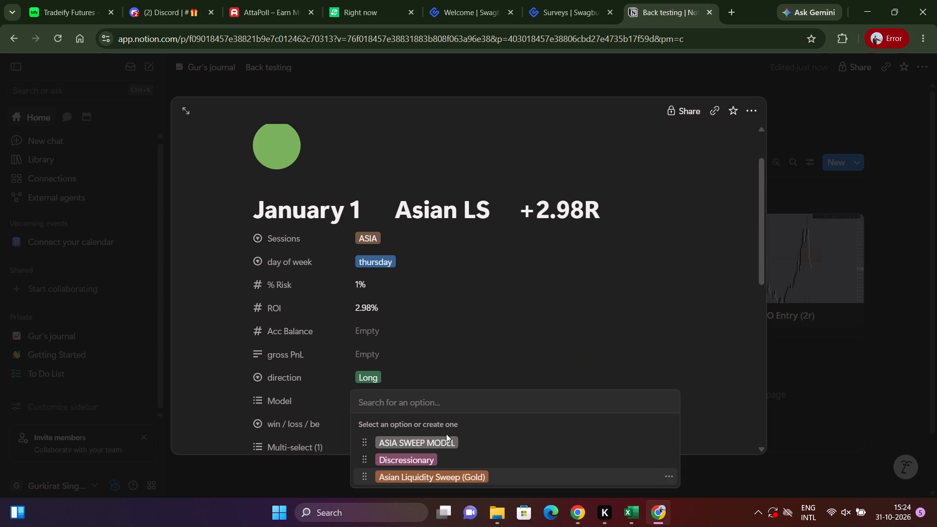
pyautogui.click(431, 477)
pyautogui.click(506, 341)
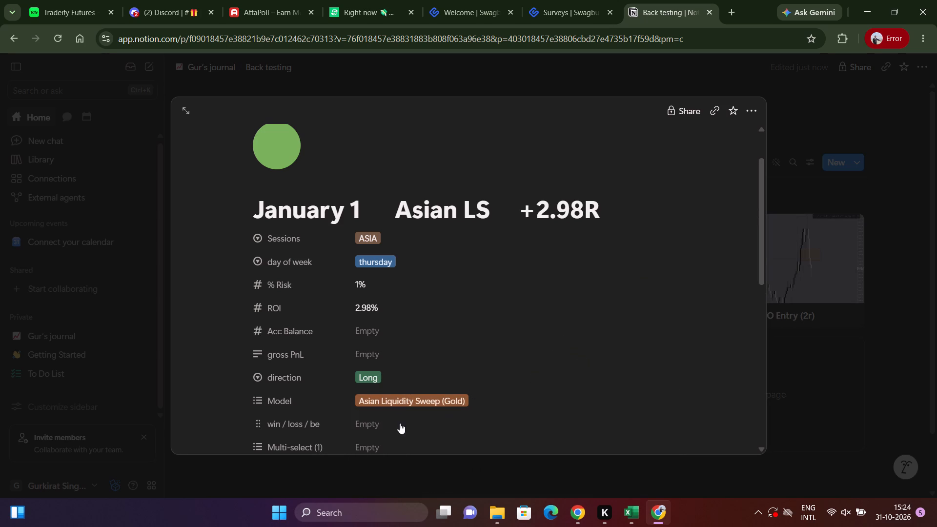
# Set the January 1 entry's win / loss / be property to win, leaving Multi-select (1) and % for the month empty.
pyautogui.scroll(-3, 404, 401)
pyautogui.click(402, 235)
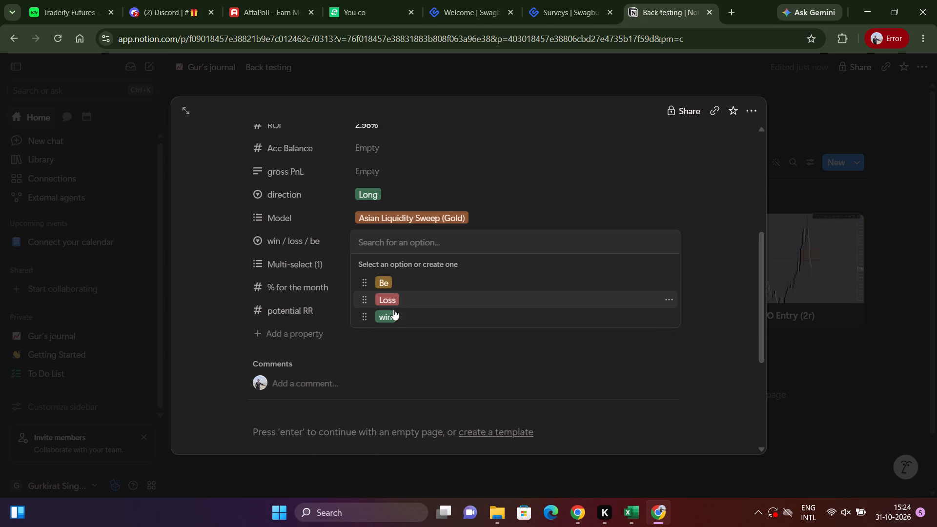
pyautogui.click(389, 313)
pyautogui.click(385, 265)
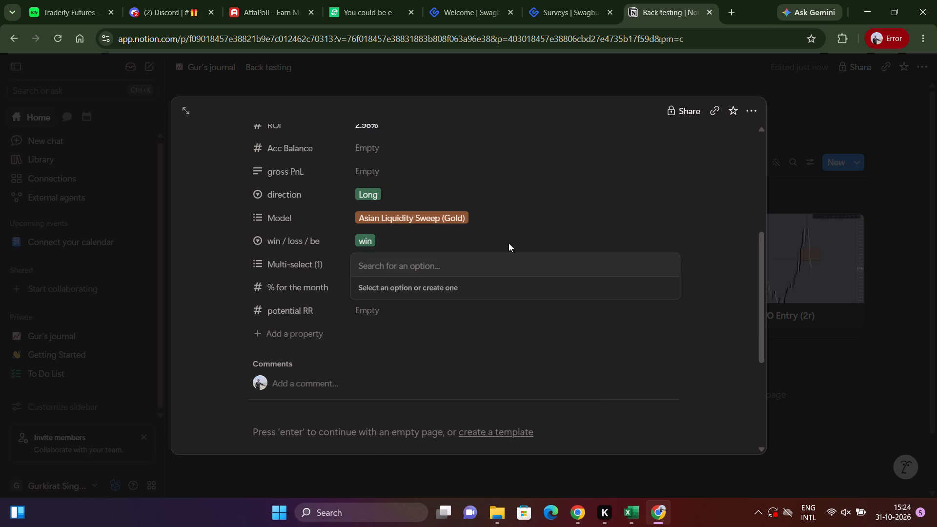
pyautogui.click(509, 243)
pyautogui.click(381, 280)
pyautogui.click(425, 315)
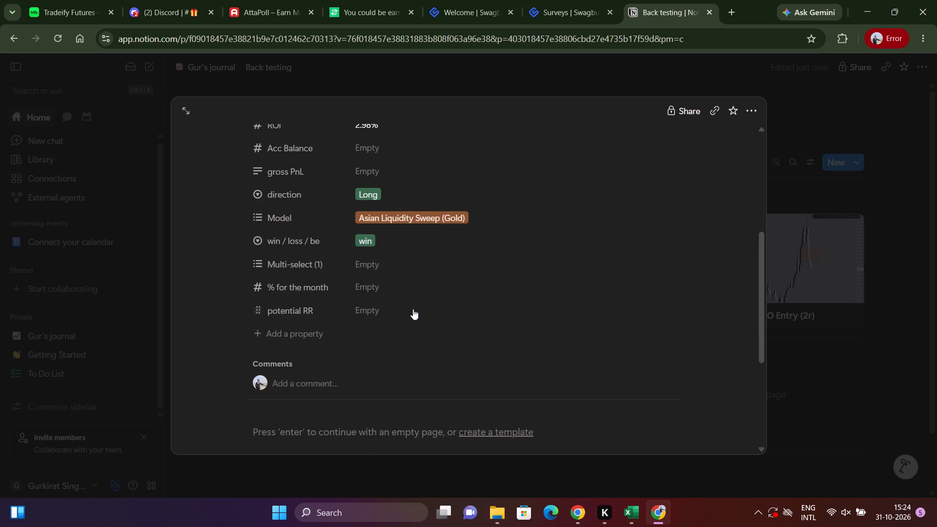
# Set the January 1 entry's potential RR to 4.
pyautogui.click(413, 308)
pyautogui.press('4')
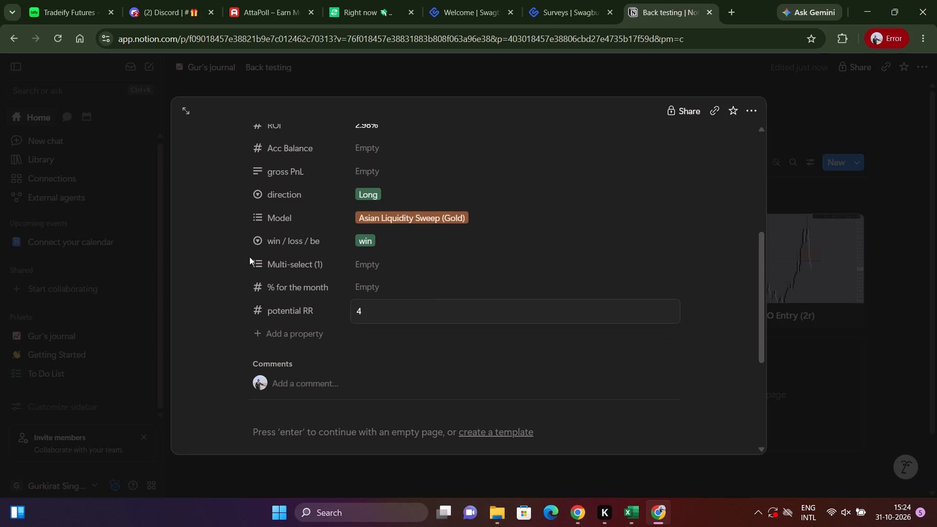
pyautogui.write('RR')
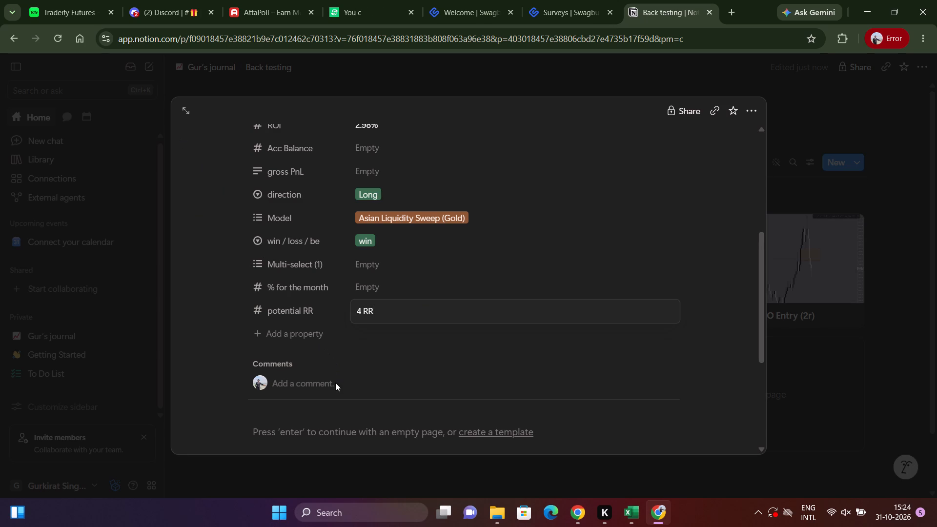
pyautogui.click(334, 388)
# Start an empty page body below the January 1 entry's properties and comments.
pyautogui.scroll(-4, 428, 402)
pyautogui.click(382, 265)
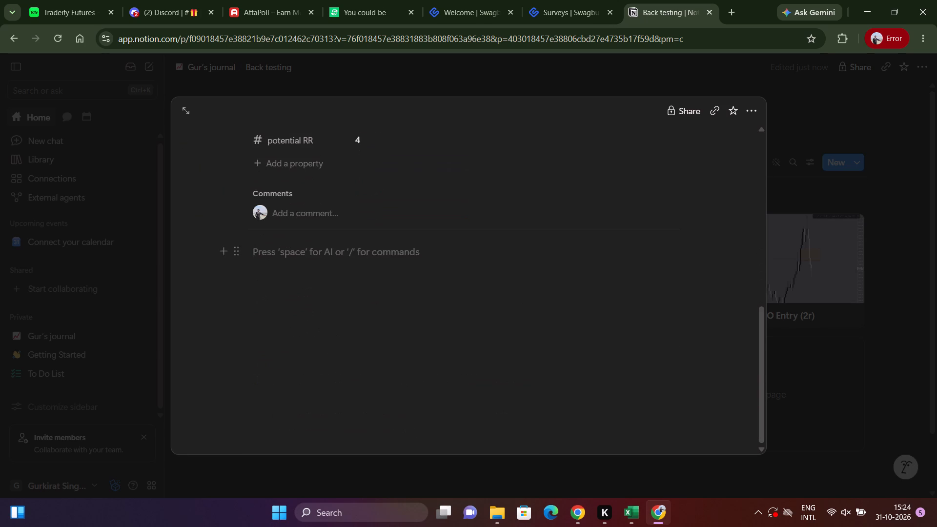
pyautogui.scroll(6, 381, 243)
pyautogui.scroll(-2, 398, 255)
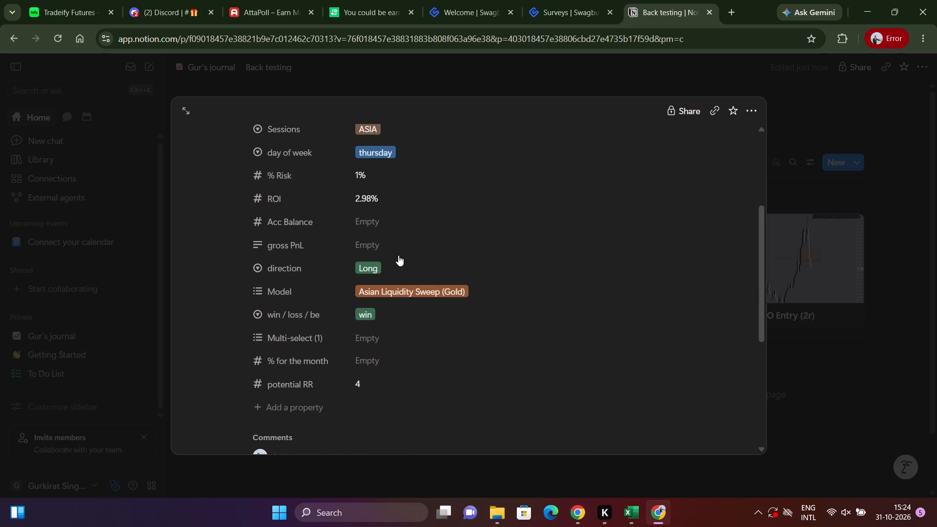
pyautogui.scroll(-2, 398, 255)
# Switch to the FX Replay chart and align the PDL horizontal ray's text label to the line's left end.
pyautogui.hotkey('alt', 'Tab')
pyautogui.keyDown('alt'); pyautogui.click(727, 189); pyautogui.keyUp('alt')
pyautogui.scroll(1, 516, 279)
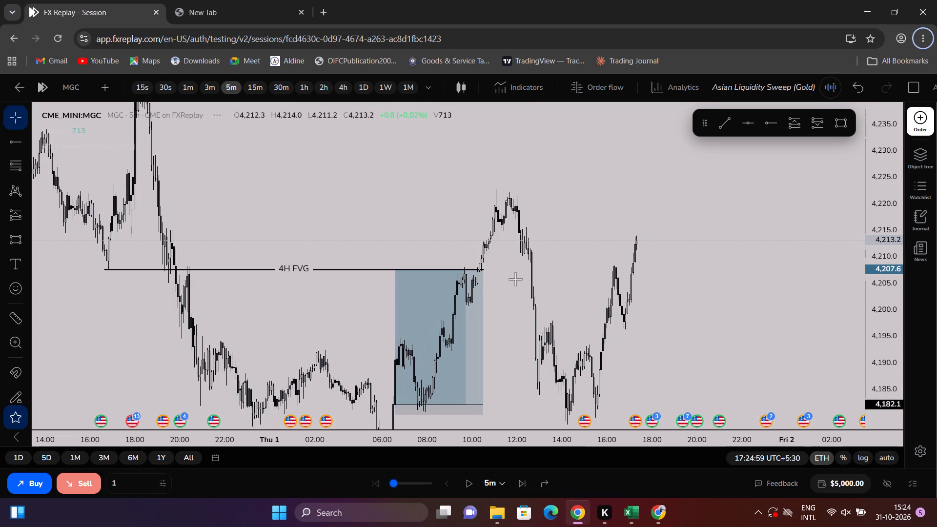
pyautogui.scroll(2, 515, 279)
pyautogui.moveTo(533, 299); pyautogui.dragTo(650, 179)
pyautogui.scroll(-2, 545, 303)
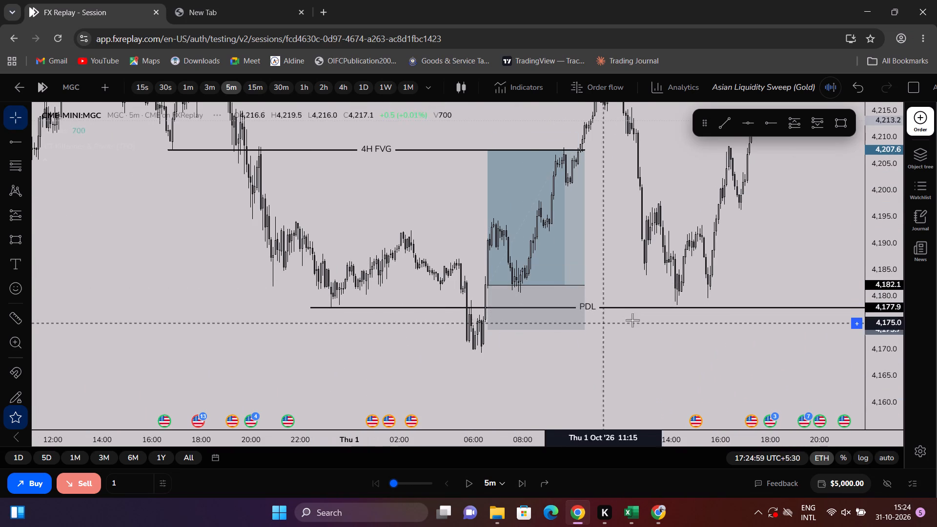
pyautogui.doubleClick(640, 309)
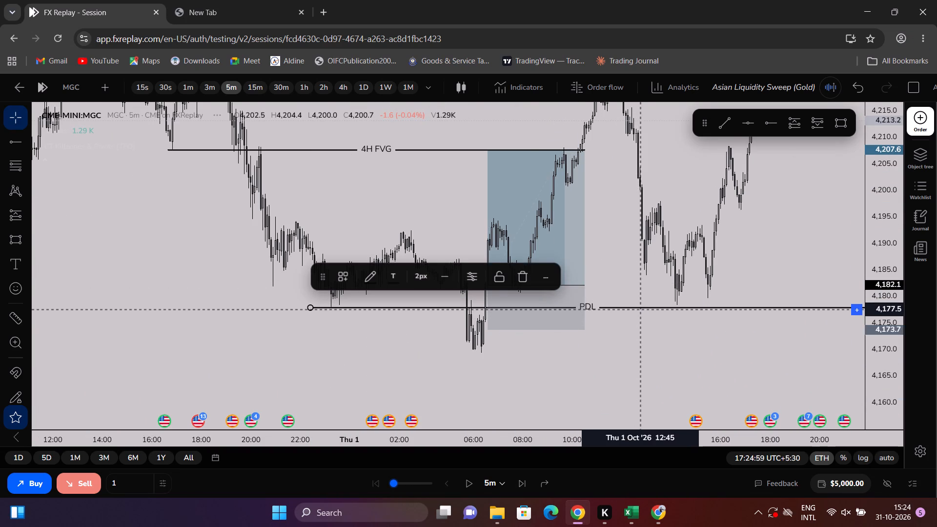
pyautogui.click(505, 291)
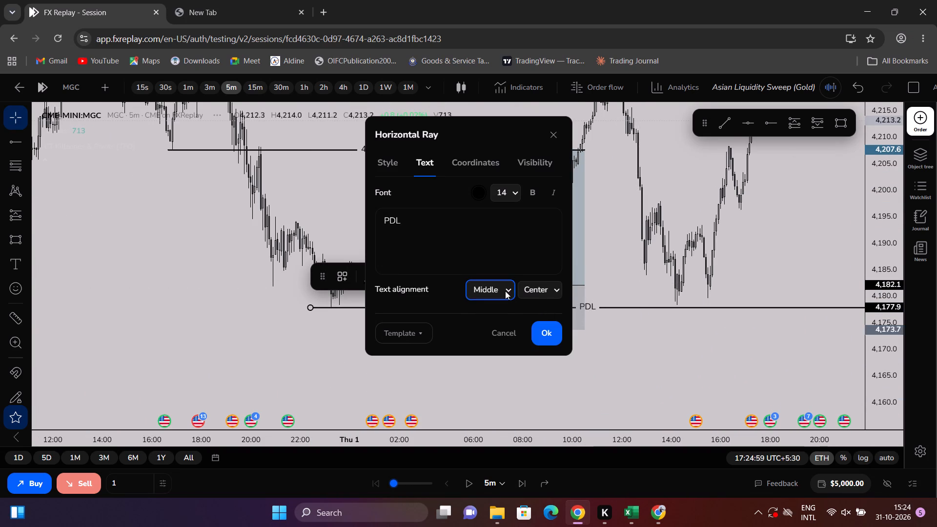
pyautogui.click(537, 291)
pyautogui.click(532, 303)
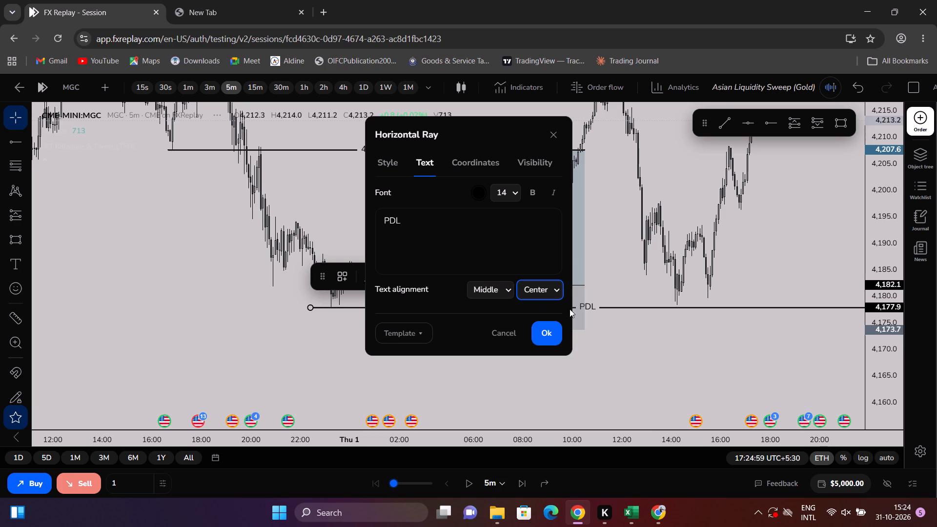
pyautogui.click(543, 330)
pyautogui.click(489, 349)
pyautogui.click(399, 337)
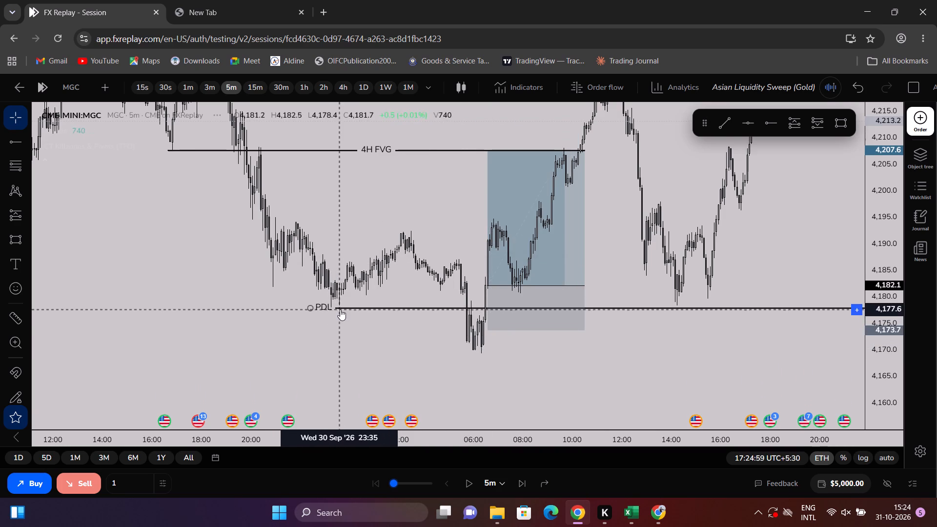
pyautogui.click(341, 309)
pyautogui.click(351, 330)
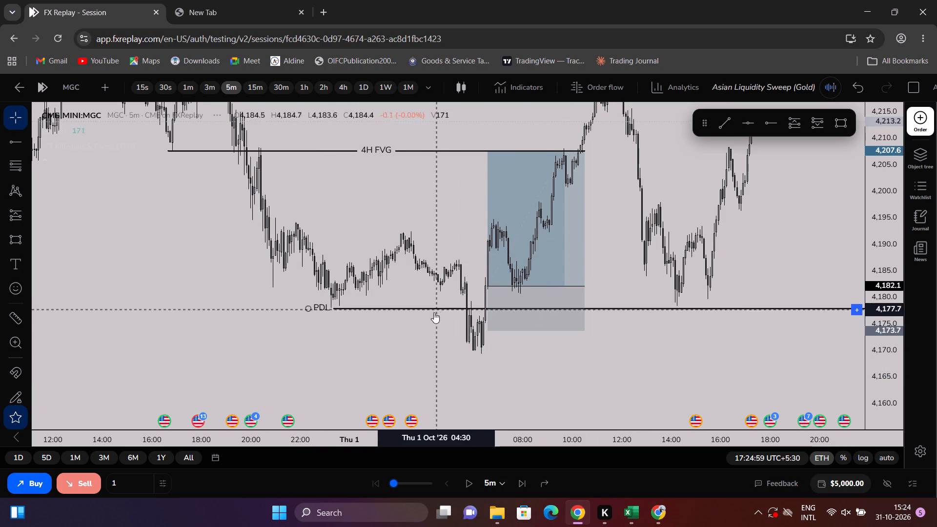
# Draw a rectangle on the 1 October chart from about 4,180.8 at 05:35 to about 4,177.8 at 10:15, above the PDL line.
pyautogui.moveTo(397, 240); pyautogui.dragTo(398, 310)
pyautogui.scroll(-4, 399, 300)
pyautogui.moveTo(421, 297); pyautogui.dragTo(441, 203)
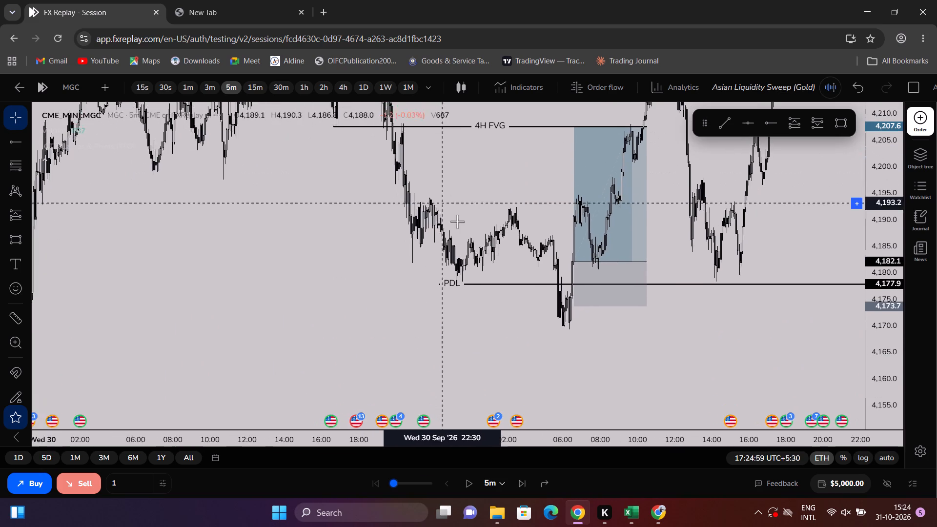
pyautogui.scroll(3, 486, 243)
pyautogui.moveTo(887, 358); pyautogui.dragTo(841, 157)
pyautogui.scroll(2, 749, 201)
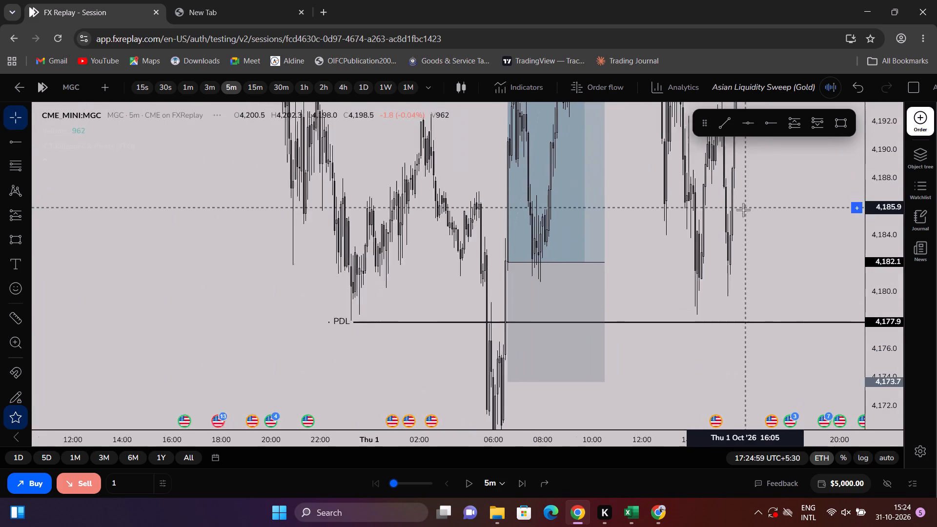
pyautogui.scroll(6, 743, 210)
pyautogui.moveTo(604, 273); pyautogui.dragTo(696, 243)
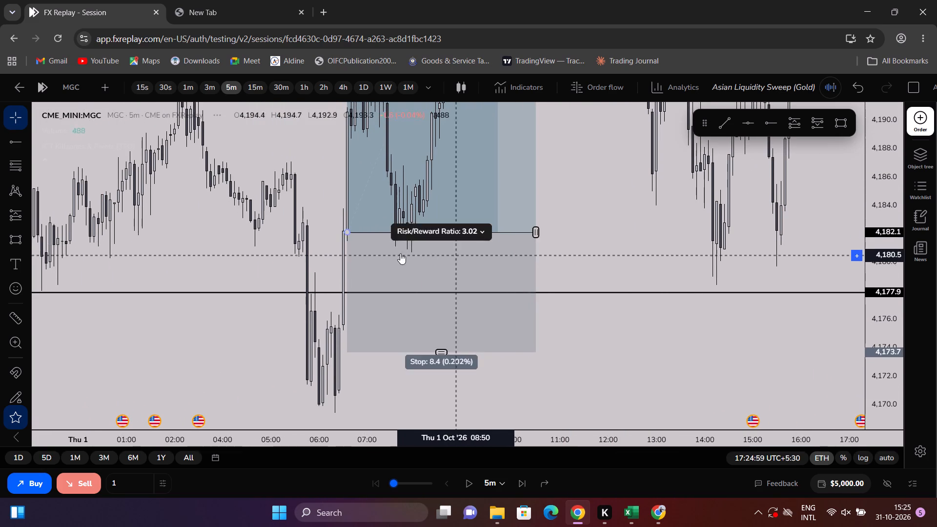
pyautogui.click(8, 238)
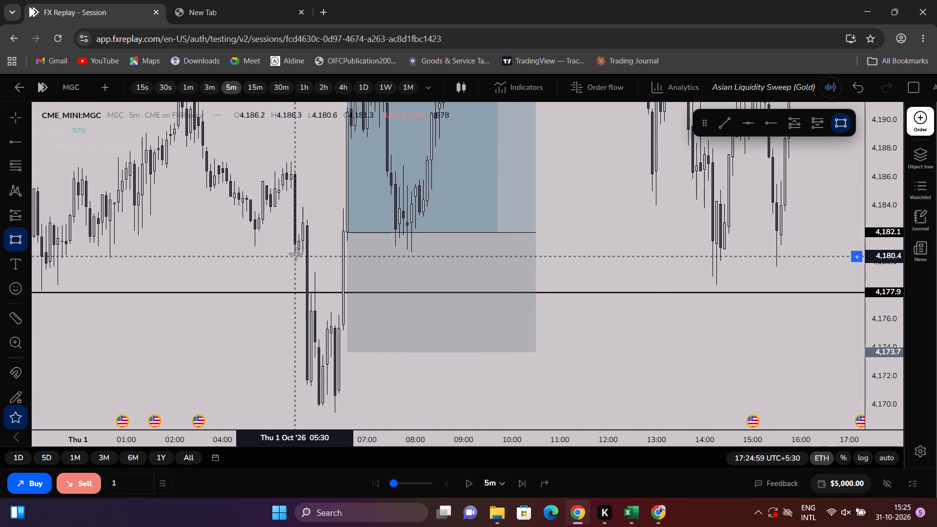
pyautogui.click(299, 251)
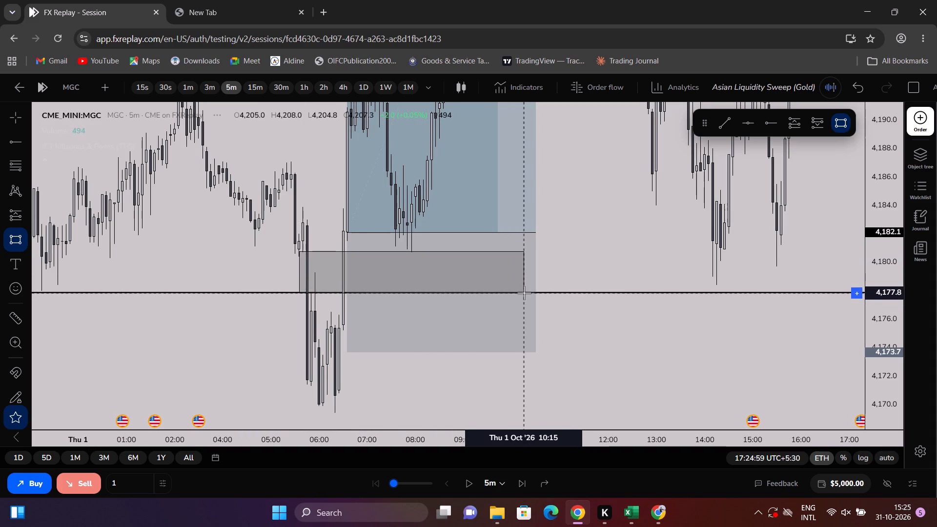
pyautogui.click(525, 293)
# Label the grey rectangle above the PDL line with the text IFVG.
pyautogui.click(523, 272)
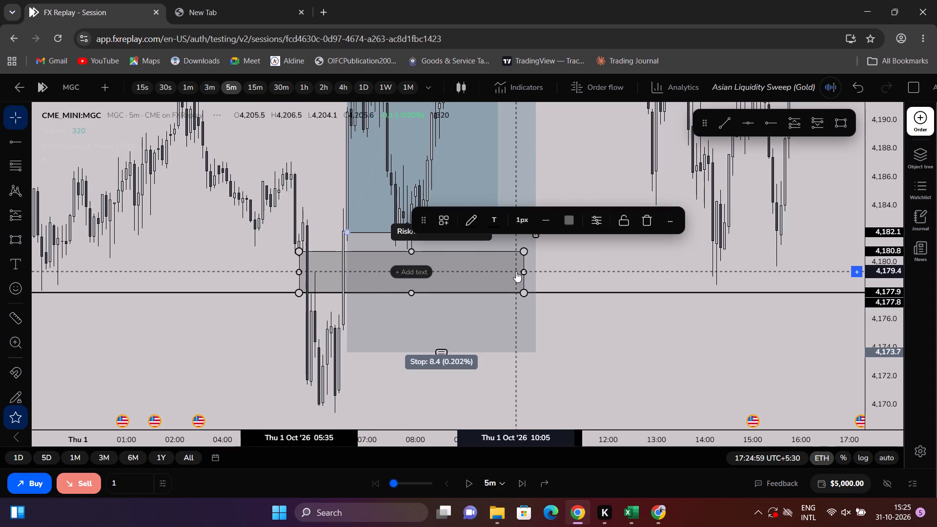
pyautogui.click(516, 271)
pyautogui.tripleClick(523, 269)
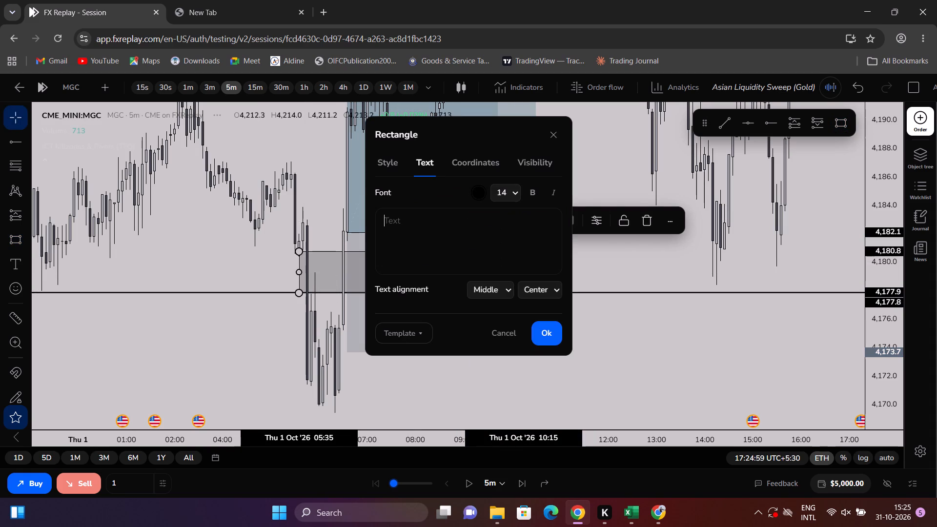
pyautogui.click(501, 237)
pyautogui.write('IFVG')
pyautogui.click(550, 331)
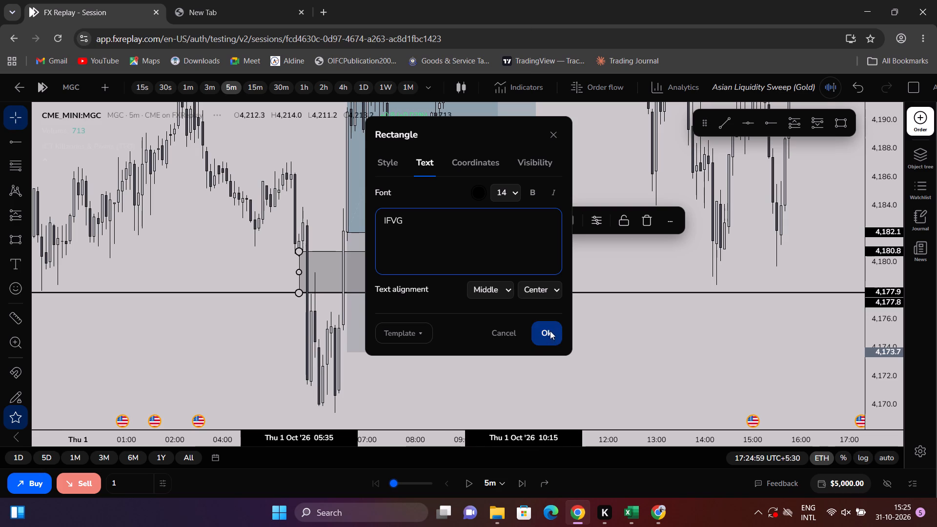
pyautogui.click(543, 330)
# Draw a short horizontal trend line at about 4,176.7, from 05:50 on 1 October to the trade box's starting edge.
pyautogui.moveTo(546, 328); pyautogui.dragTo(581, 305)
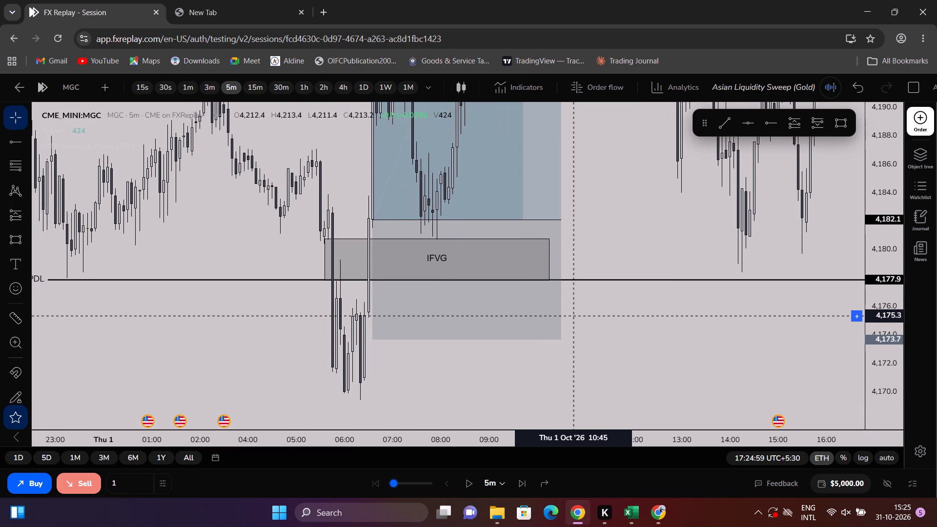
pyautogui.moveTo(581, 305); pyautogui.dragTo(591, 291)
pyautogui.click(27, 134)
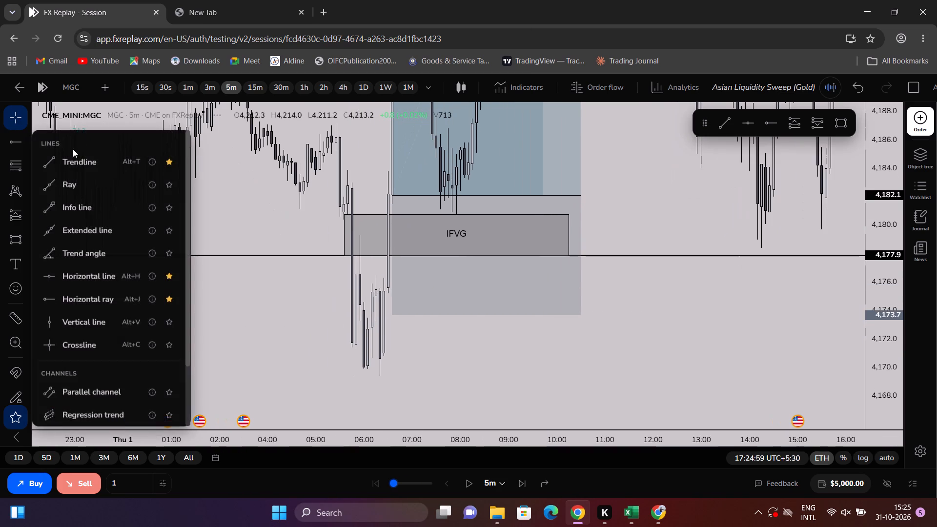
pyautogui.click(73, 157)
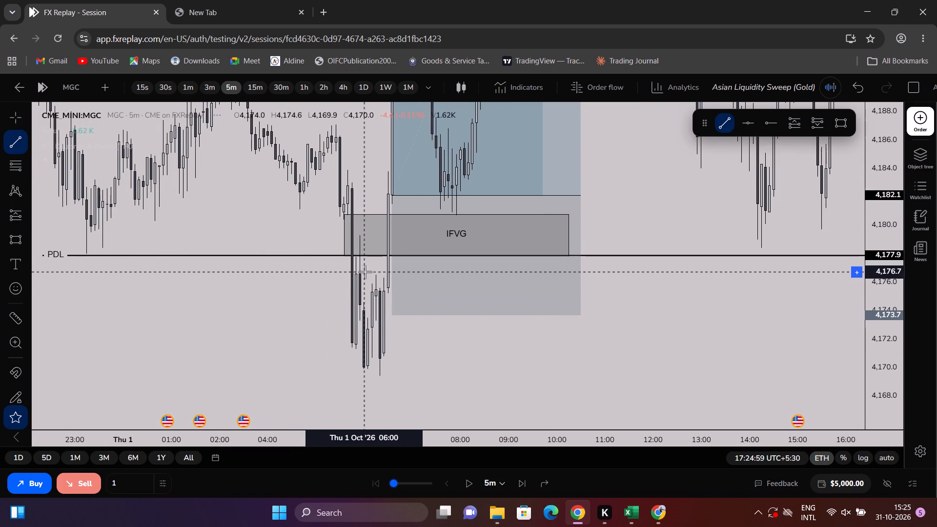
pyautogui.click(356, 272)
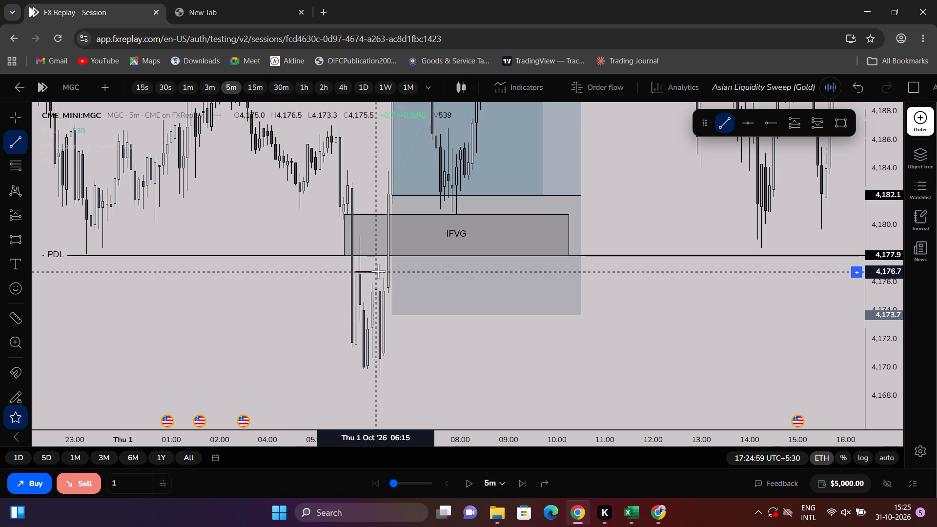
pyautogui.keyDown('shift'); pyautogui.click(391, 271); pyautogui.keyUp('shift')
# Label the short trend line below the PDL line with the text CISD.
pyautogui.doubleClick(376, 272)
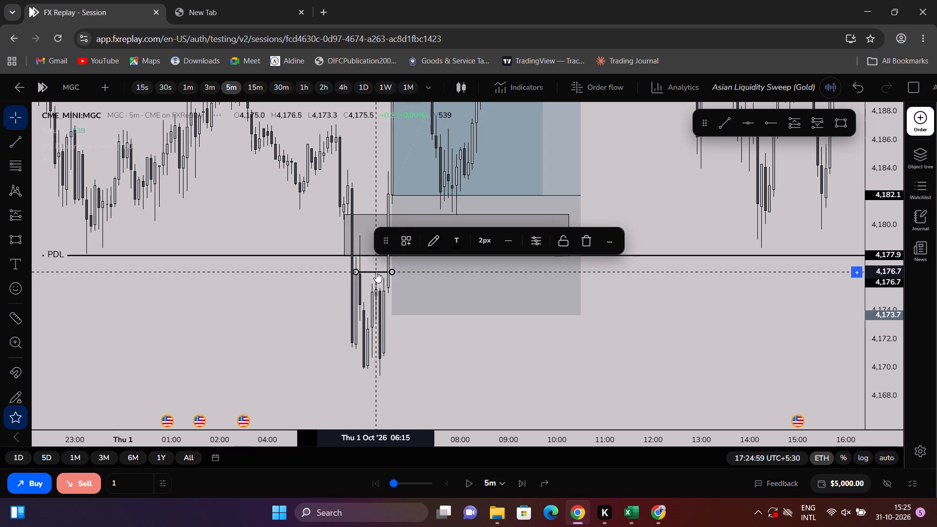
pyautogui.click(402, 237)
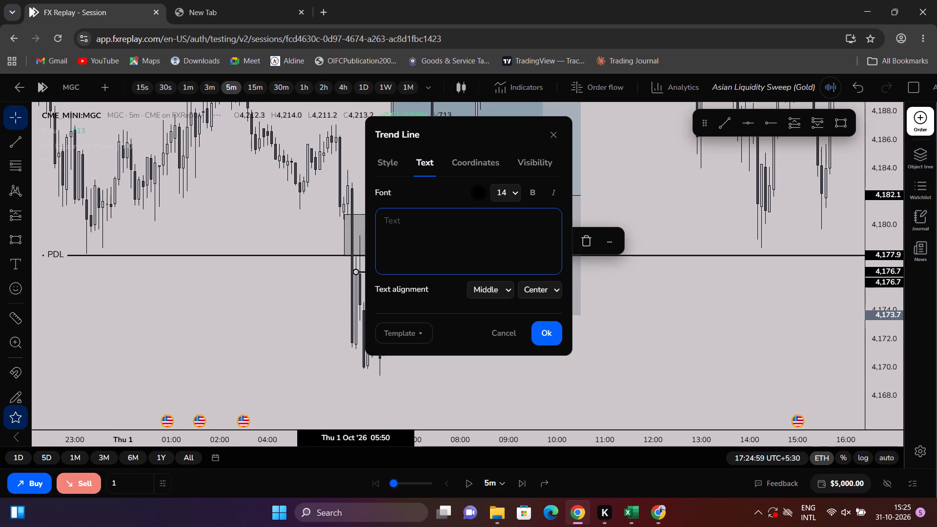
pyautogui.write('CISD')
pyautogui.click(552, 332)
pyautogui.click(506, 375)
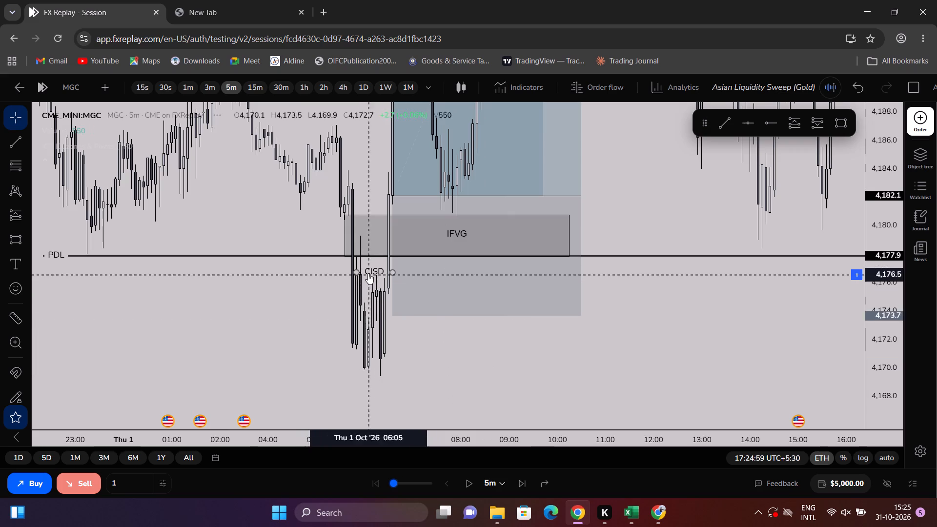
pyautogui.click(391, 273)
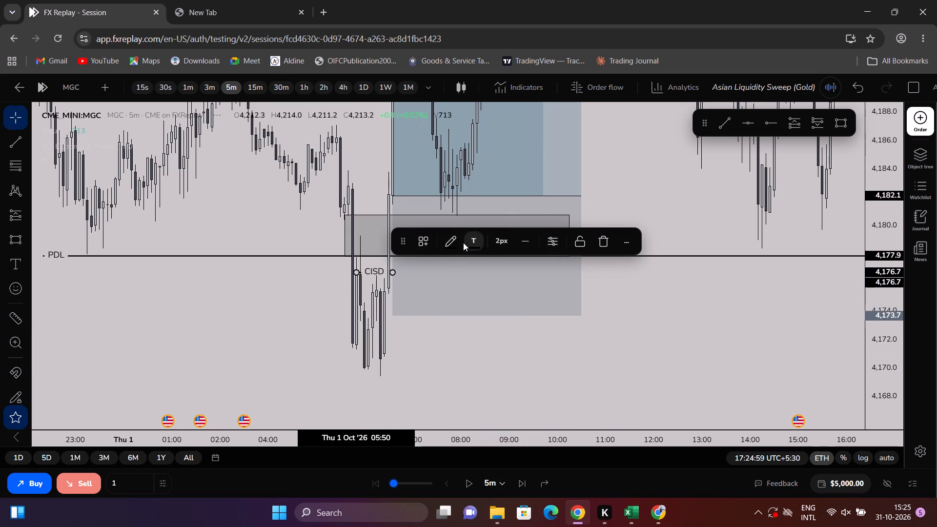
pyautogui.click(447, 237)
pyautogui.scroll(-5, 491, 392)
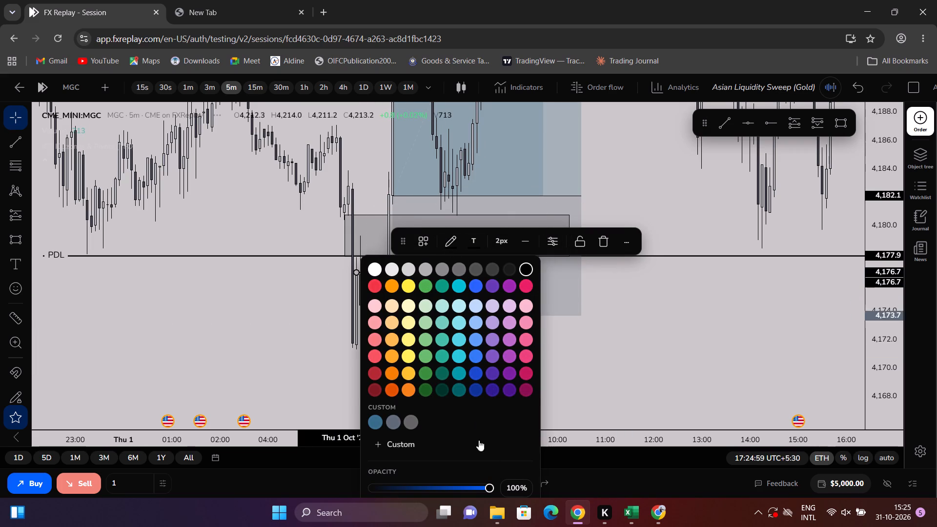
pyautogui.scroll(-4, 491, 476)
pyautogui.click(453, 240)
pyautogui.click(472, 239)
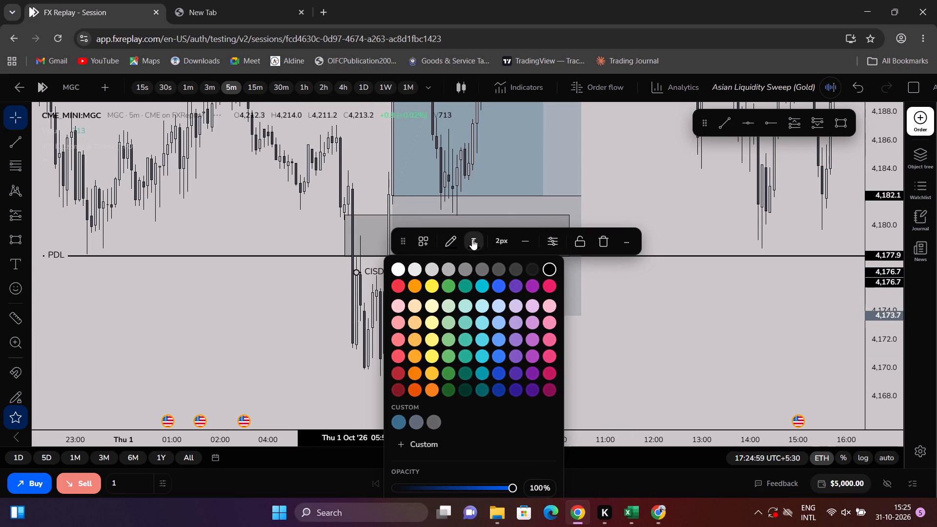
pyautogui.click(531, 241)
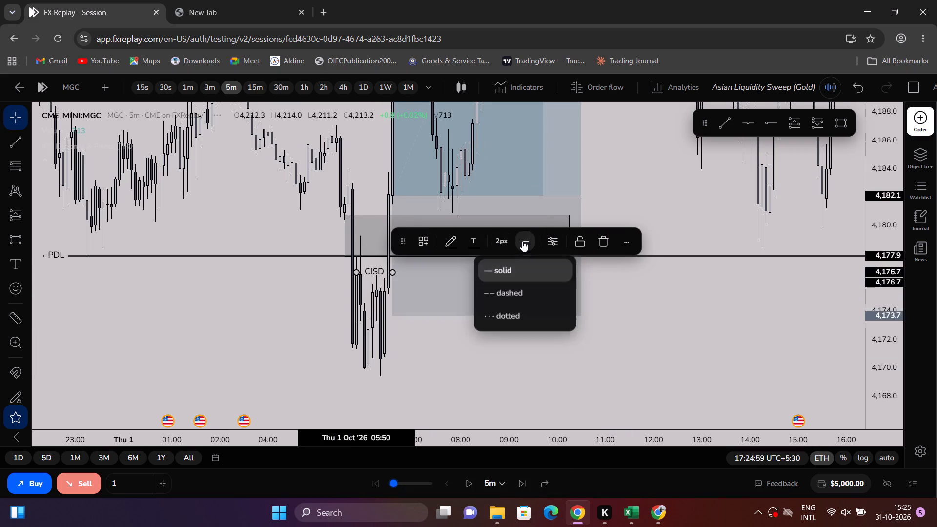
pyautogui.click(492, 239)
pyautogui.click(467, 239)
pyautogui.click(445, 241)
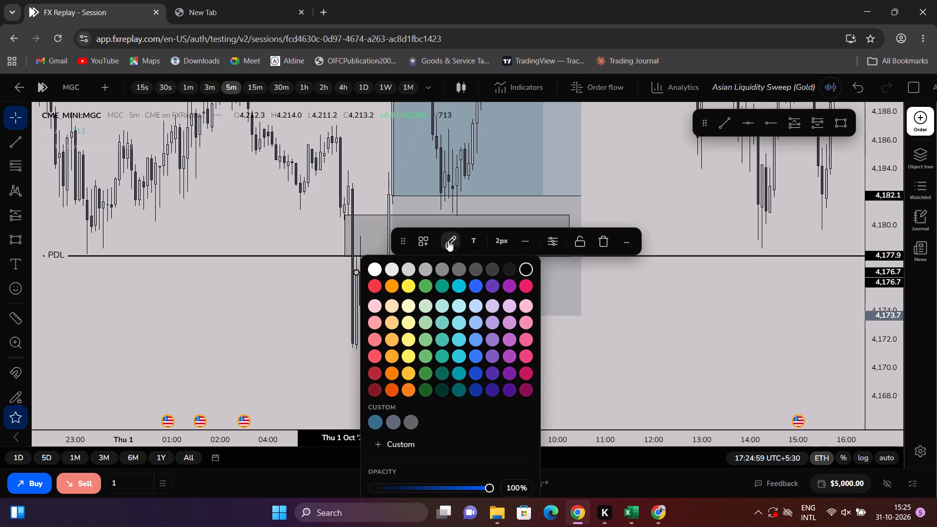
# Set the vertical text alignment of the CISD trend line's label to Top.
pyautogui.click(548, 239)
pyautogui.click(532, 292)
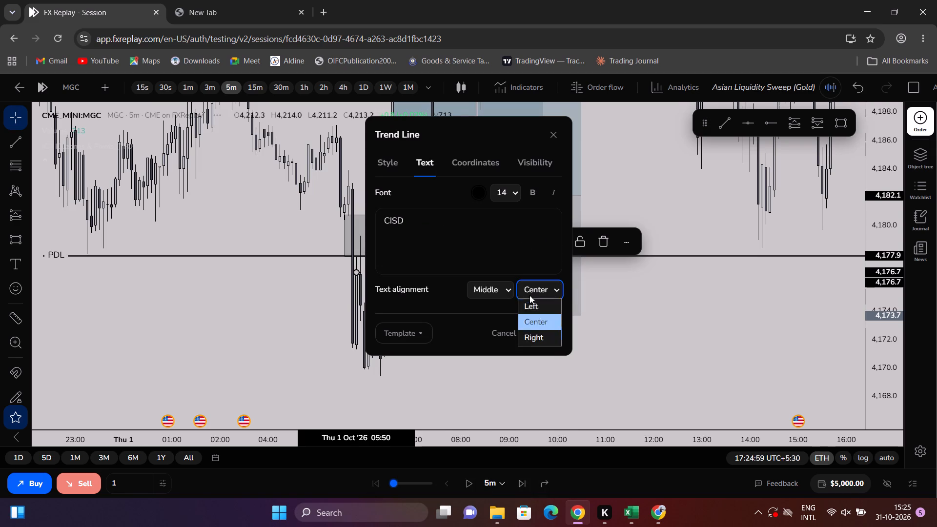
pyautogui.click(499, 288)
pyautogui.click(499, 307)
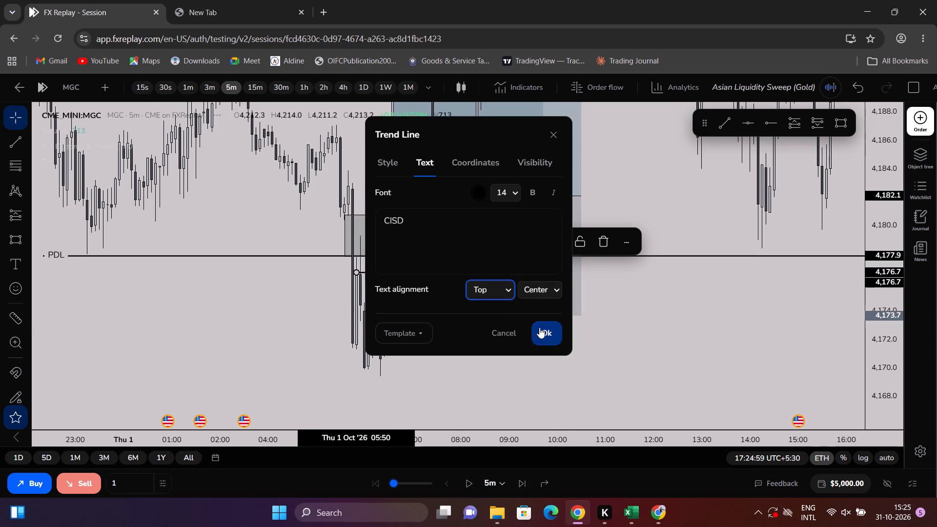
pyautogui.click(539, 327)
pyautogui.click(517, 329)
# Draw a trend line over the two descending highs, from about 4,194.0 at 21:45 on 30 September to about 4,192.1 at 03:50 on 1 October.
pyautogui.moveTo(458, 335); pyautogui.dragTo(464, 367)
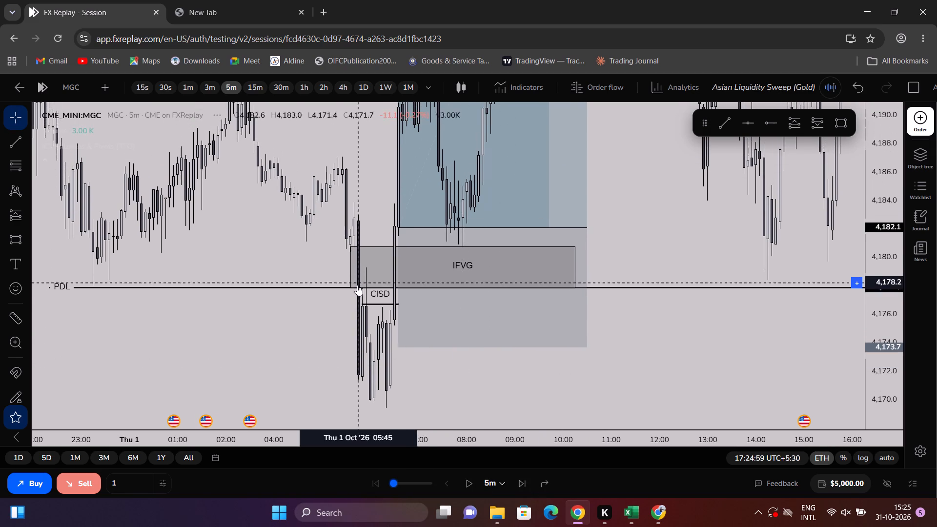
pyautogui.click(444, 396)
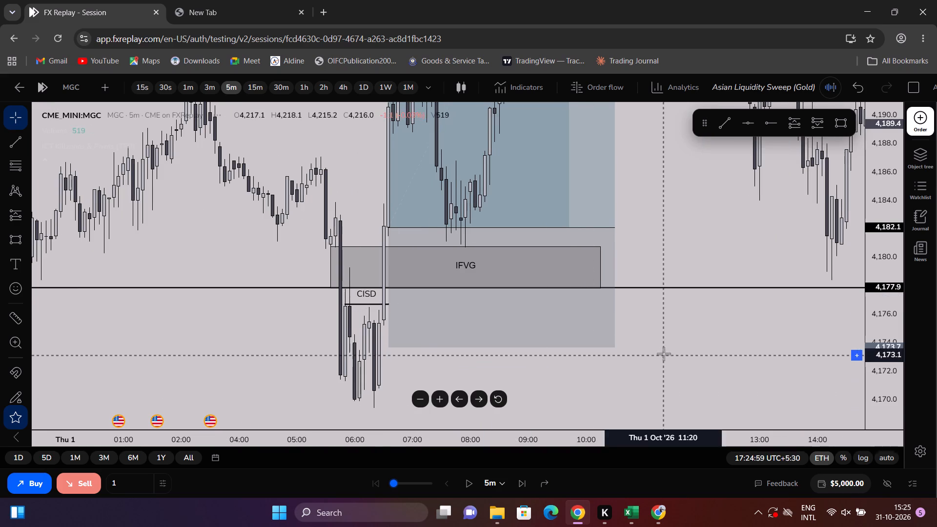
pyautogui.click(669, 345)
pyautogui.moveTo(684, 337); pyautogui.dragTo(720, 331)
pyautogui.scroll(-3, 720, 331)
pyautogui.moveTo(726, 316); pyautogui.dragTo(658, 390)
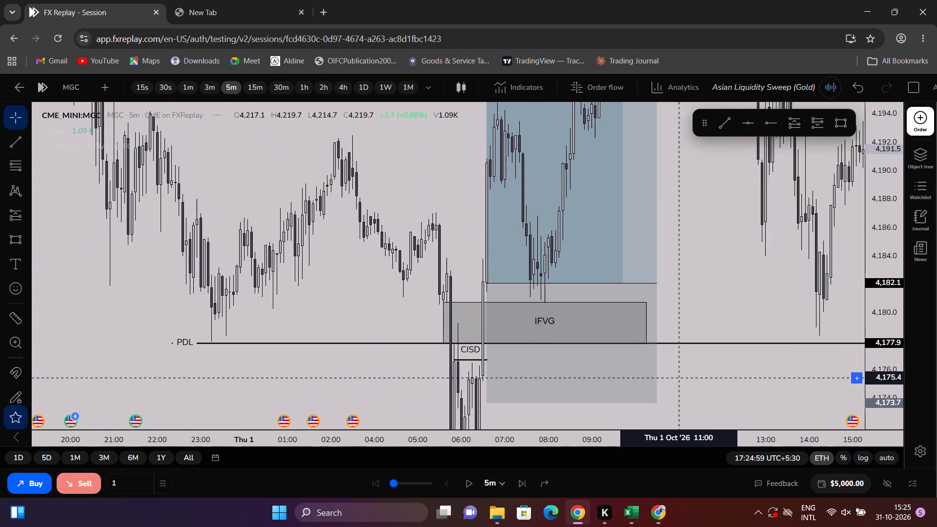
pyautogui.moveTo(658, 390); pyautogui.dragTo(655, 390)
pyautogui.click(698, 321)
pyautogui.moveTo(703, 321); pyautogui.dragTo(708, 310)
pyautogui.moveTo(876, 275); pyautogui.dragTo(854, 406)
pyautogui.scroll(-3, 681, 255)
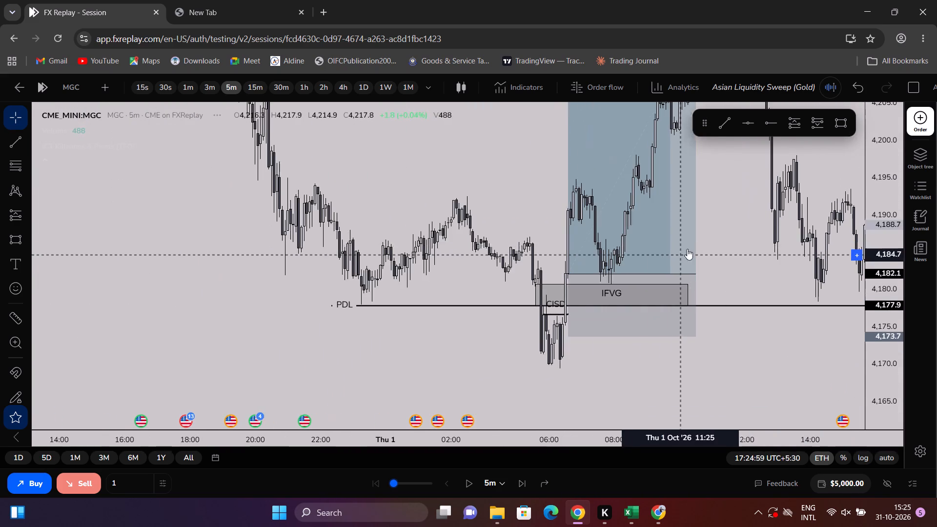
pyautogui.moveTo(731, 243); pyautogui.dragTo(681, 317)
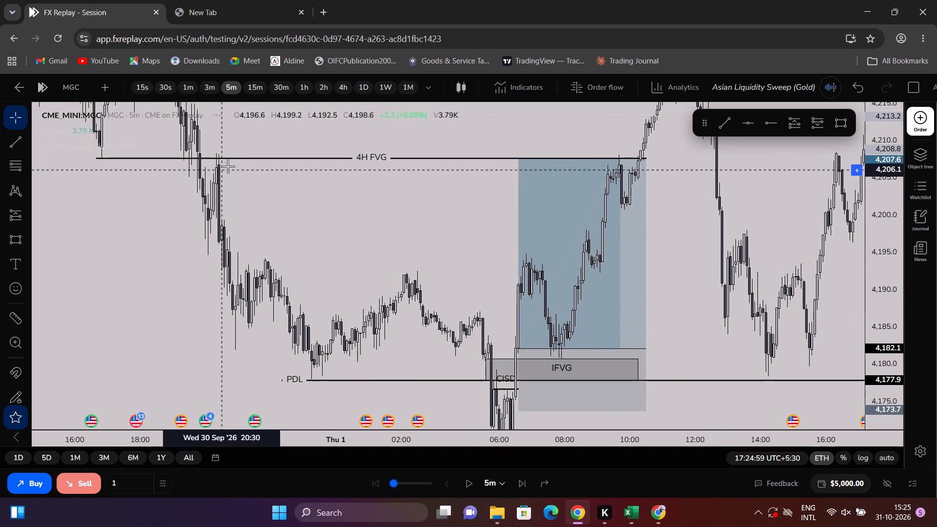
pyautogui.moveTo(360, 238); pyautogui.dragTo(358, 210)
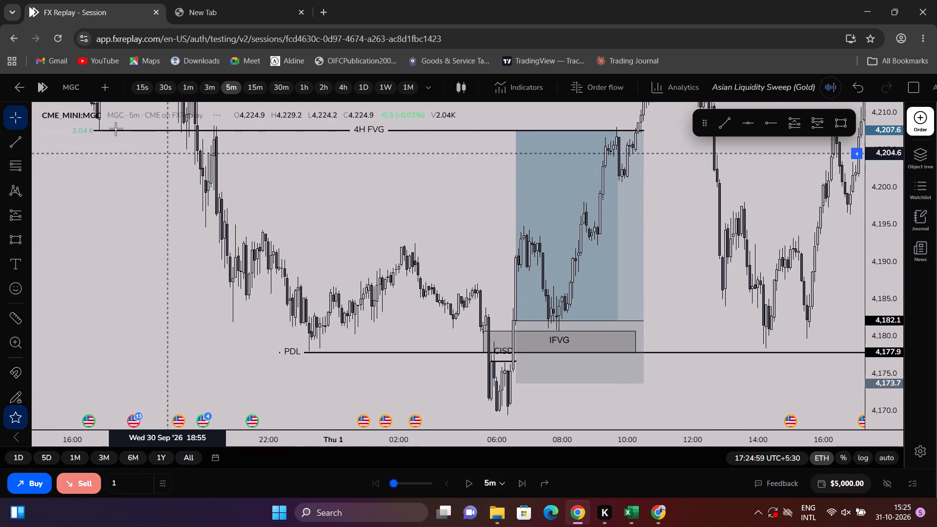
pyautogui.click(16, 138)
pyautogui.click(257, 226)
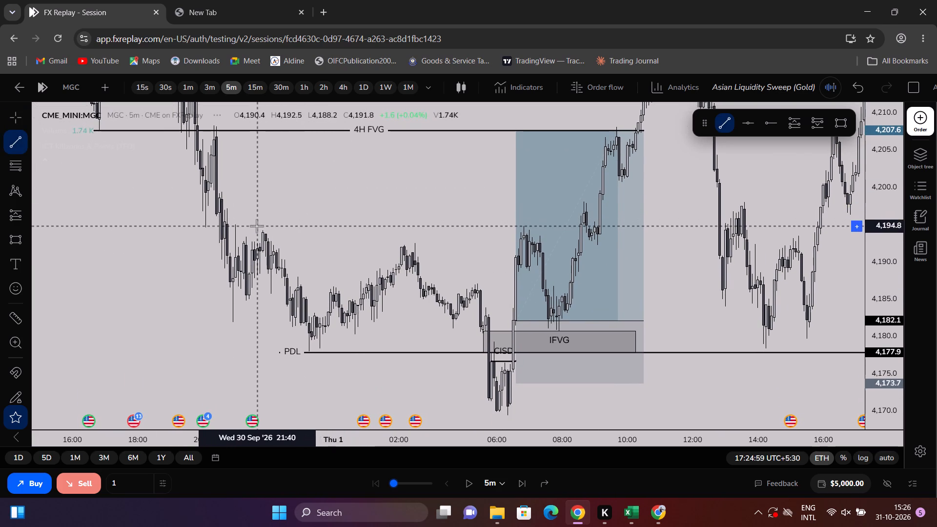
pyautogui.click(425, 246)
pyautogui.moveTo(258, 226); pyautogui.dragTo(260, 232)
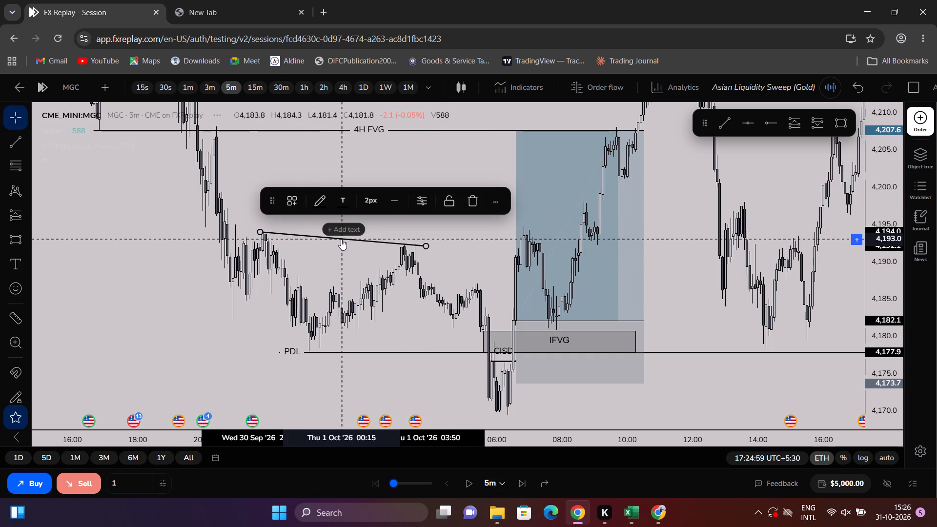
# Label the descending trend line with the text LRL.
pyautogui.doubleClick(341, 239)
pyautogui.click(434, 223)
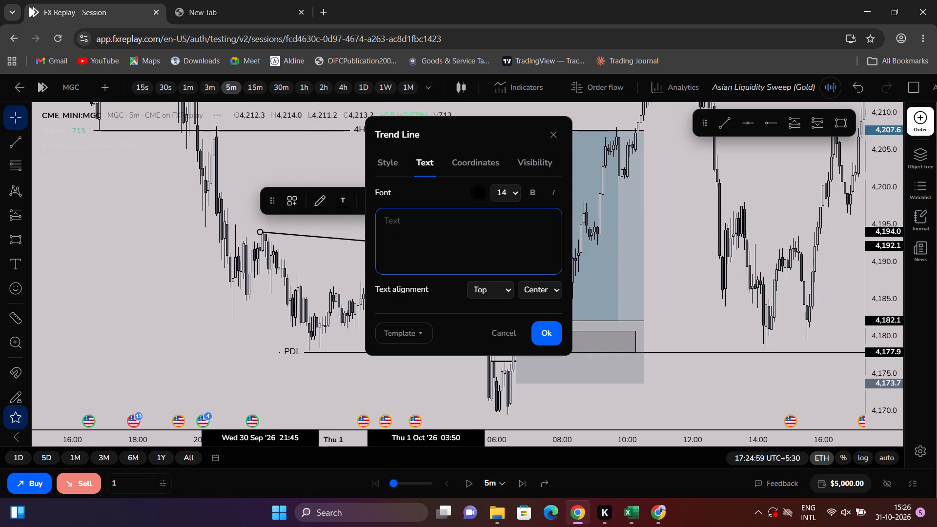
pyautogui.write('LRL')
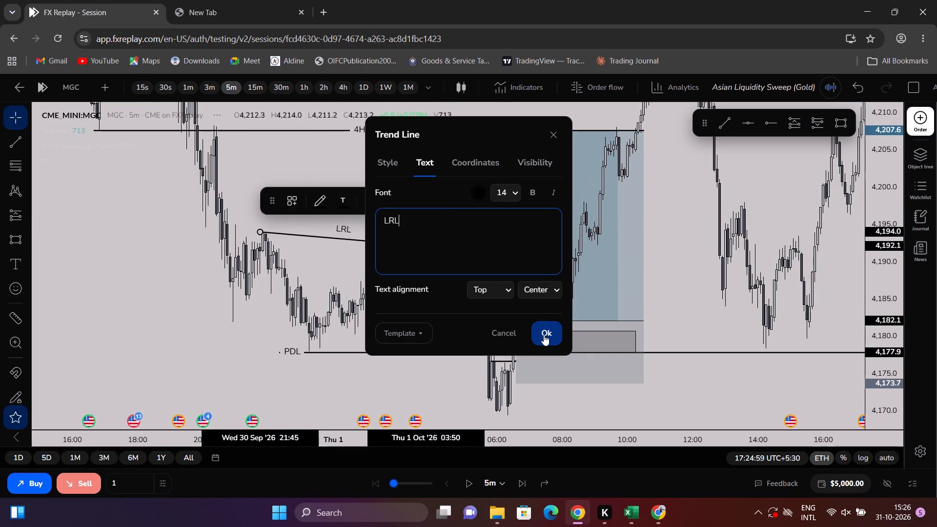
pyautogui.click(544, 335)
pyautogui.click(337, 276)
# Change the descending trend line's label to LRLR.
pyautogui.moveTo(414, 294); pyautogui.dragTo(337, 294)
pyautogui.scroll(-2, 338, 262)
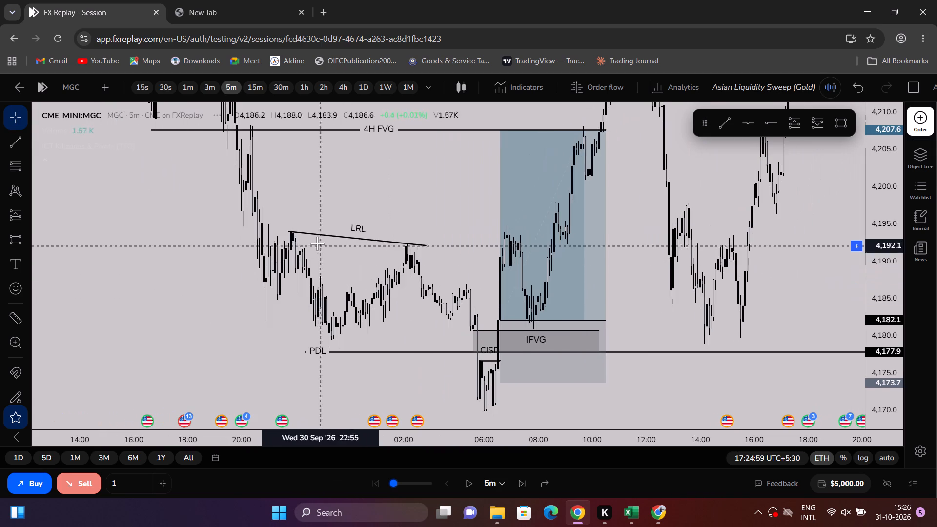
pyautogui.doubleClick(370, 241)
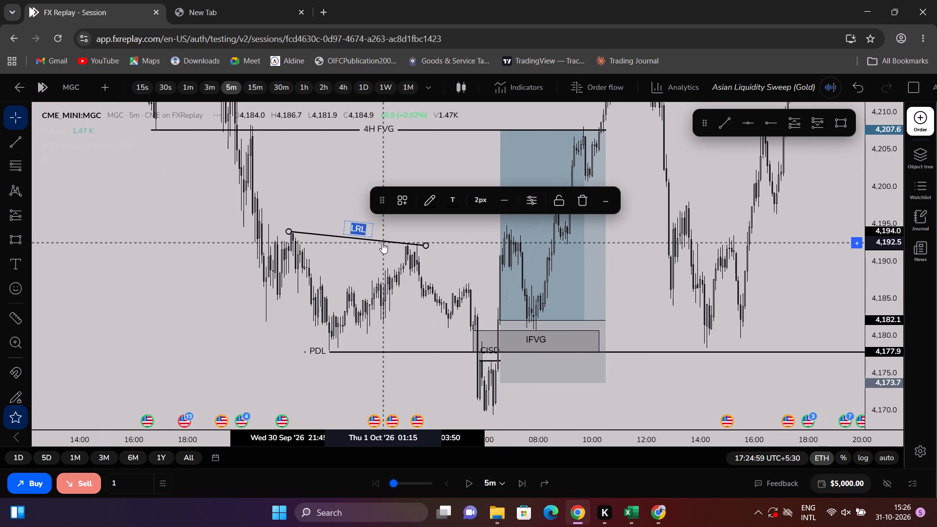
pyautogui.click(380, 240)
pyautogui.click(367, 228)
pyautogui.click(362, 230)
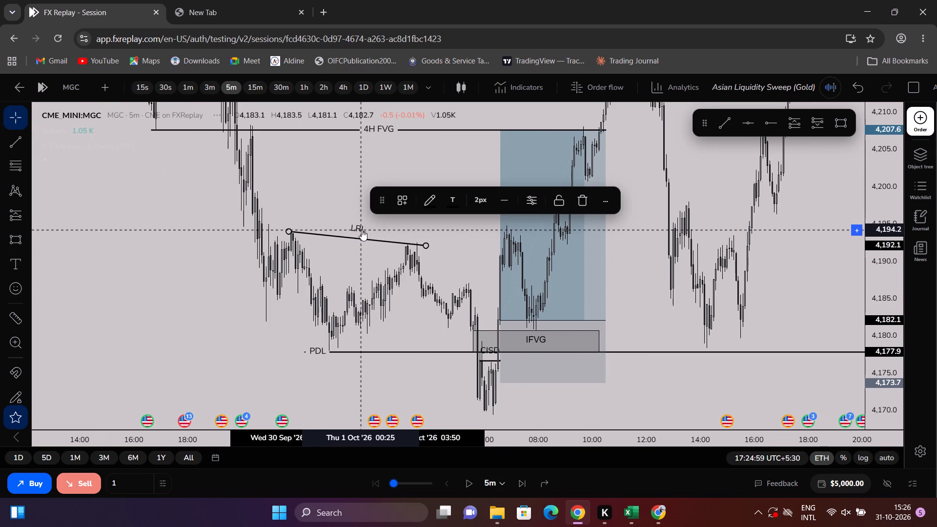
pyautogui.doubleClick(367, 240)
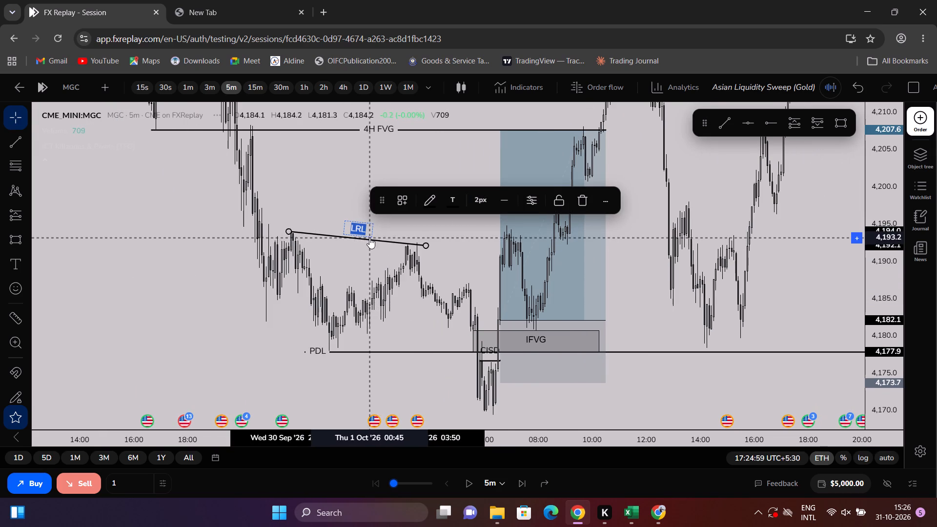
pyautogui.click(368, 230)
pyautogui.moveTo(368, 230); pyautogui.dragTo(346, 227)
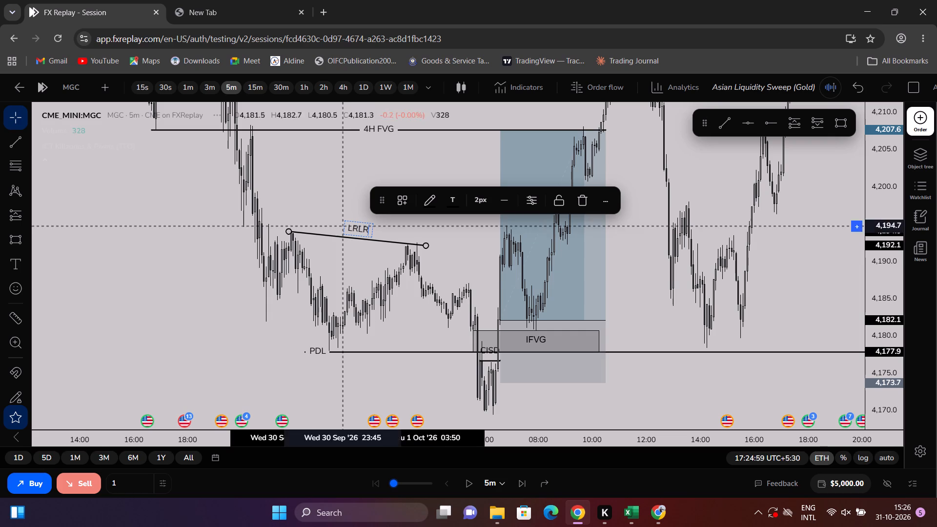
pyautogui.click(421, 285)
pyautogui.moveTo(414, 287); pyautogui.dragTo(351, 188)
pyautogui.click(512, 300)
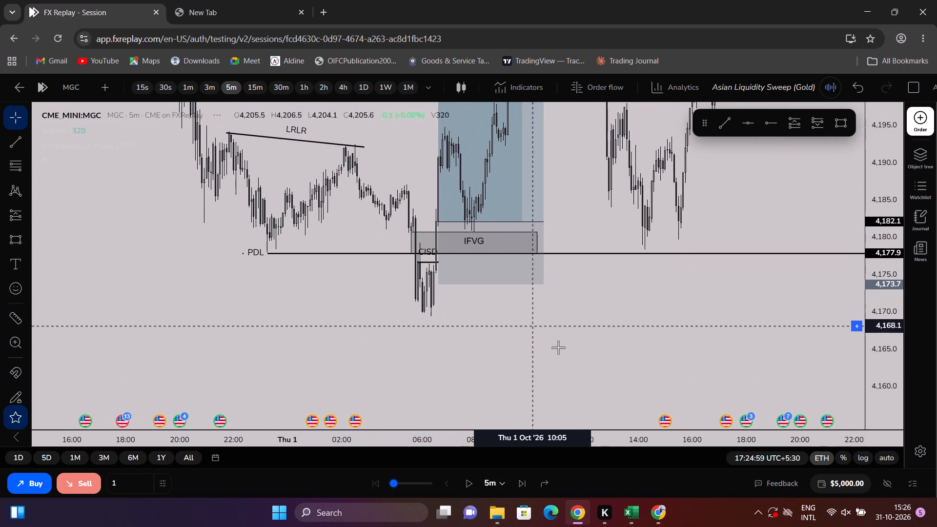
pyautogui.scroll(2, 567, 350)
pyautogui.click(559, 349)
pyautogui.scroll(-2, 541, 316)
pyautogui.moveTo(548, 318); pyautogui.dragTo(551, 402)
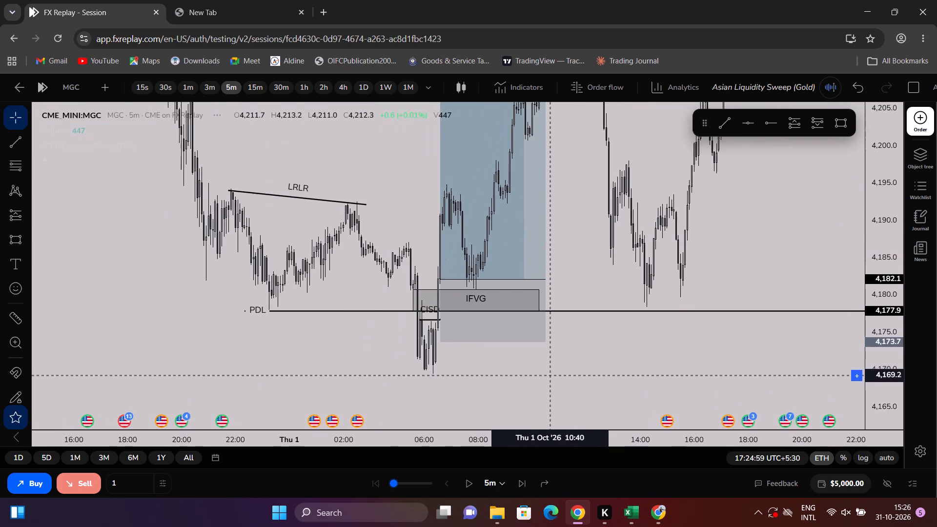
# Resize the IFVG rectangle to span from 05:25 to about 08:05 on 1 October.
pyautogui.moveTo(551, 402); pyautogui.dragTo(549, 401)
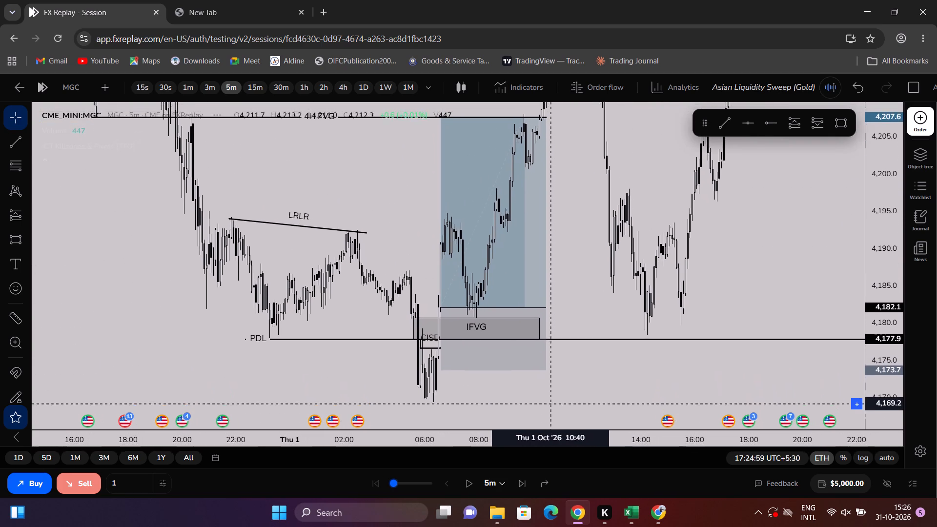
pyautogui.moveTo(549, 401); pyautogui.dragTo(546, 391)
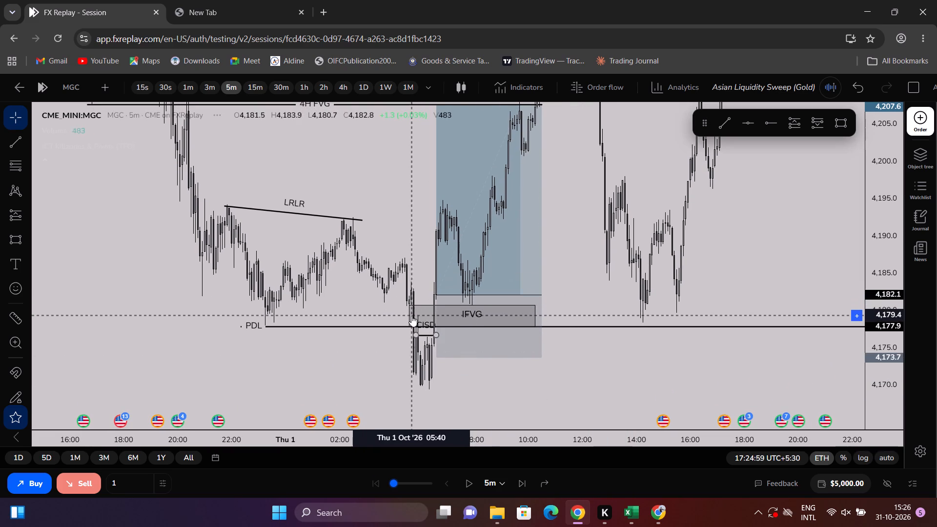
pyautogui.click(407, 314)
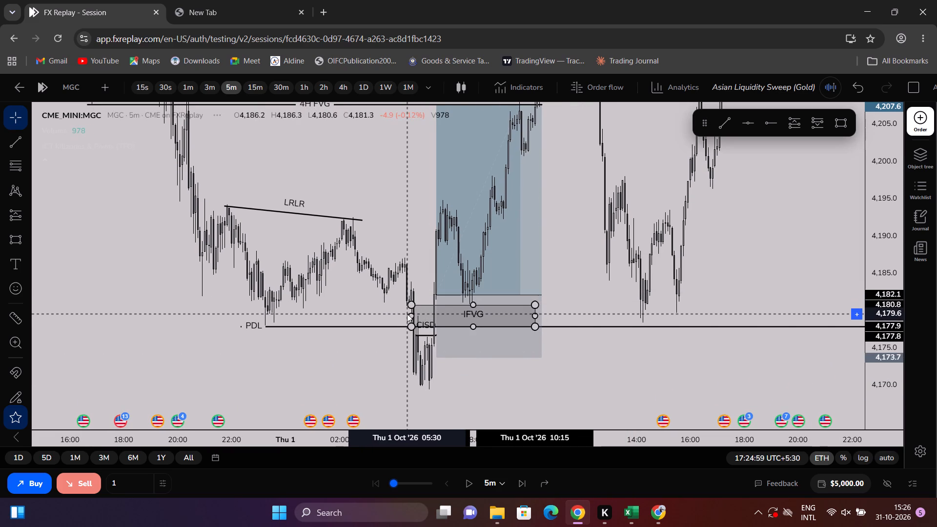
pyautogui.click(365, 312)
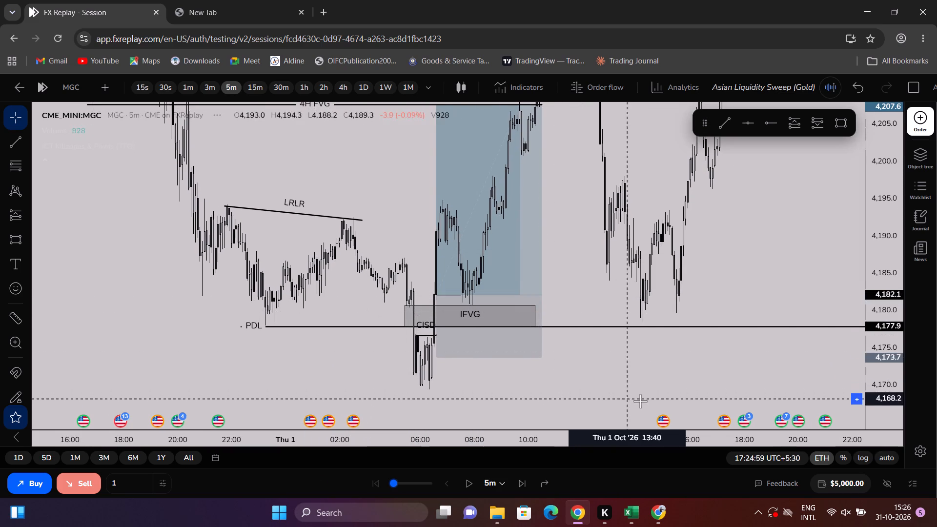
pyautogui.moveTo(651, 397); pyautogui.dragTo(623, 393)
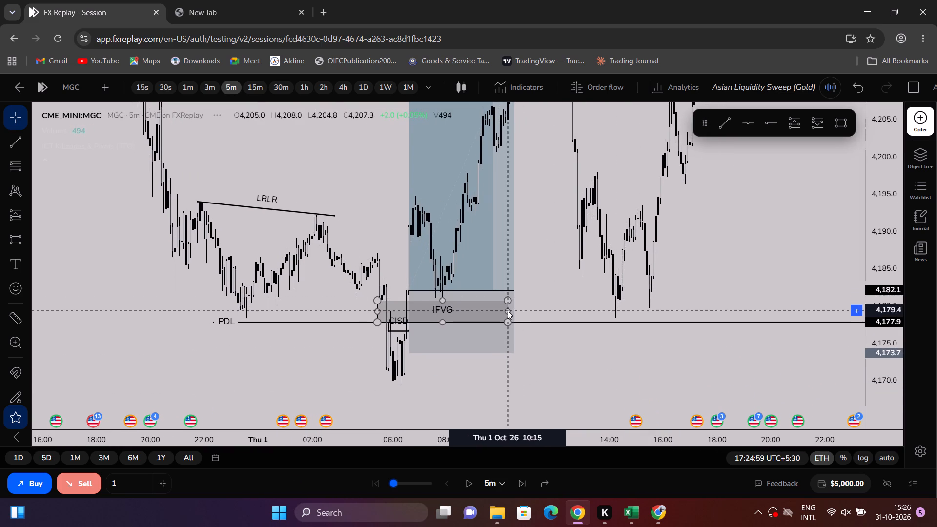
pyautogui.moveTo(508, 310); pyautogui.dragTo(450, 305)
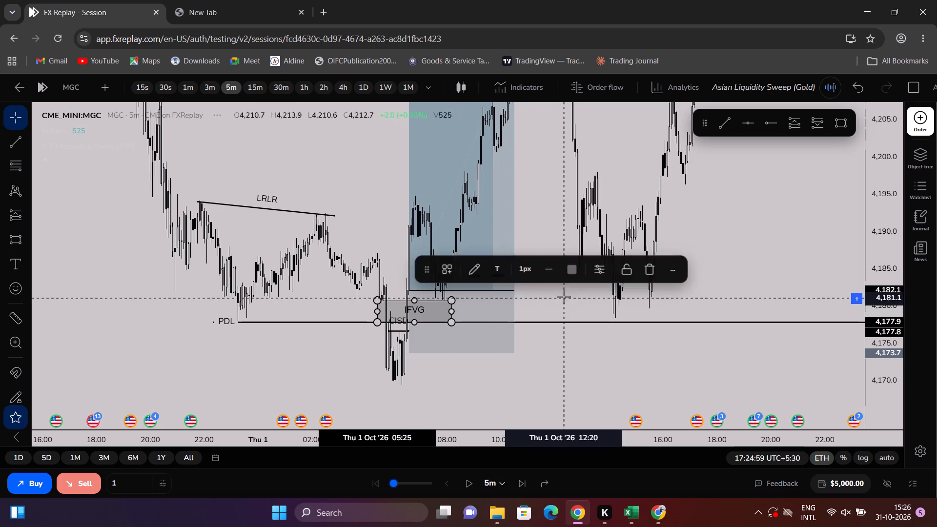
pyautogui.click(564, 297)
# Move the PDL line's starting point to about 22:40 on 30 September, at price level 4,178.0.
pyautogui.moveTo(568, 299); pyautogui.dragTo(576, 339)
pyautogui.scroll(-5, 754, 270)
pyautogui.moveTo(900, 274); pyautogui.dragTo(867, 343)
pyautogui.click(732, 360)
pyautogui.scroll(4, 681, 352)
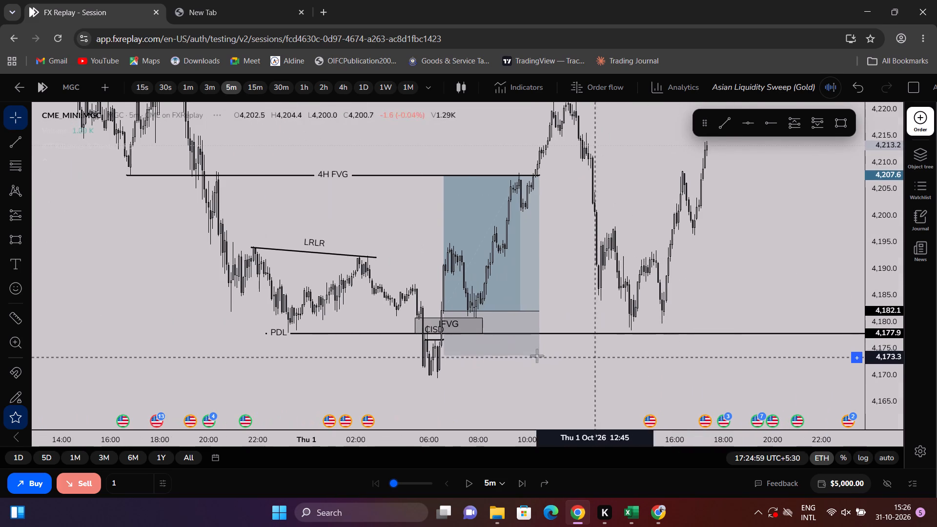
pyautogui.moveTo(291, 332); pyautogui.dragTo(276, 334)
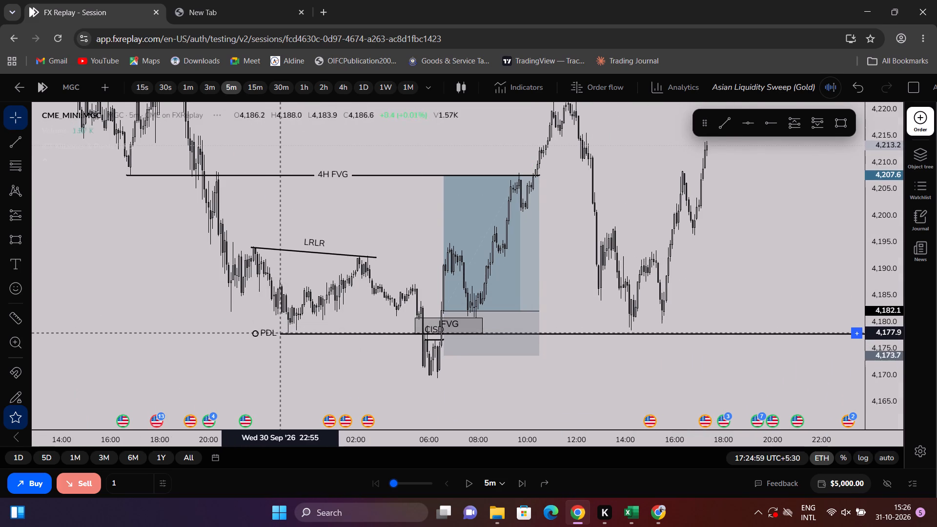
pyautogui.moveTo(276, 334); pyautogui.dragTo(275, 334)
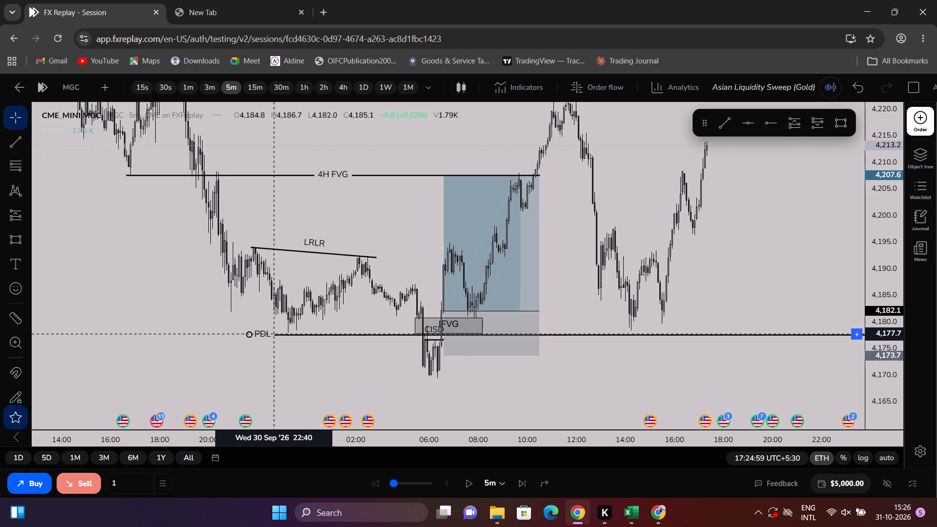
pyautogui.moveTo(275, 334); pyautogui.dragTo(273, 333)
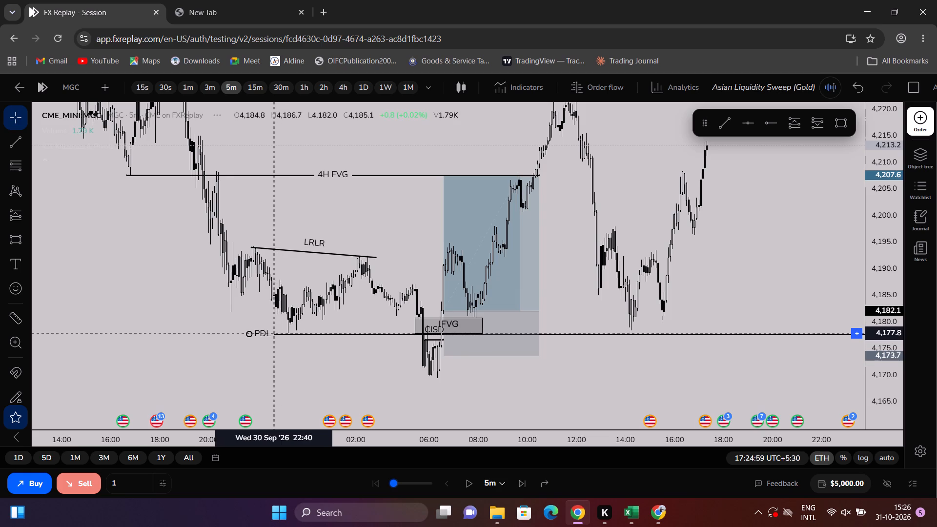
pyautogui.moveTo(273, 333); pyautogui.dragTo(273, 333)
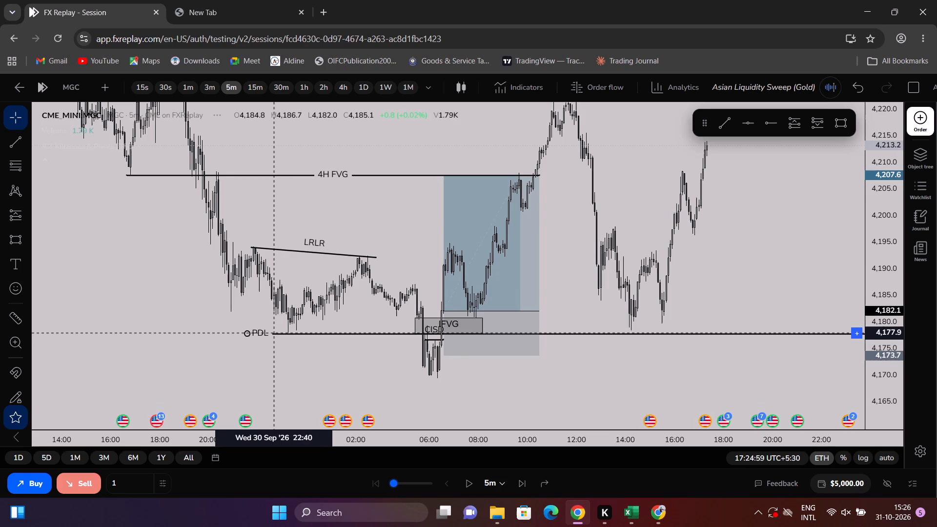
pyautogui.moveTo(273, 333); pyautogui.dragTo(273, 332)
pyautogui.click(307, 352)
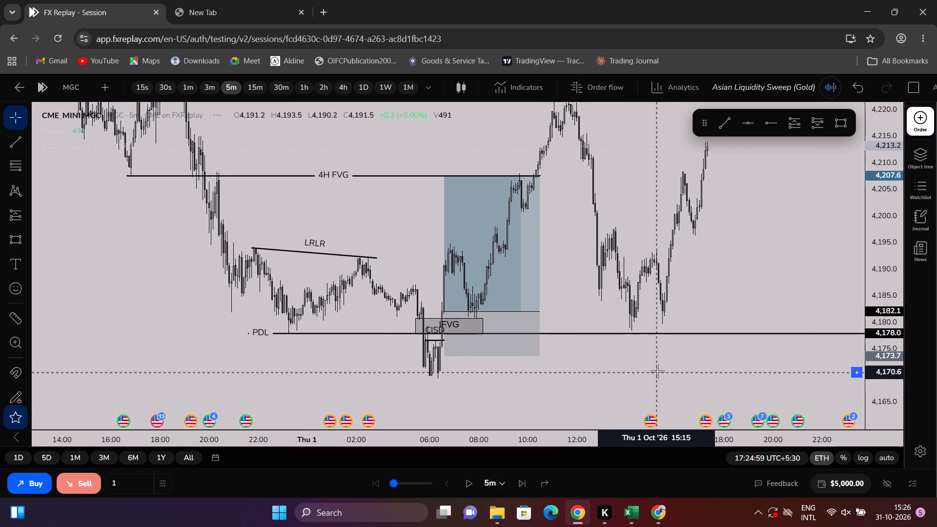
# Select the long position drawing where it overlaps the later edge of the IFVG rectangle.
pyautogui.click(479, 325)
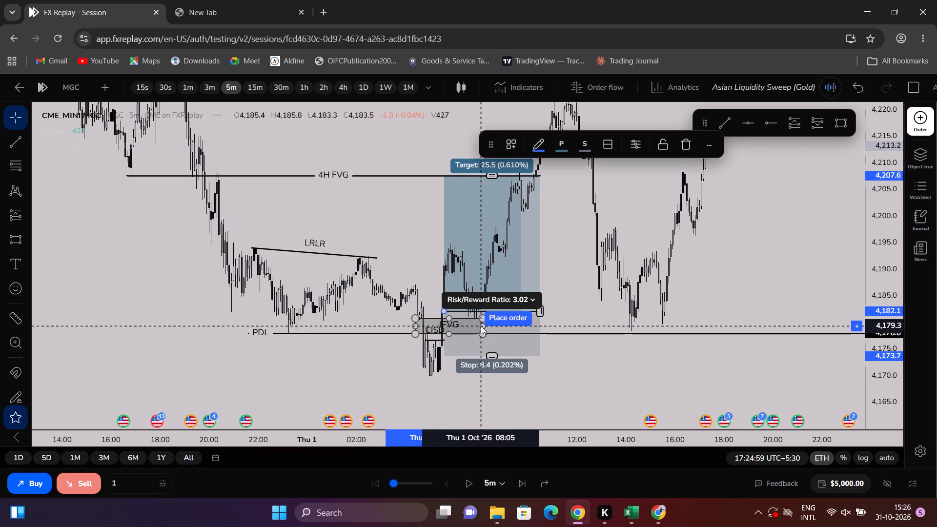
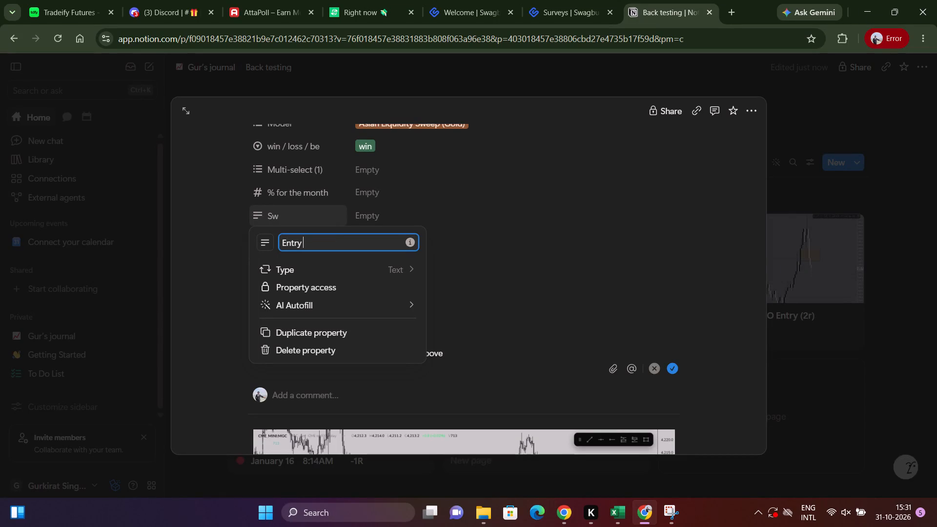
# Rename the text property just above potential RR as Entry Time (IST).
pyautogui.press('t')
pyautogui.hotkey('shift', ')')
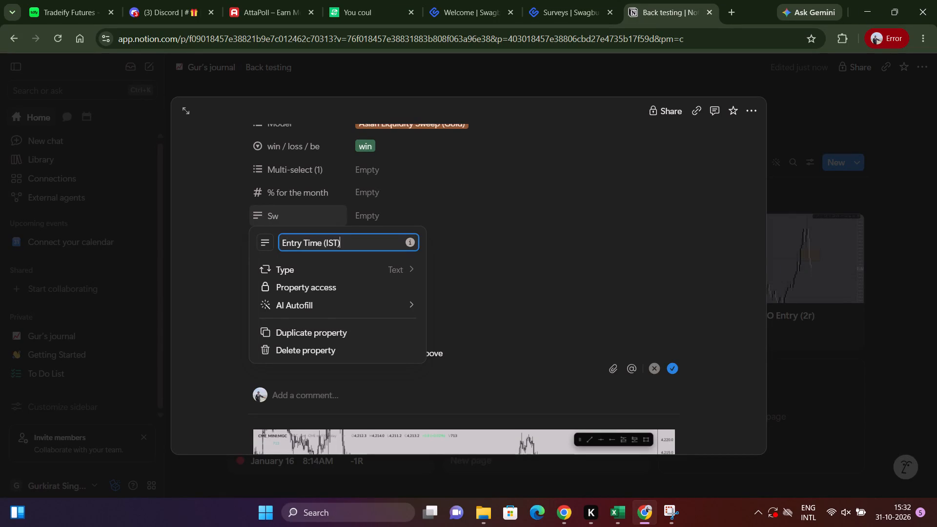
pyautogui.press('Escape')
pyautogui.click(347, 205)
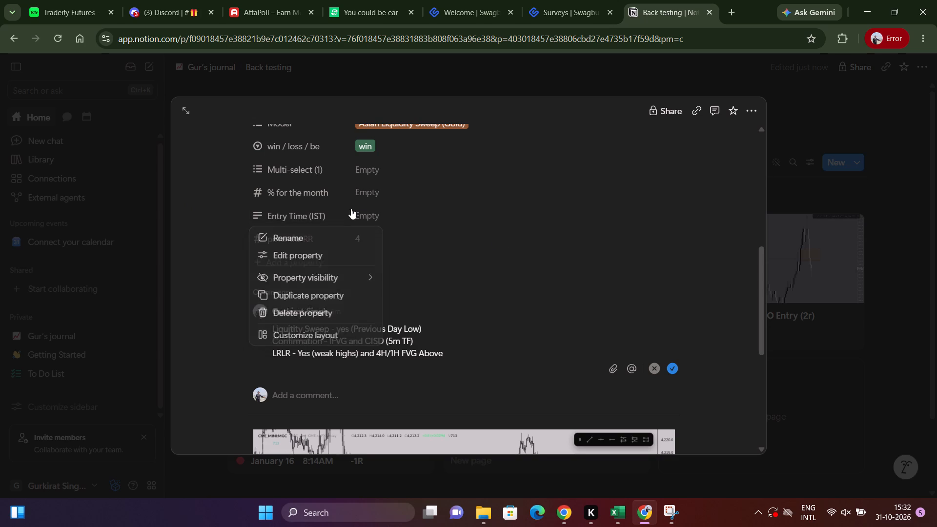
# Set the January 1 entry's Entry Time (IST) to 6:30.
pyautogui.click(392, 221)
pyautogui.click(387, 212)
pyautogui.write('6:30')
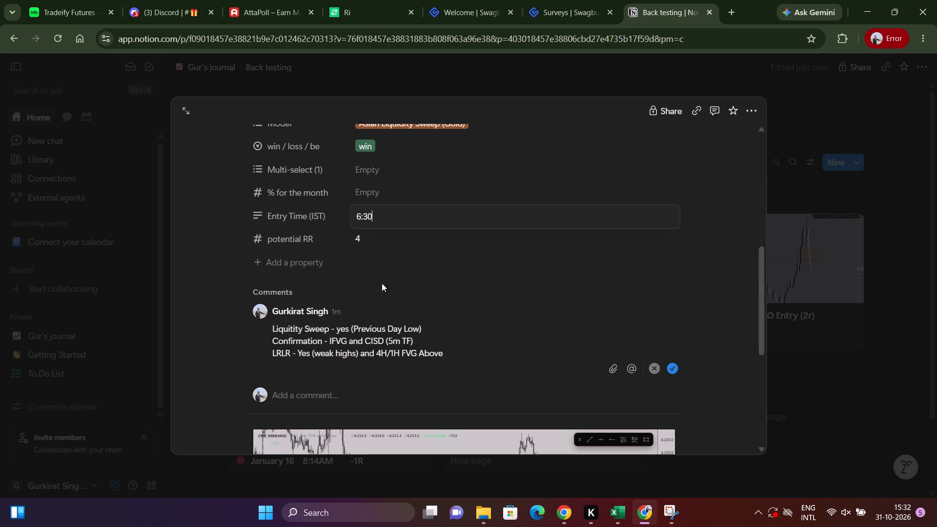
# Delete the % for the month property from the Back testing database.
pyautogui.scroll(1, 402, 238)
pyautogui.click(303, 191)
pyautogui.rightClick(321, 189)
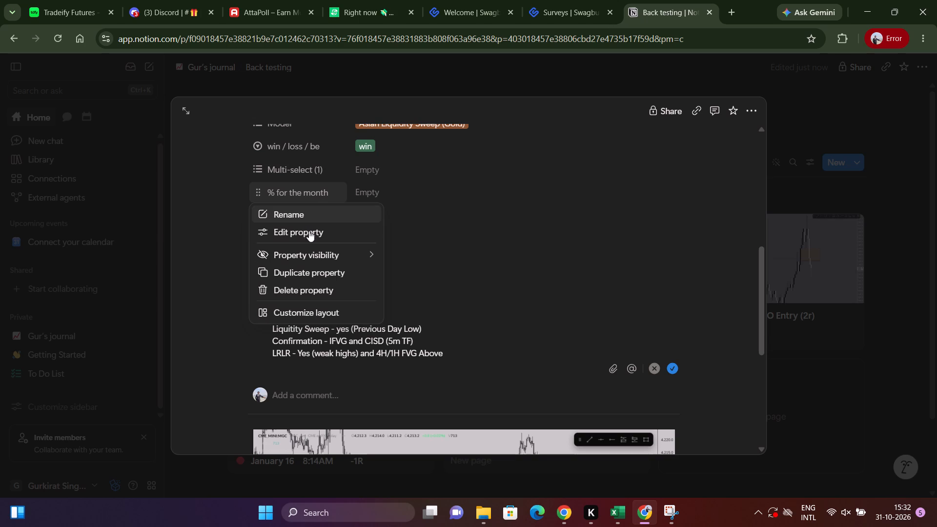
pyautogui.click(330, 287)
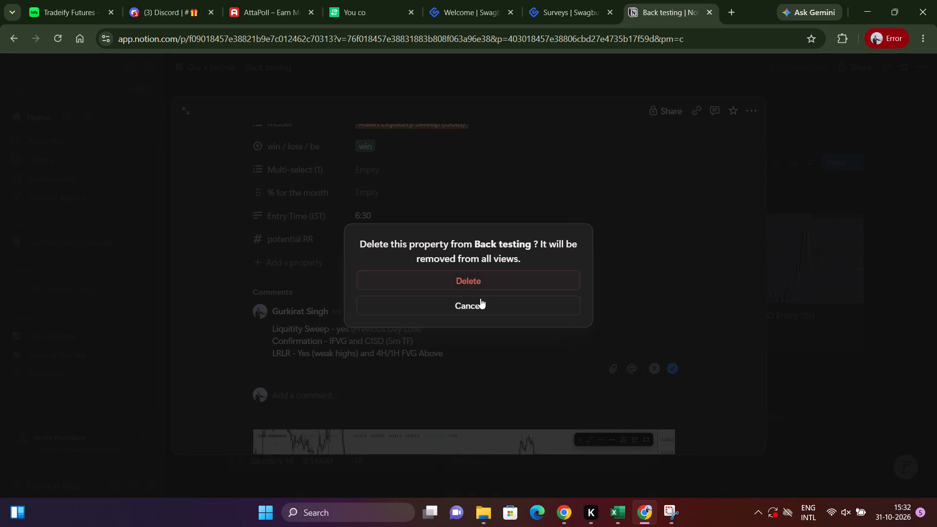
pyautogui.click(470, 284)
# Delete the Multi-select (1) property from the Back testing database.
pyautogui.click(307, 171)
pyautogui.rightClick(307, 171)
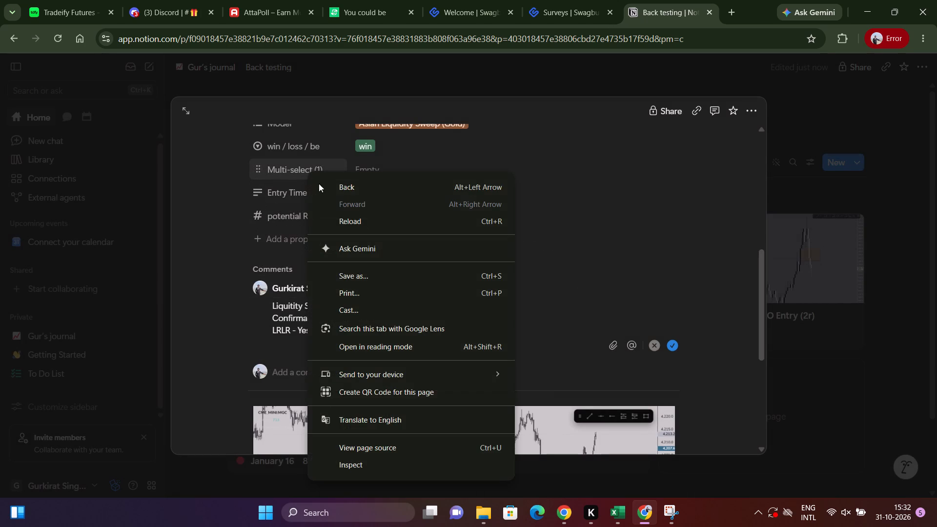
pyautogui.click(288, 160)
pyautogui.rightClick(291, 164)
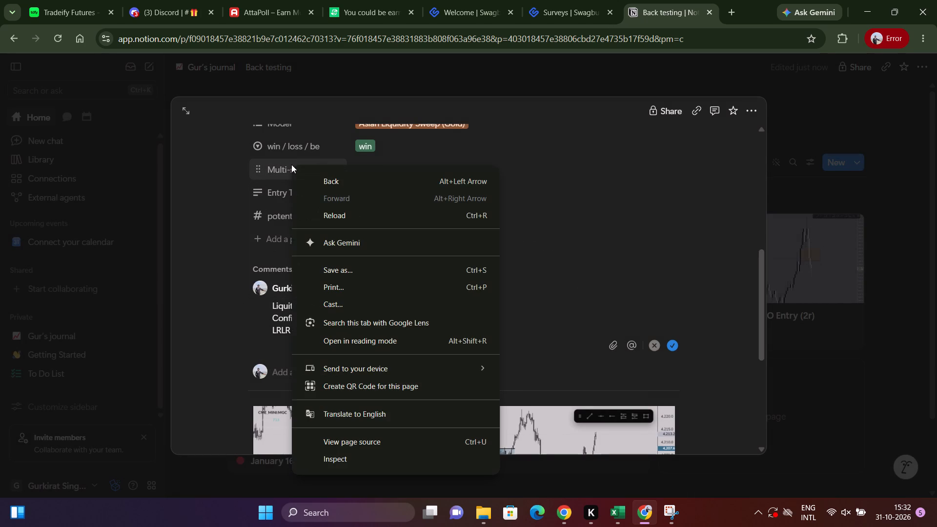
pyautogui.click(284, 169)
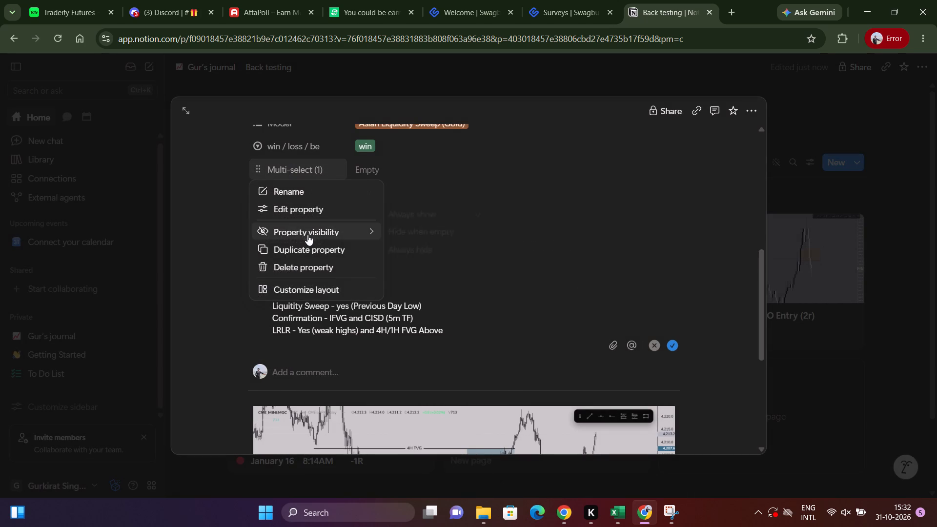
pyautogui.click(322, 267)
pyautogui.click(470, 278)
# Delete the Acc Balance property from the Back testing database.
pyautogui.scroll(3, 362, 285)
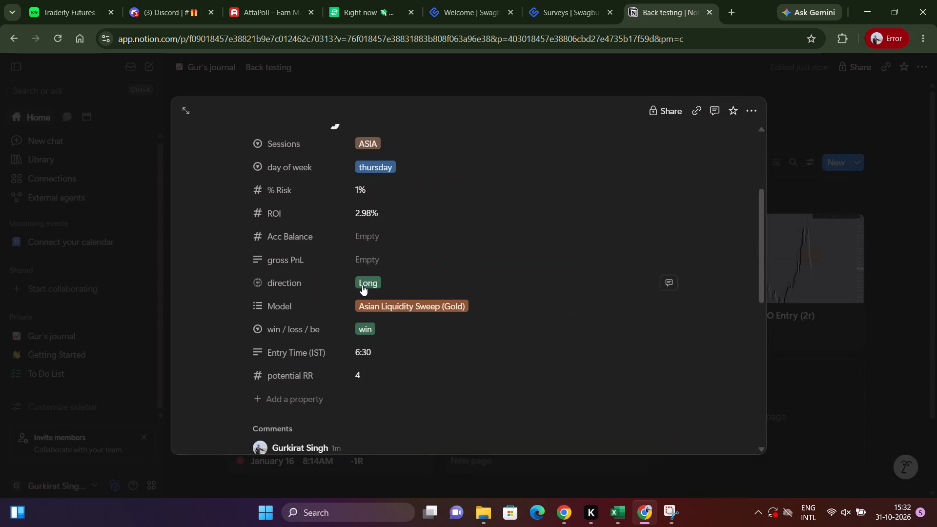
pyautogui.click(292, 246)
pyautogui.click(299, 239)
pyautogui.rightClick(299, 239)
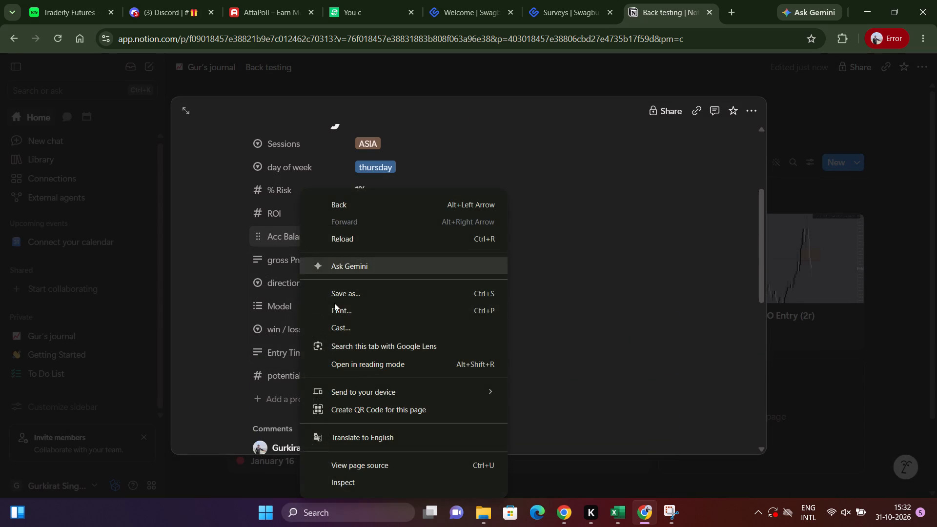
pyautogui.click(286, 240)
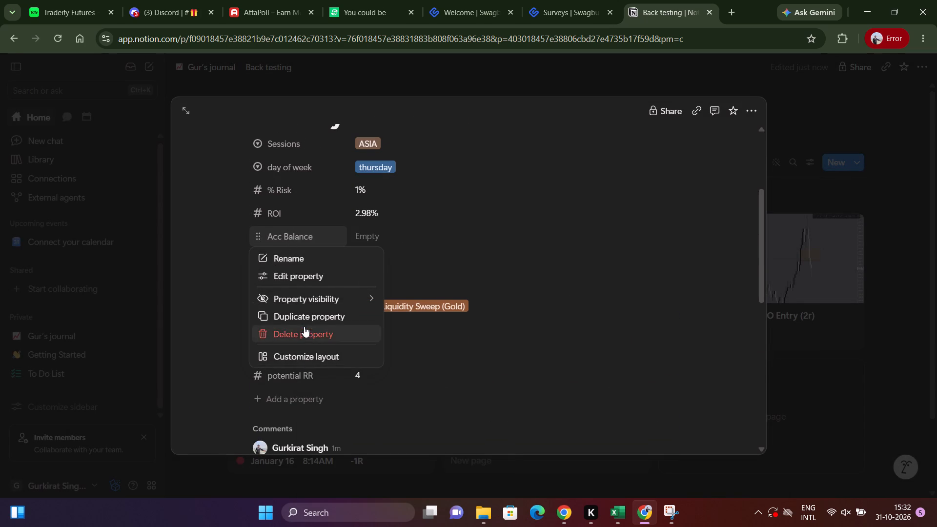
pyautogui.click(303, 330)
pyautogui.click(484, 276)
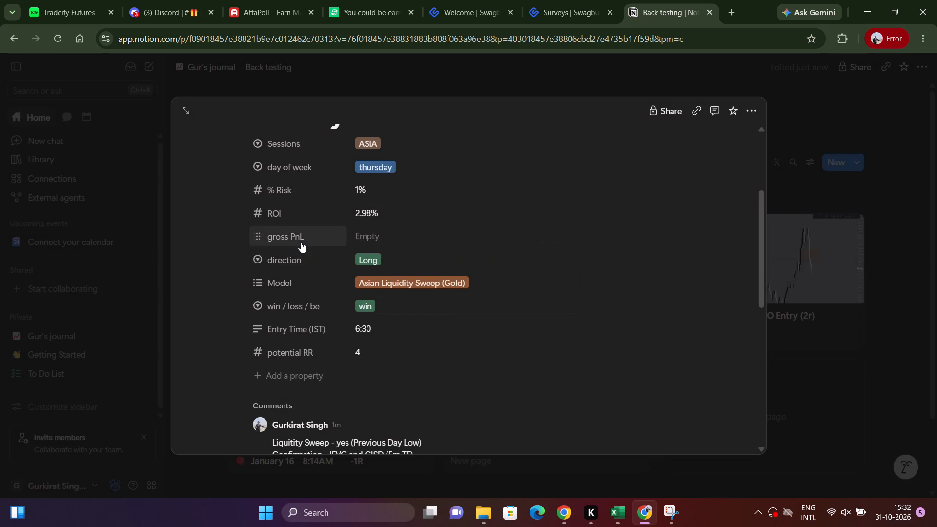
# Delete the gross PnL property from the Back testing database.
pyautogui.click(301, 242)
pyautogui.rightClick(300, 242)
pyautogui.click(265, 238)
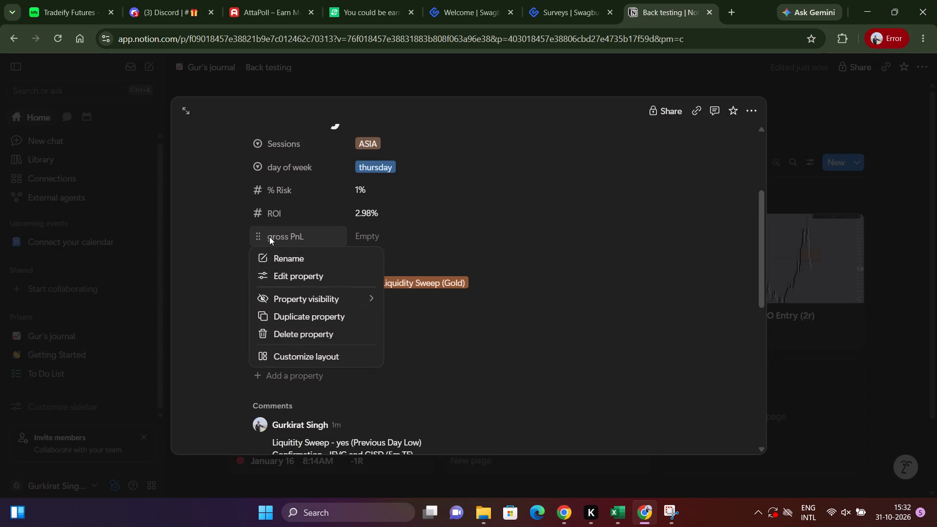
pyautogui.click(301, 333)
pyautogui.click(475, 277)
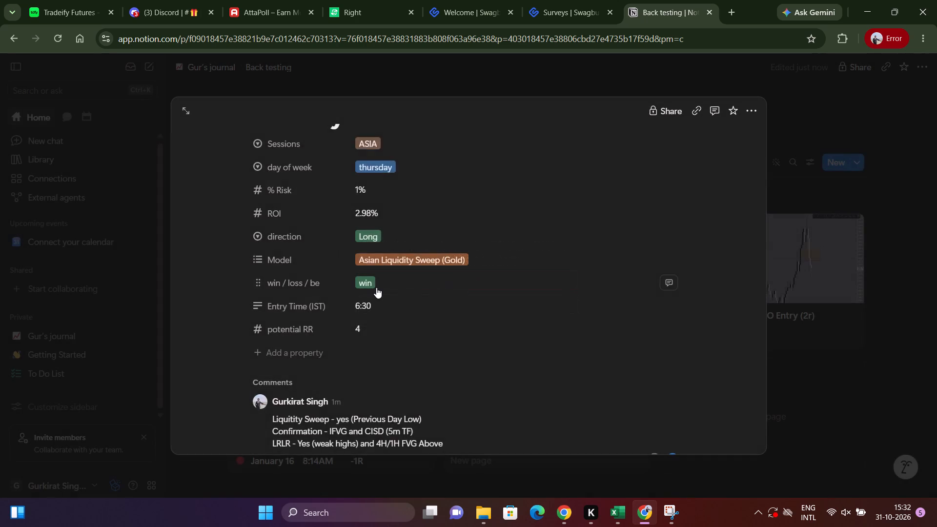
# Review the January 1 Asian LS entry's properties, comment and chart screenshot, and close the entry.
pyautogui.scroll(1, 376, 287)
pyautogui.scroll(4, 417, 294)
pyautogui.scroll(-3, 415, 295)
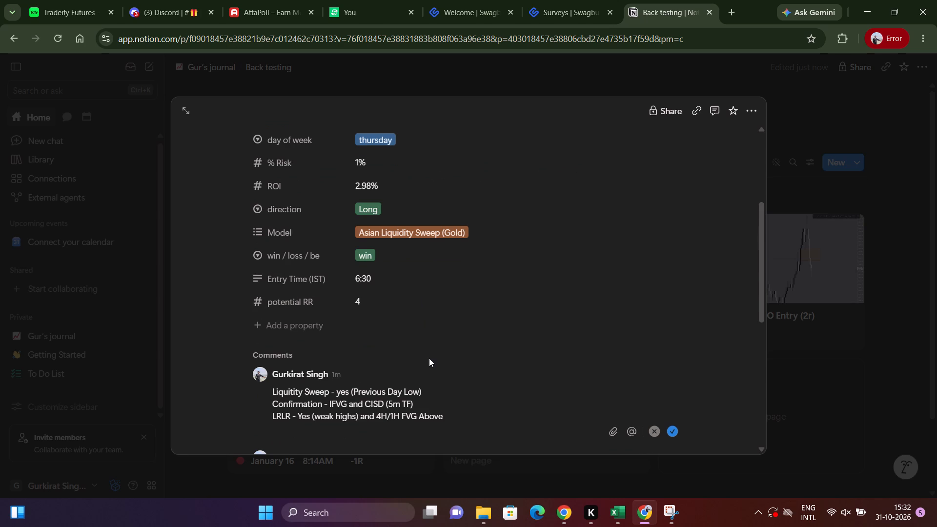
pyautogui.scroll(-3, 434, 346)
pyautogui.scroll(-2, 364, 300)
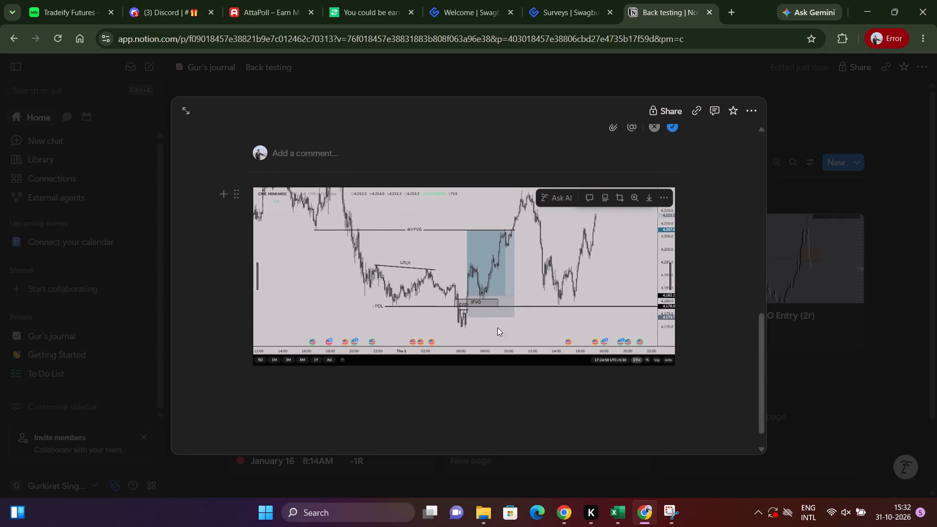
pyautogui.scroll(2, 458, 319)
pyautogui.scroll(-1, 442, 248)
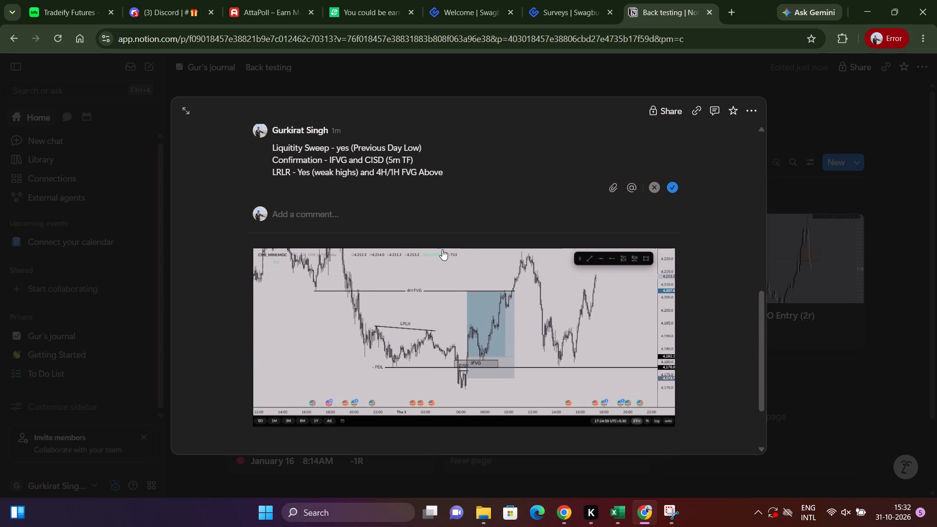
pyautogui.click(506, 305)
pyautogui.click(717, 337)
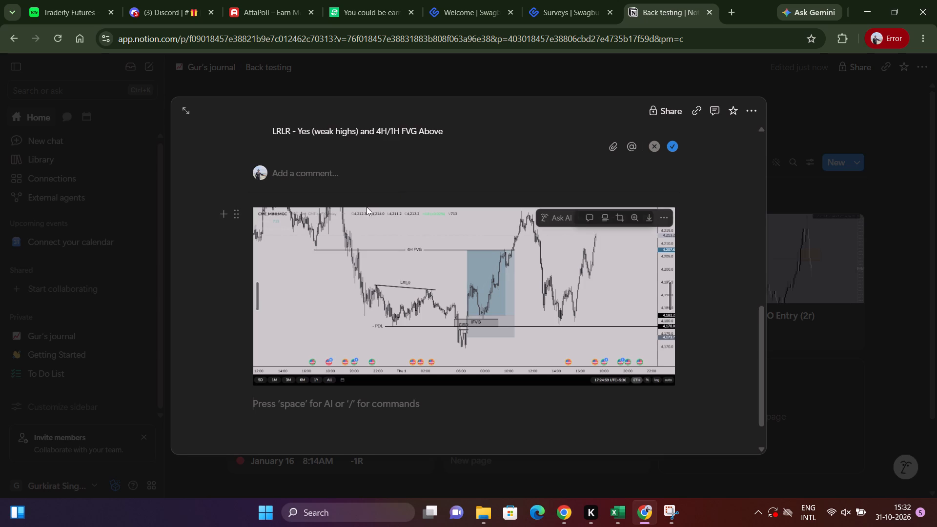
pyautogui.scroll(8, 622, 277)
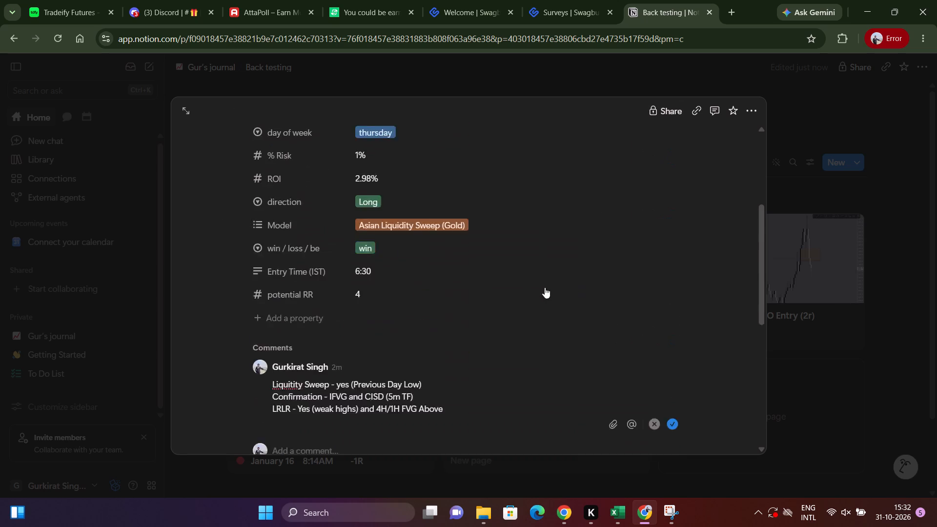
pyautogui.scroll(2, 518, 274)
pyautogui.scroll(-2, 518, 274)
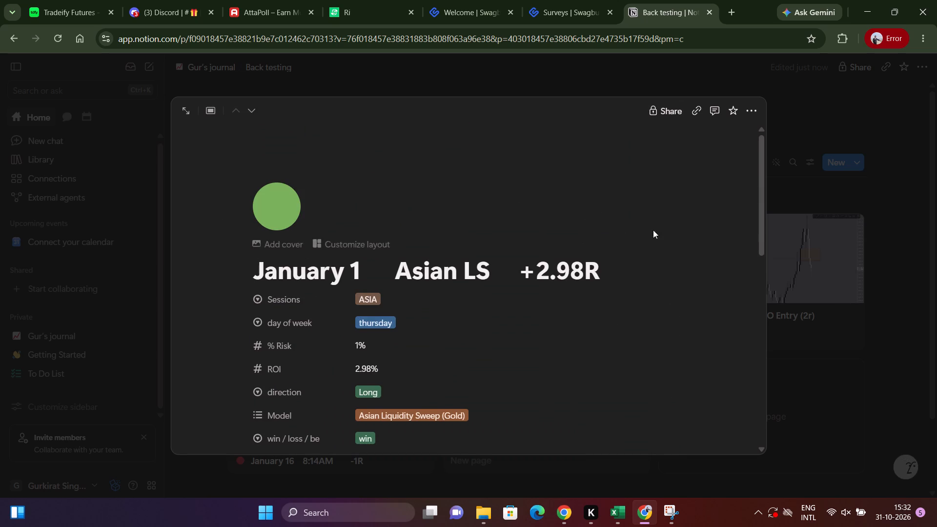
pyautogui.scroll(-3, 587, 364)
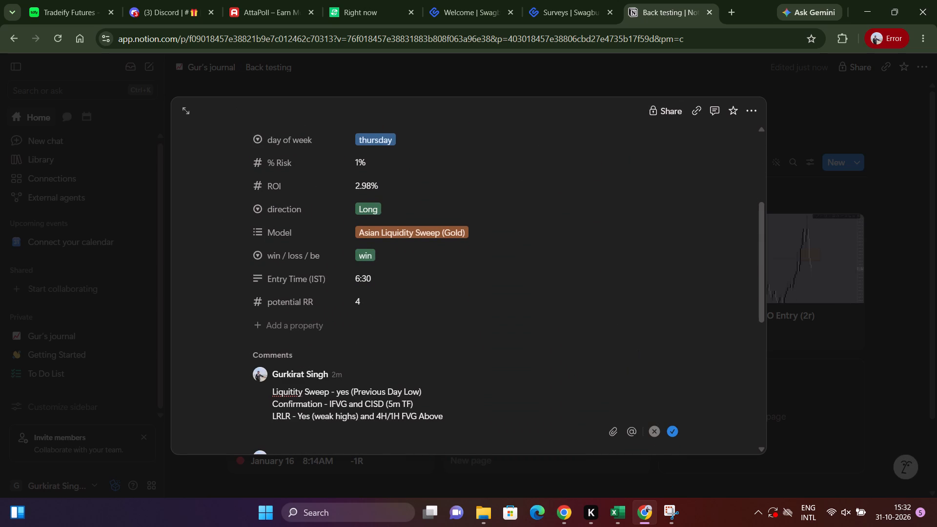
pyautogui.click(774, 334)
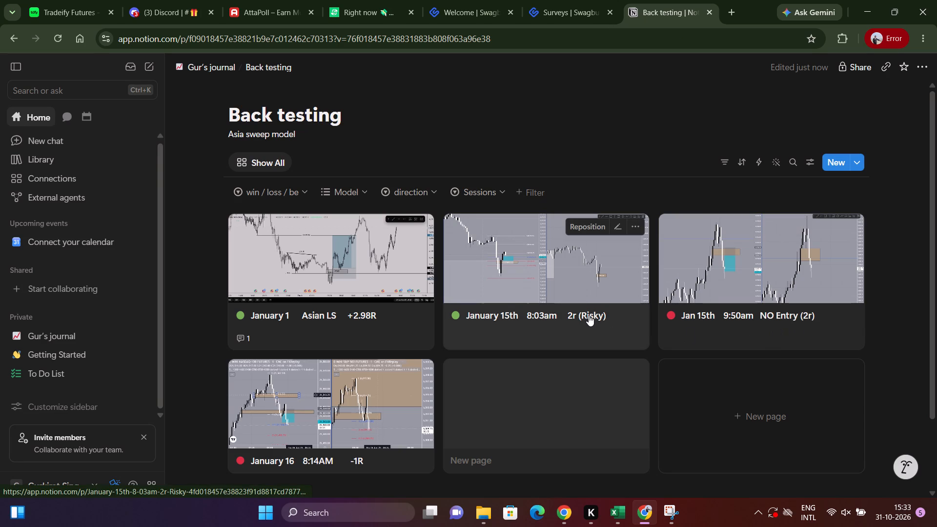
# Examine the January 15th 8:03am entry's properties and chart screenshot, and return to the gallery.
pyautogui.click(597, 270)
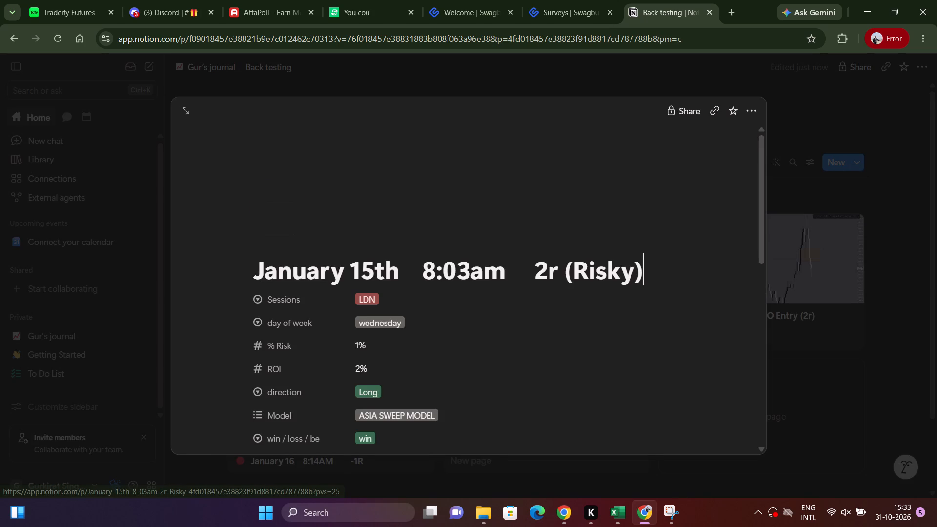
pyautogui.scroll(-3, 400, 407)
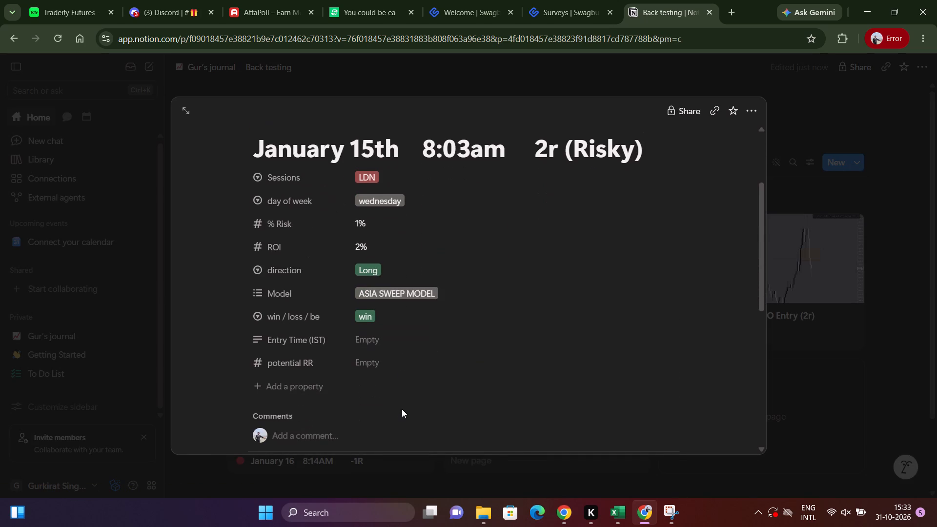
pyautogui.scroll(1, 402, 409)
pyautogui.scroll(-6, 402, 409)
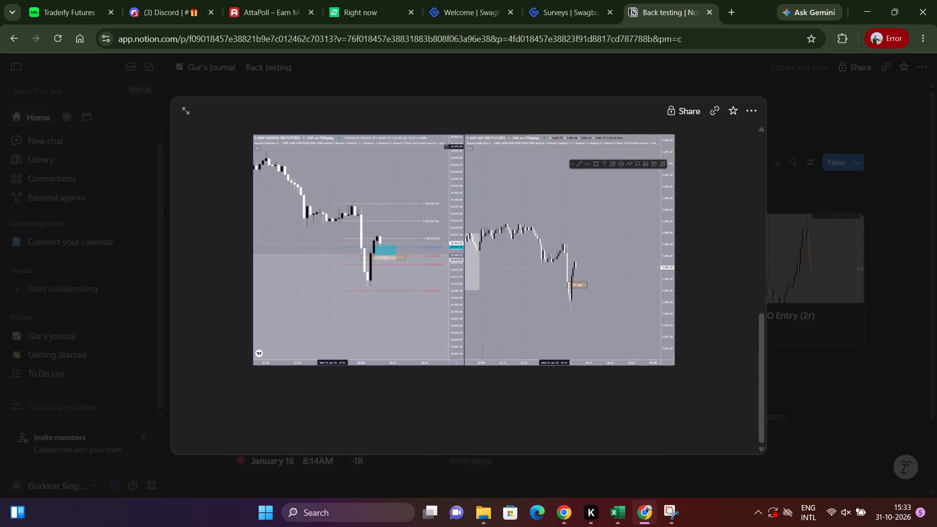
pyautogui.click(802, 148)
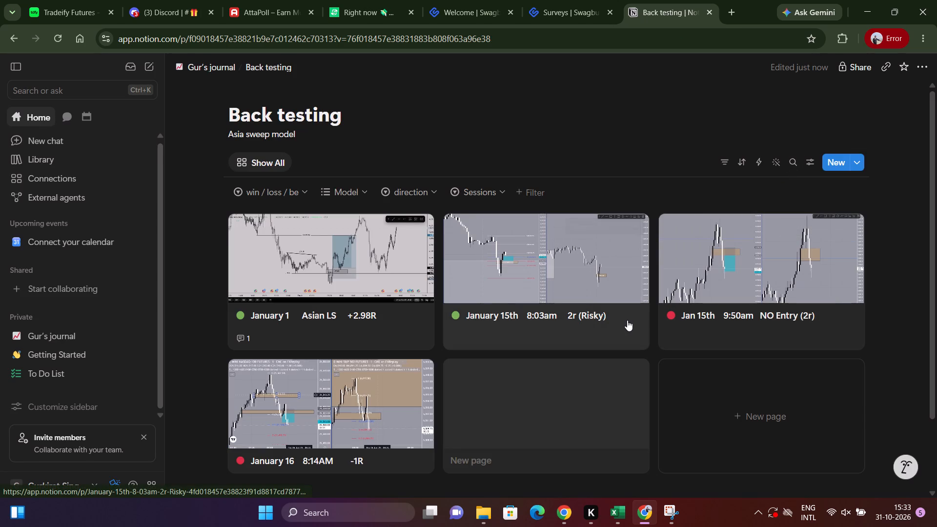
# Move the old January 15th 8:03am, Jan 15th 9:50am and January 16 8:14AM entries to the trash.
pyautogui.click(639, 223)
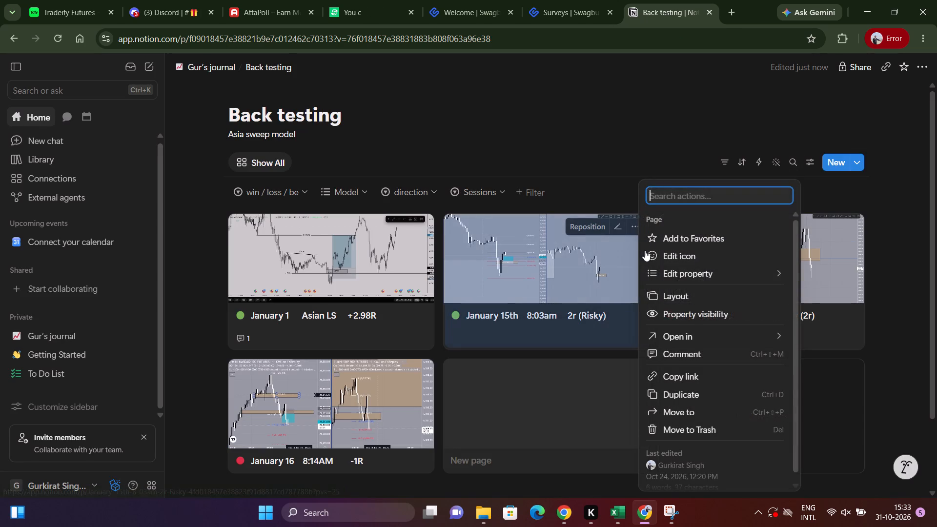
pyautogui.scroll(-3, 693, 402)
pyautogui.click(696, 421)
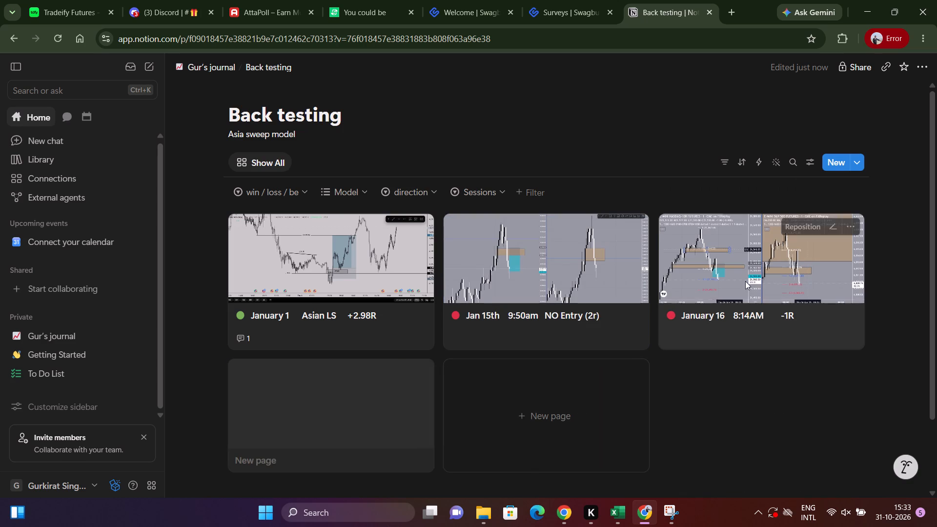
pyautogui.click(637, 220)
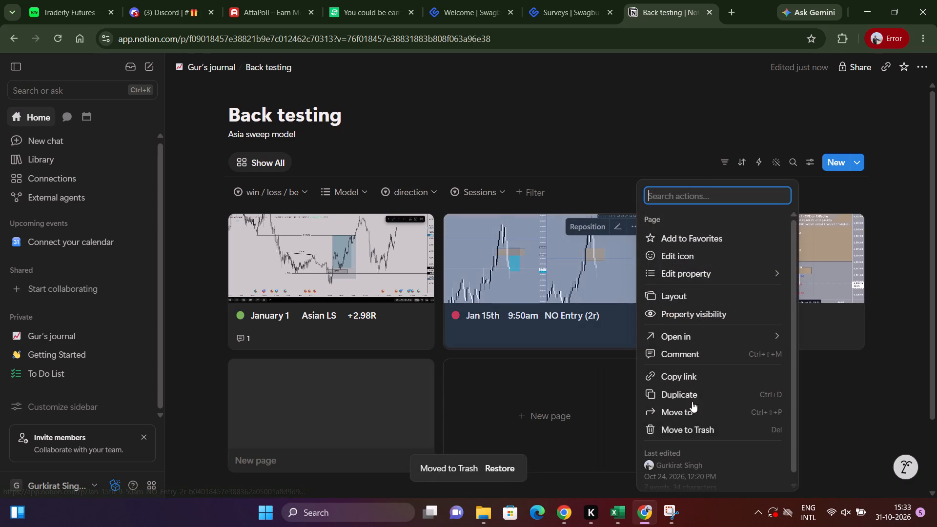
pyautogui.click(698, 429)
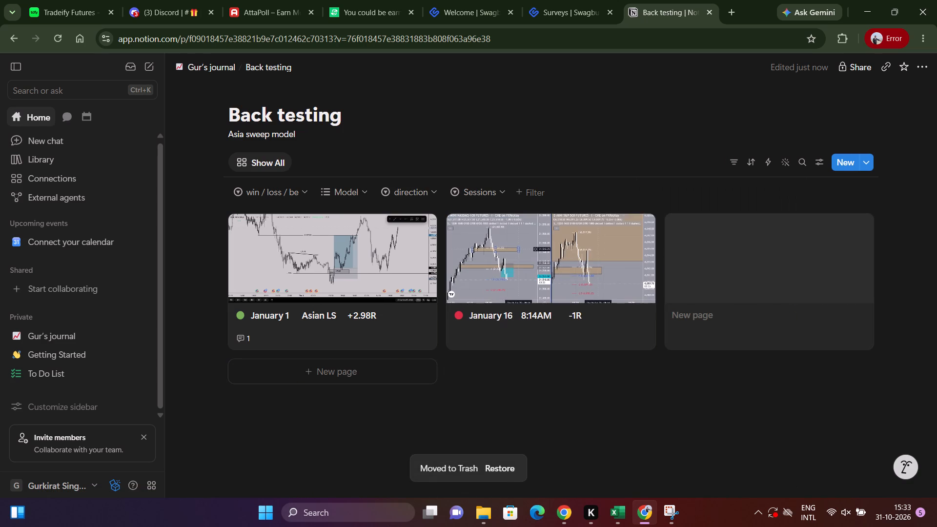
pyautogui.click(644, 223)
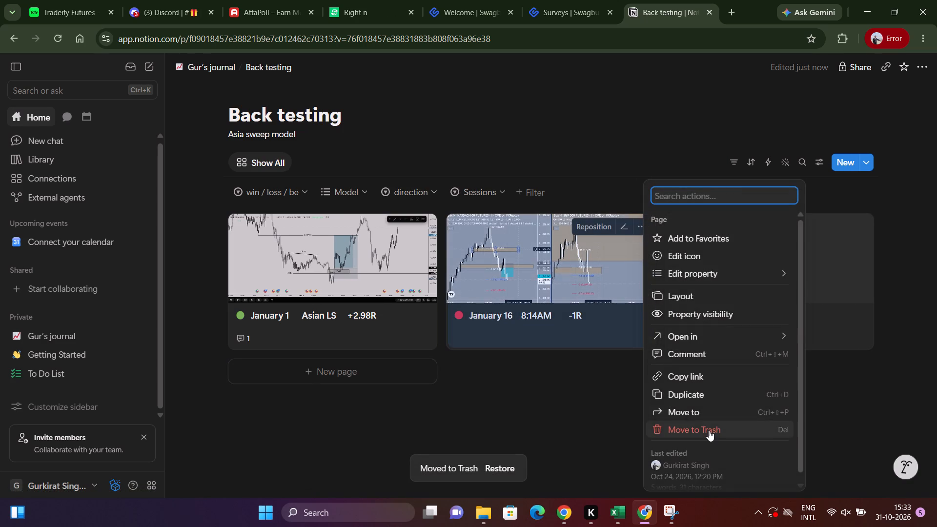
pyautogui.click(709, 430)
# Check the properties of the blank New page entry and return to the gallery.
pyautogui.click(629, 302)
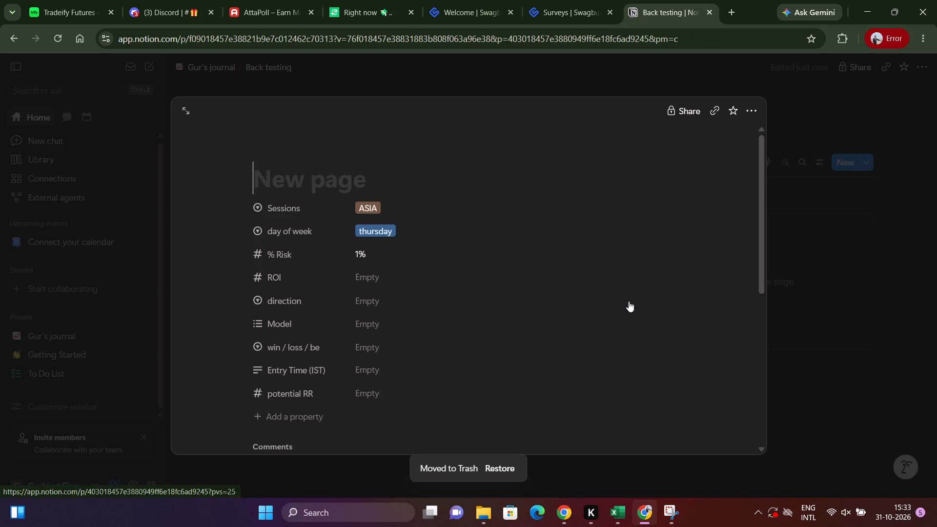
pyautogui.scroll(-1, 421, 306)
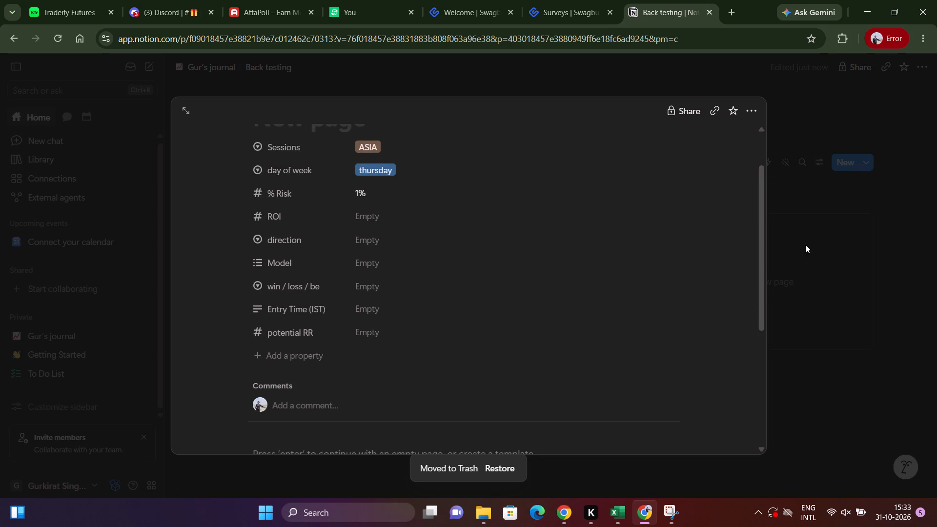
pyautogui.click(805, 244)
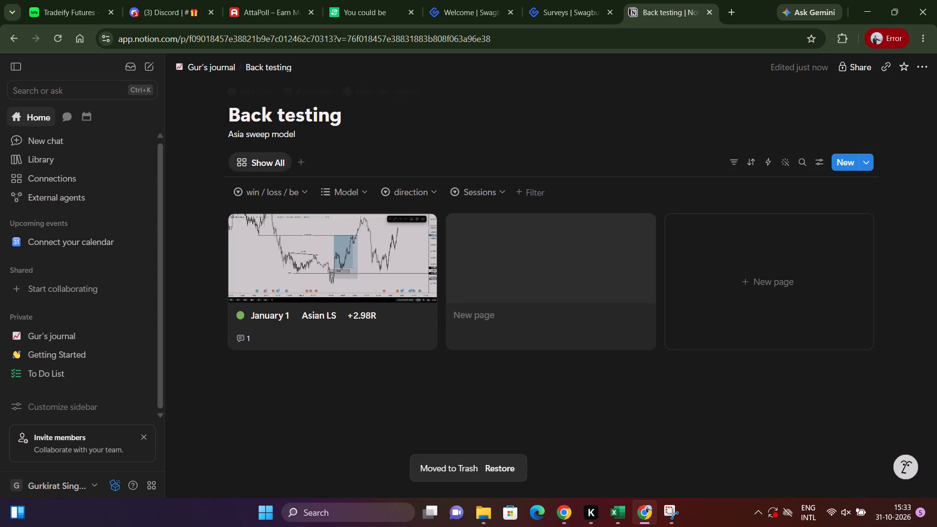
# Change the Back testing database's description to "Asian Liquidity Sweep (Gold)".
pyautogui.click(276, 135)
pyautogui.moveTo(302, 136); pyautogui.dragTo(199, 127)
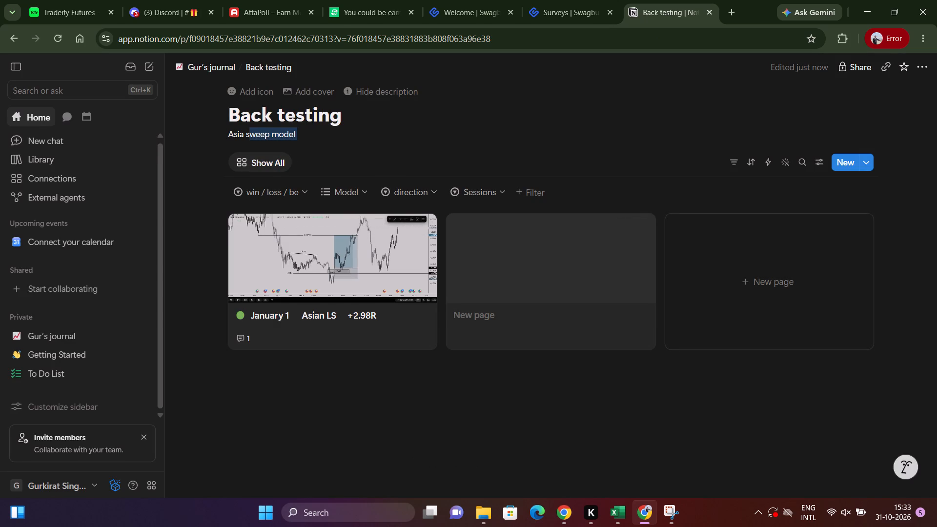
pyautogui.press('BackSpace')
pyautogui.press('BackSpace')
pyautogui.press('BackSpace')
pyautogui.press('BackSpace')
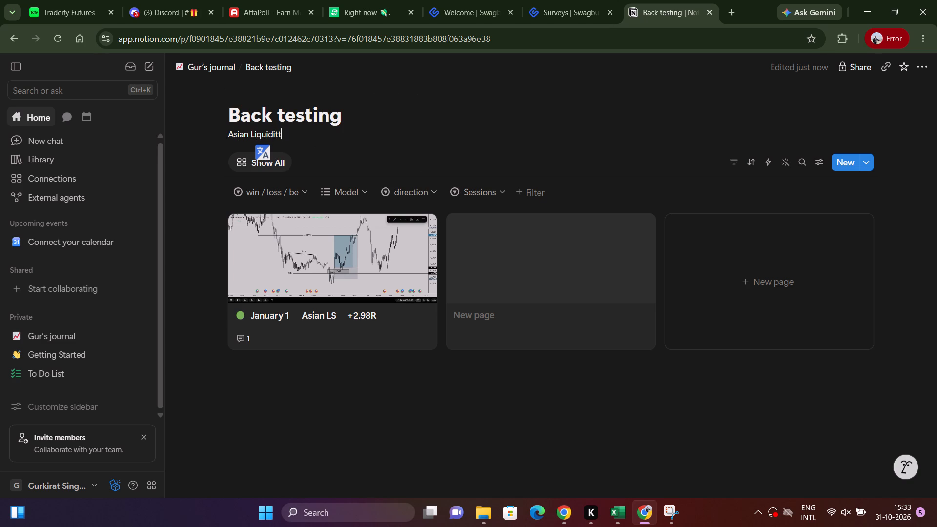
pyautogui.press('BackSpace')
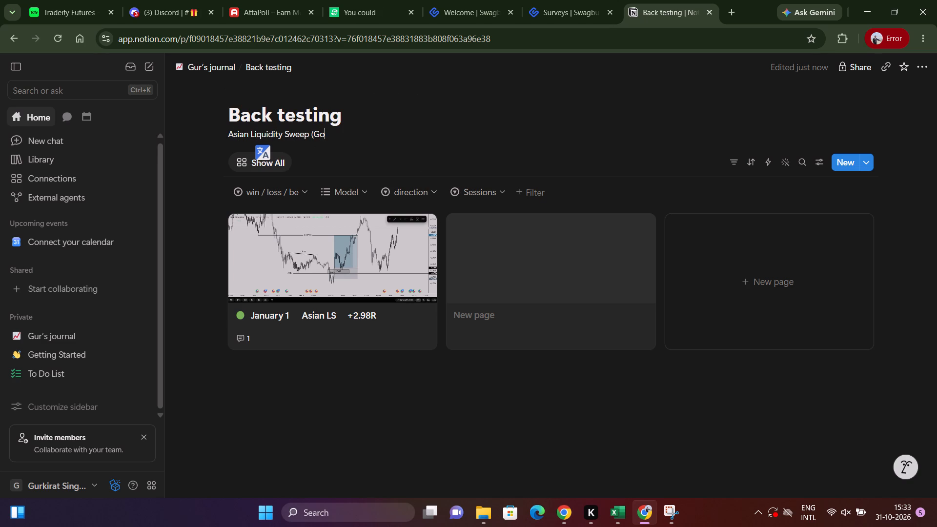
pyautogui.hotkey('shift', ')')
pyautogui.click(368, 164)
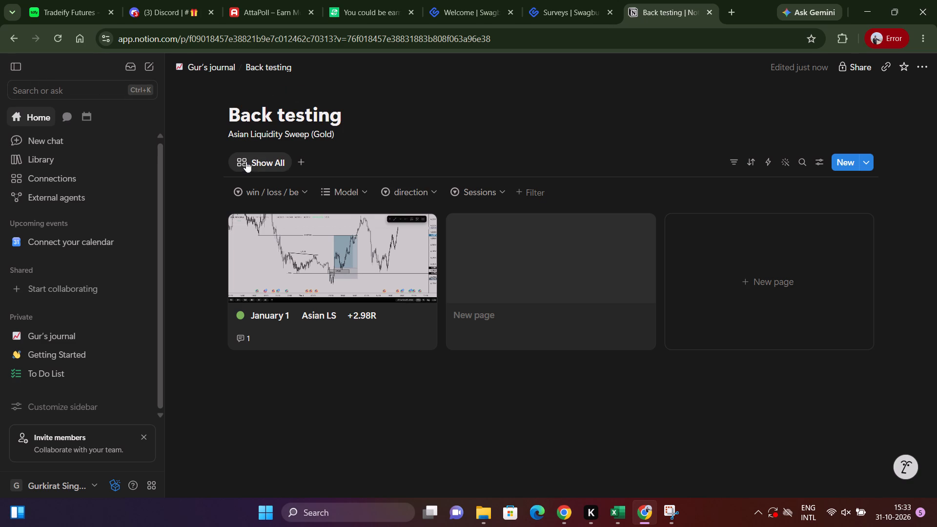
# Examine the Show All view's options, the win / loss / be and Model filter choices, and the view settings.
pyautogui.click(272, 163)
pyautogui.click(333, 162)
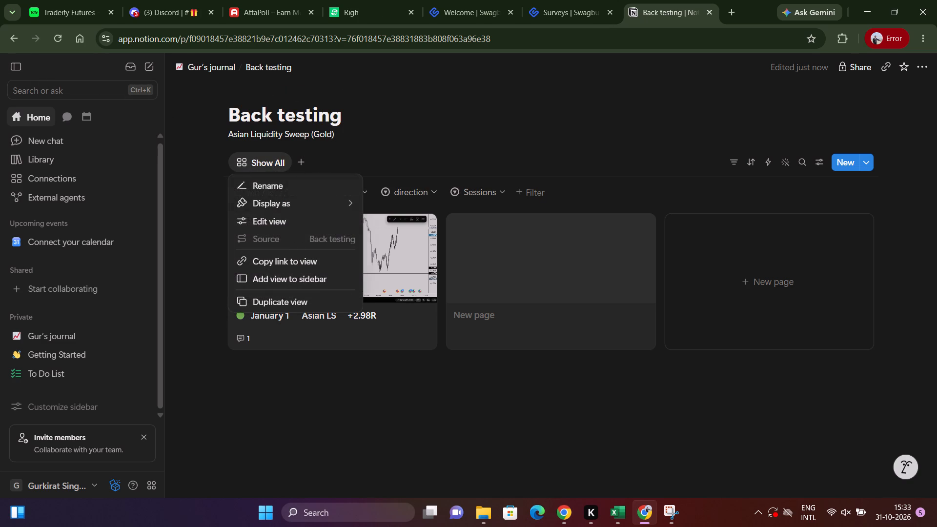
pyautogui.click(287, 192)
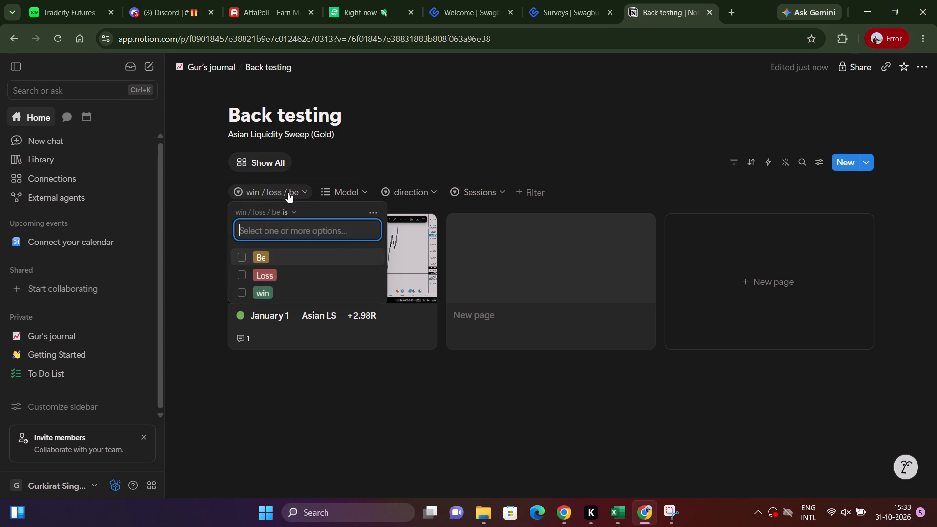
pyautogui.click(286, 192)
pyautogui.click(342, 189)
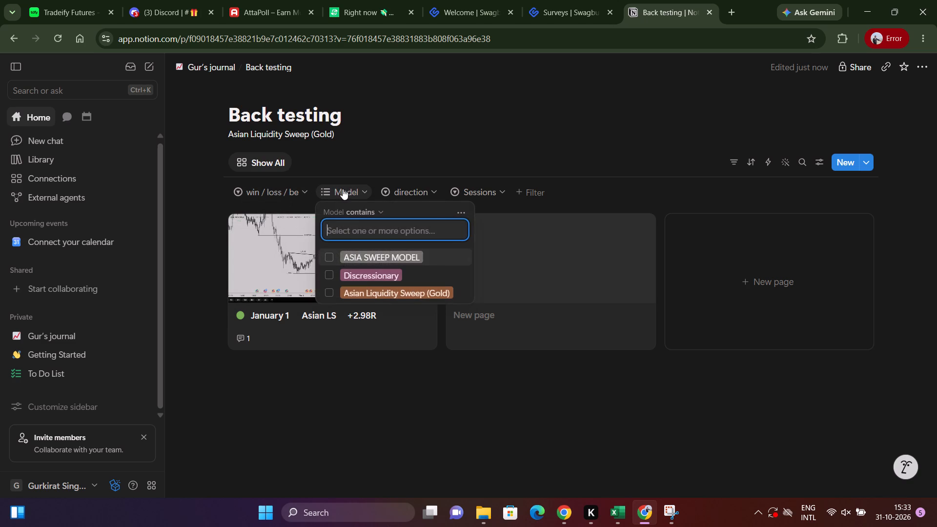
pyautogui.scroll(-3, 379, 249)
pyautogui.click(487, 398)
pyautogui.click(819, 165)
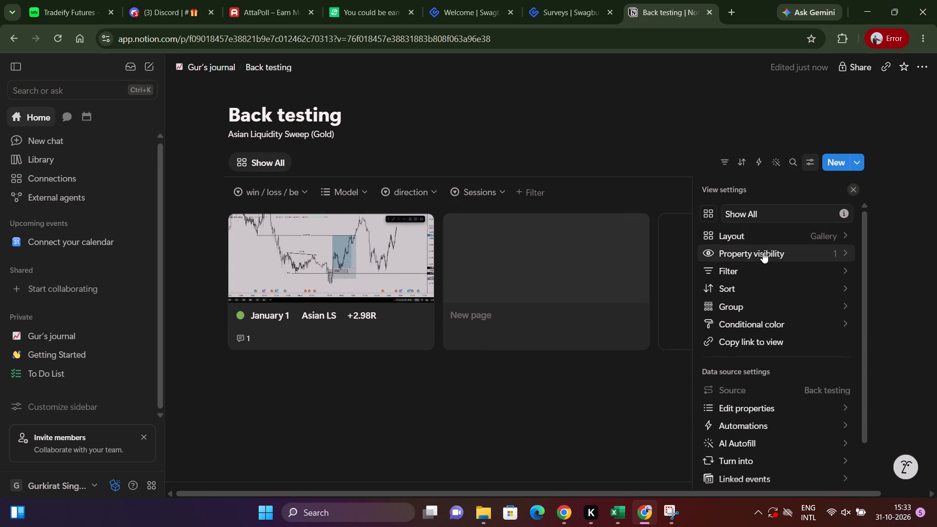
pyautogui.scroll(-2, 762, 273)
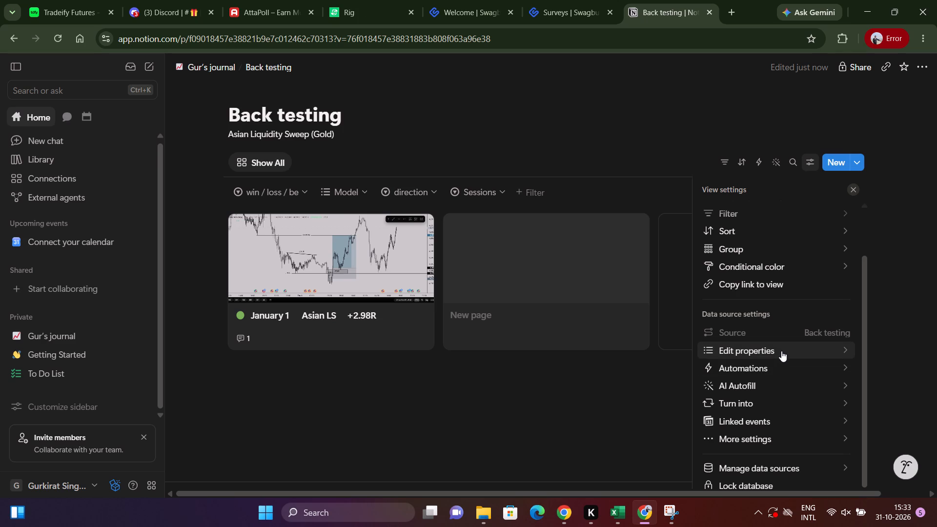
pyautogui.scroll(-2, 802, 367)
pyautogui.scroll(3, 782, 262)
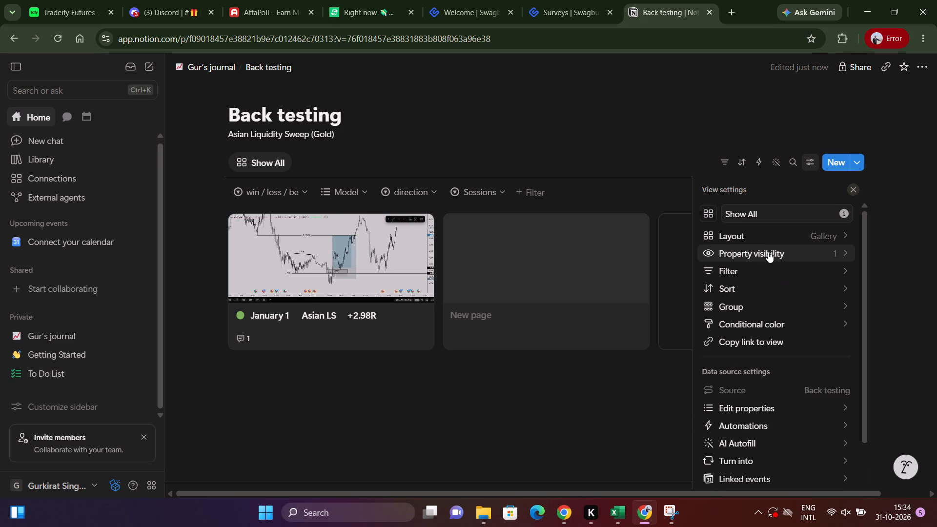
pyautogui.click(794, 217)
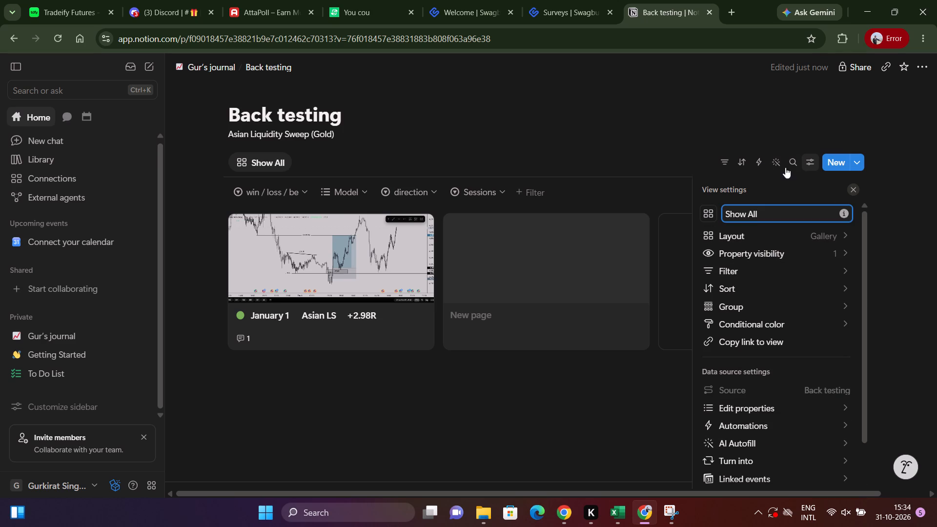
# Hide the filter row above the gallery and close any open settings.
pyautogui.click(721, 161)
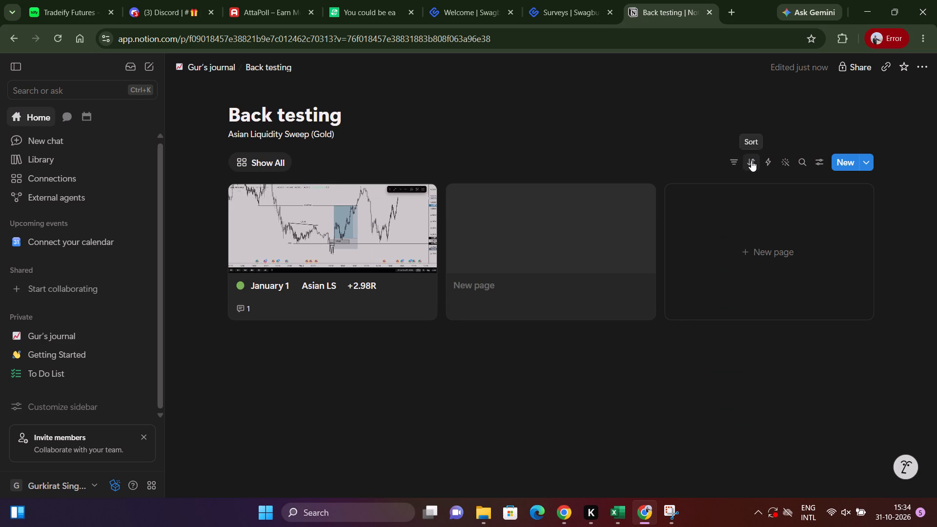
pyautogui.click(766, 163)
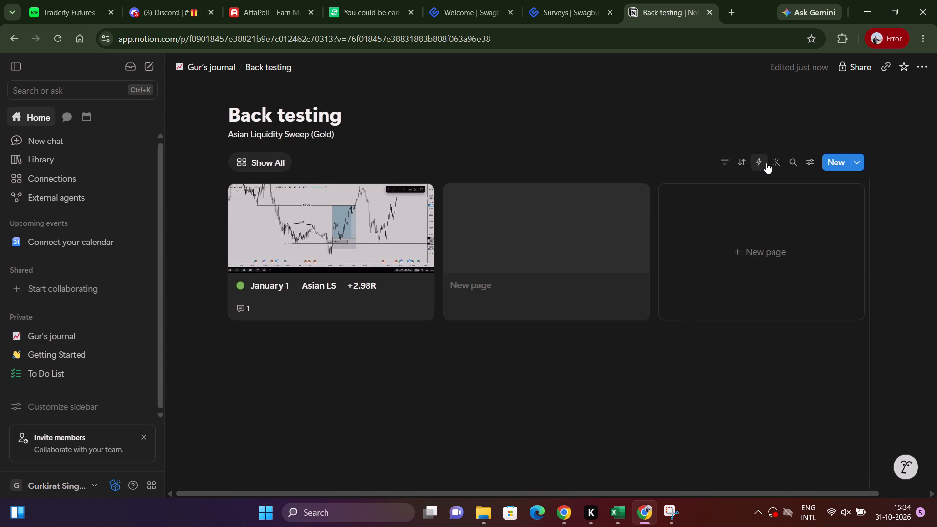
pyautogui.click(854, 192)
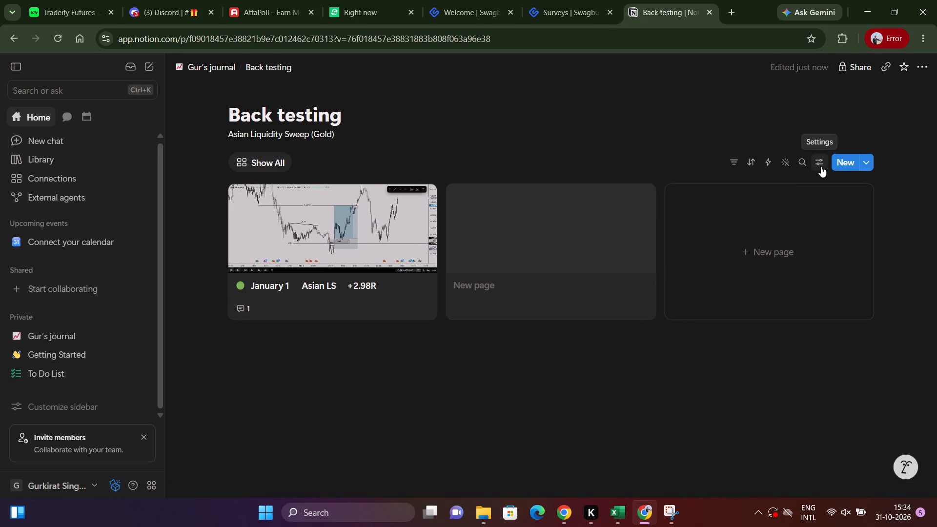
# Review the January 1 Asian LS entry's properties and comment, and close the entry.
pyautogui.click(345, 296)
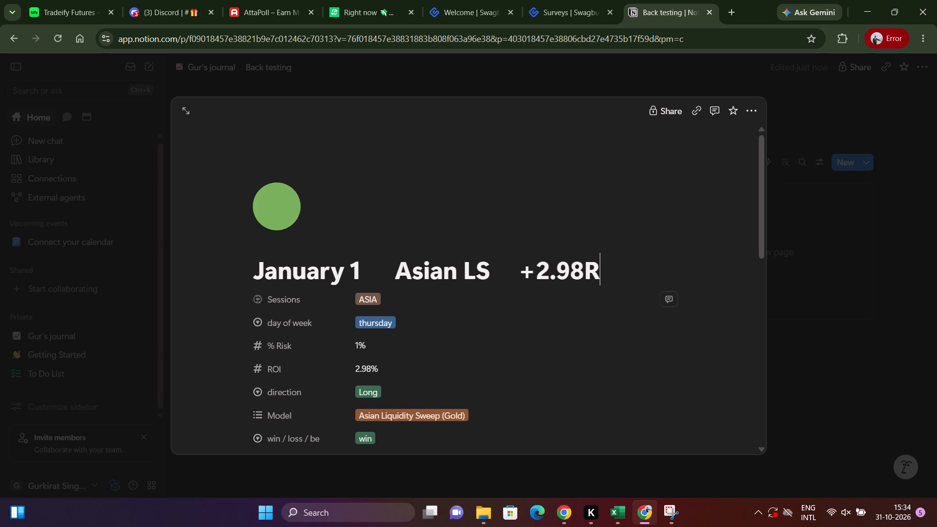
pyautogui.scroll(-5, 541, 320)
pyautogui.scroll(-3, 480, 315)
pyautogui.scroll(6, 506, 312)
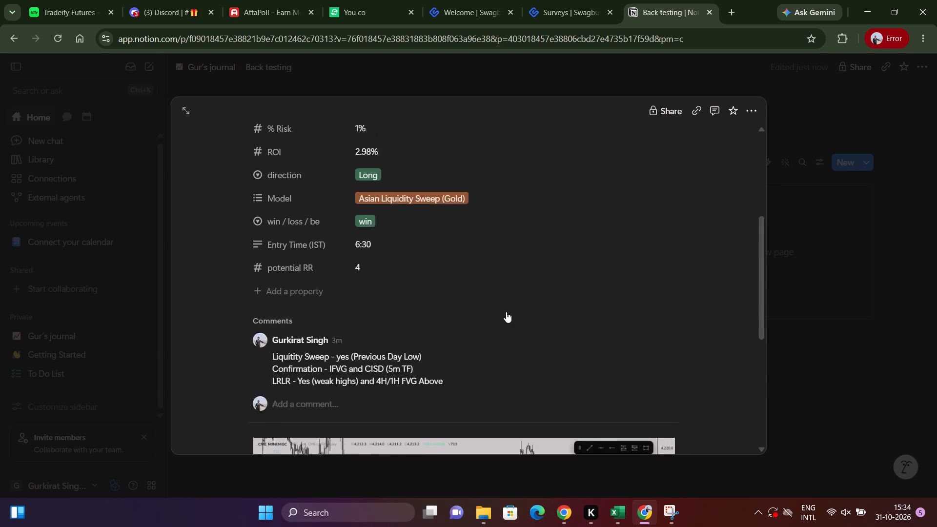
pyautogui.scroll(4, 502, 306)
pyautogui.press('Escape')
# Rename the Back testing database as "October Backtesting".
pyautogui.scroll(4, 376, 257)
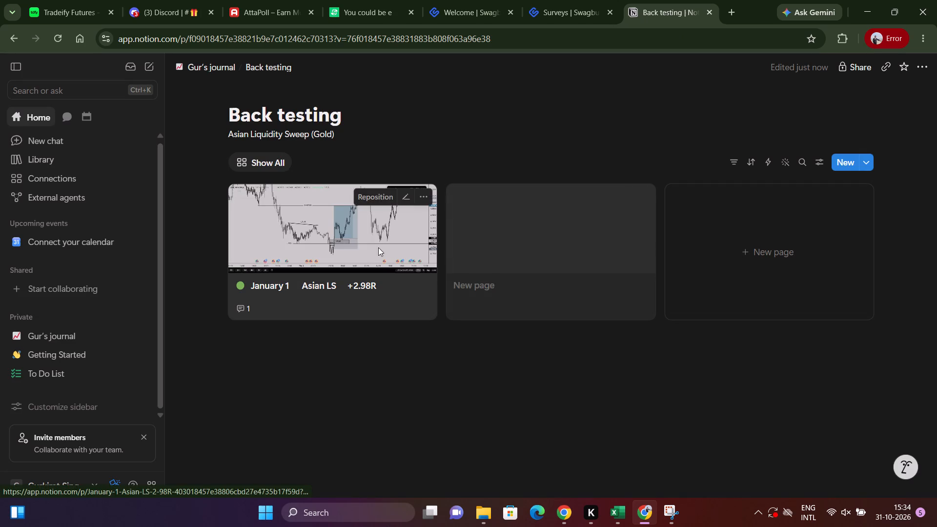
pyautogui.scroll(2, 378, 247)
pyautogui.scroll(3, 348, 146)
pyautogui.click(279, 63)
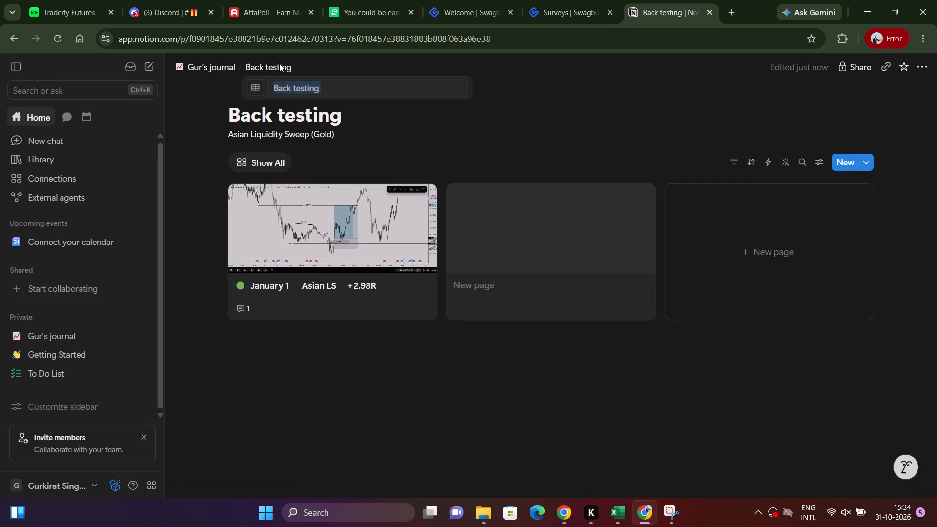
pyautogui.click(279, 63)
pyautogui.click(279, 63)
pyautogui.moveTo(337, 86); pyautogui.dragTo(324, 86)
pyautogui.moveTo(324, 86); pyautogui.dragTo(303, 86)
pyautogui.moveTo(345, 89); pyautogui.dragTo(216, 96)
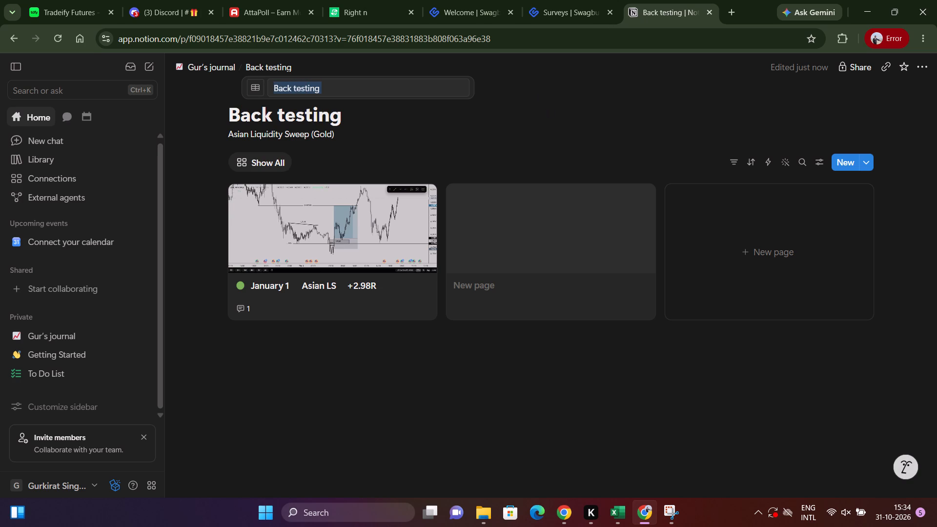
pyautogui.press('t')
pyautogui.press('BackSpace')
pyautogui.write('ctober')
pyautogui.press('space')
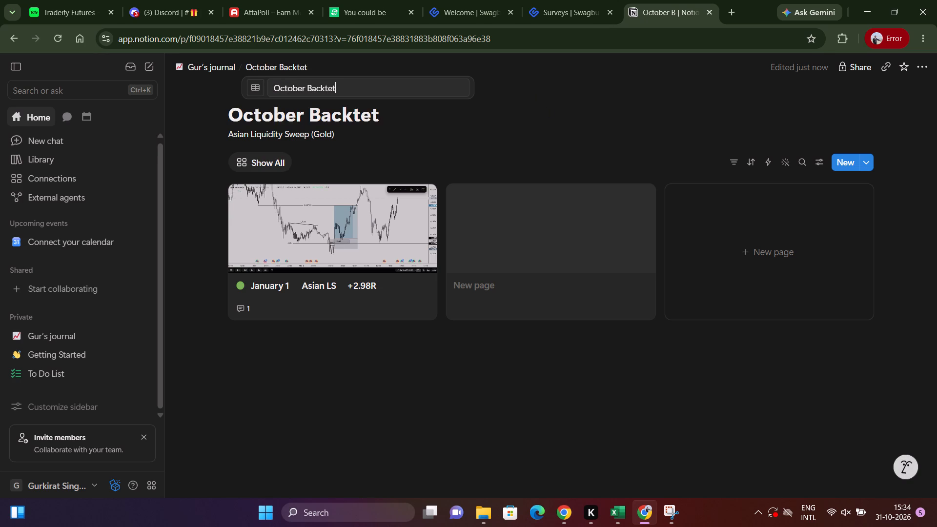
pyautogui.press('BackSpace')
pyautogui.write('sting')
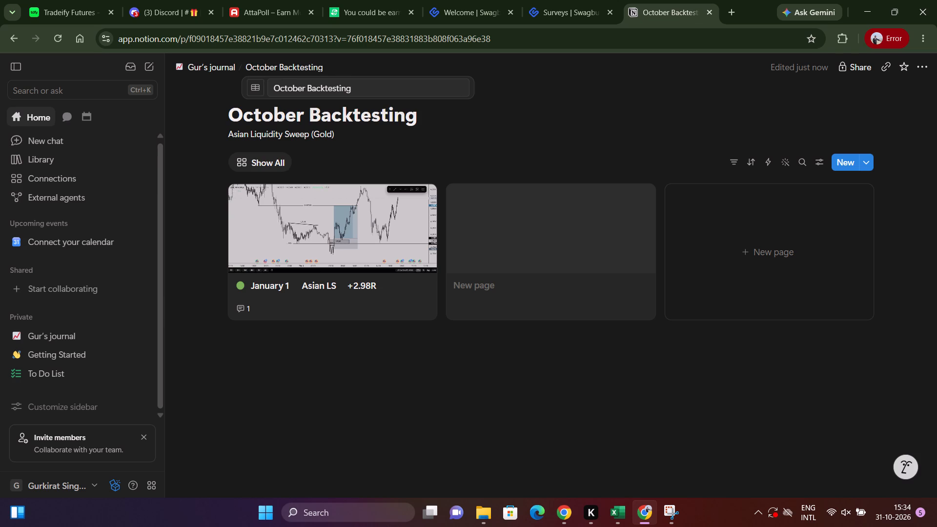
pyautogui.click(424, 381)
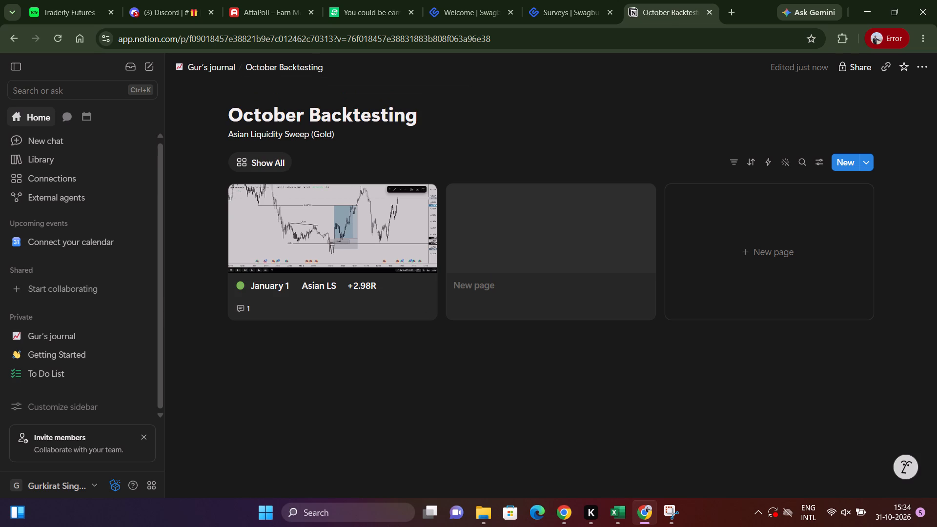
# Remove "Asian LS" and the extra spacing from the January 1 entry's title so it reads "January 1 +2.98R".
pyautogui.click(333, 289)
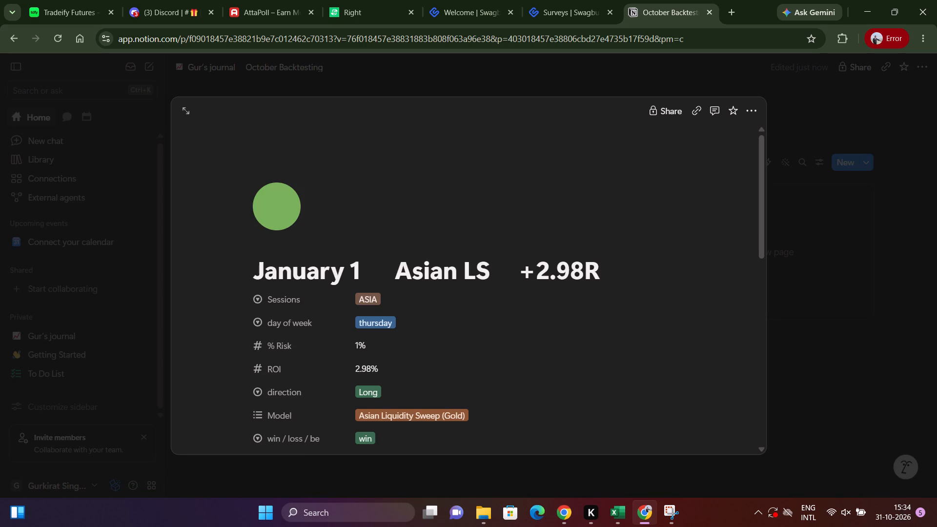
pyautogui.click(501, 276)
pyautogui.click(486, 271)
pyautogui.press('BackSpace')
pyautogui.press('BackSpace')
pyautogui.press('BackSpace')
pyautogui.press('BackSpace')
pyautogui.press('BackSpace')
pyautogui.press('BackSpace')
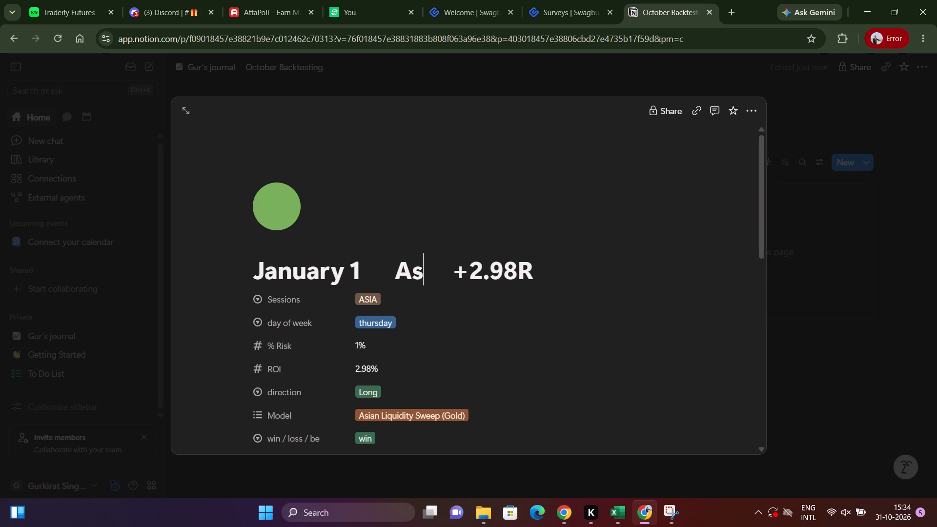
pyautogui.press('BackSpace')
pyautogui.press('BackSpace')
pyautogui.press('Right')
pyautogui.press('Right')
pyautogui.press('Right')
pyautogui.press('Right')
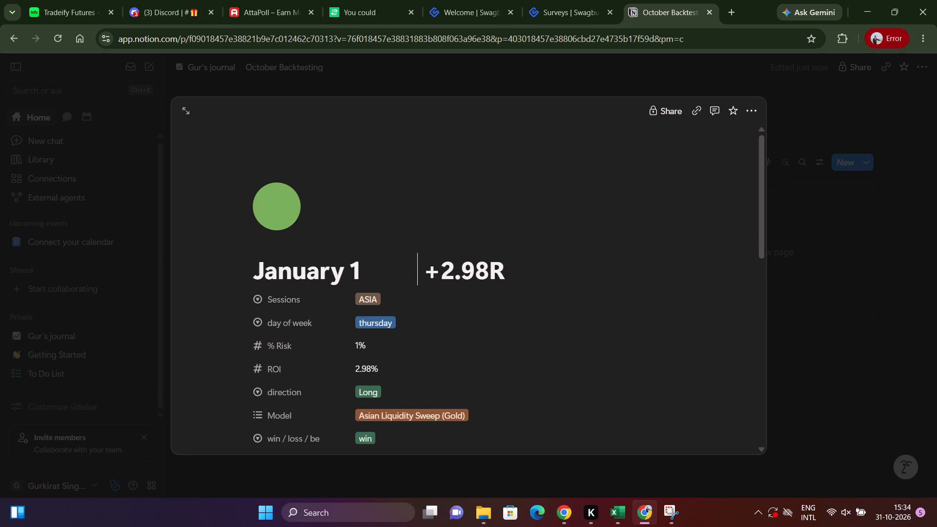
pyautogui.press('BackSpace')
pyautogui.press('BackSpace')
pyautogui.press('BackSpace')
pyautogui.press('BackSpace')
pyautogui.press('BackSpace')
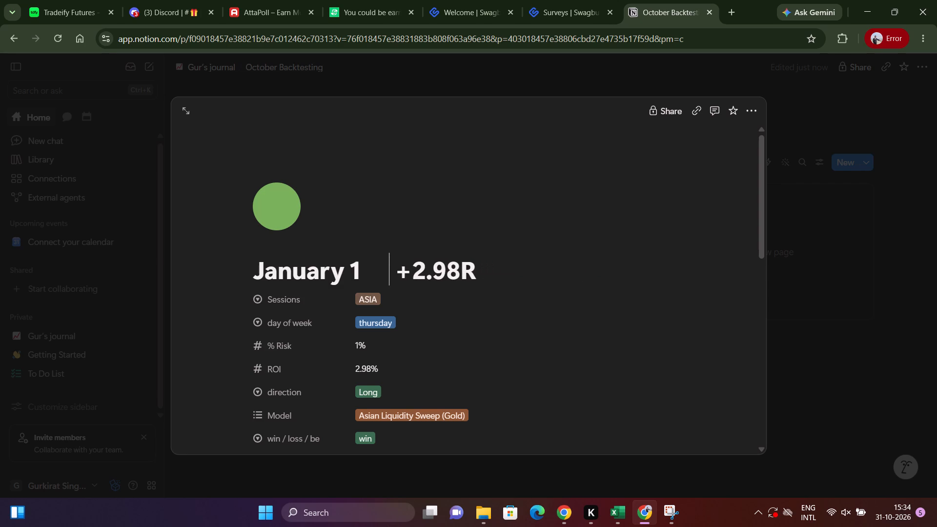
pyautogui.press('BackSpace')
pyautogui.scroll(-1, 399, 350)
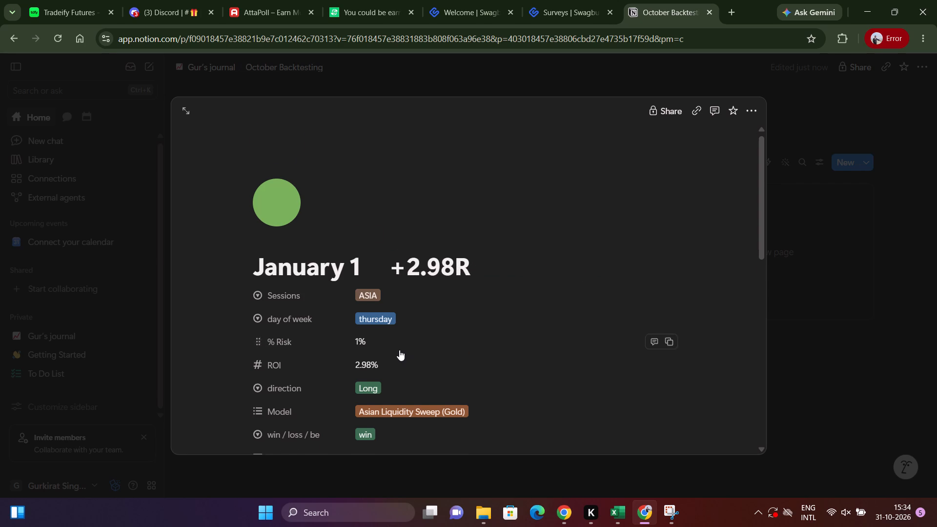
# Review the January 1 entry's properties, comment and chart image, and close the entry.
pyautogui.scroll(-5, 399, 350)
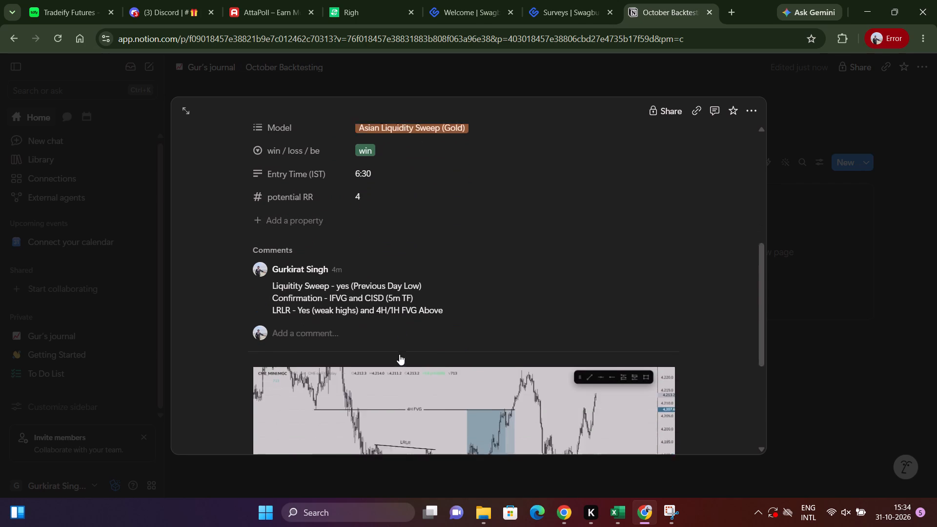
pyautogui.click(817, 294)
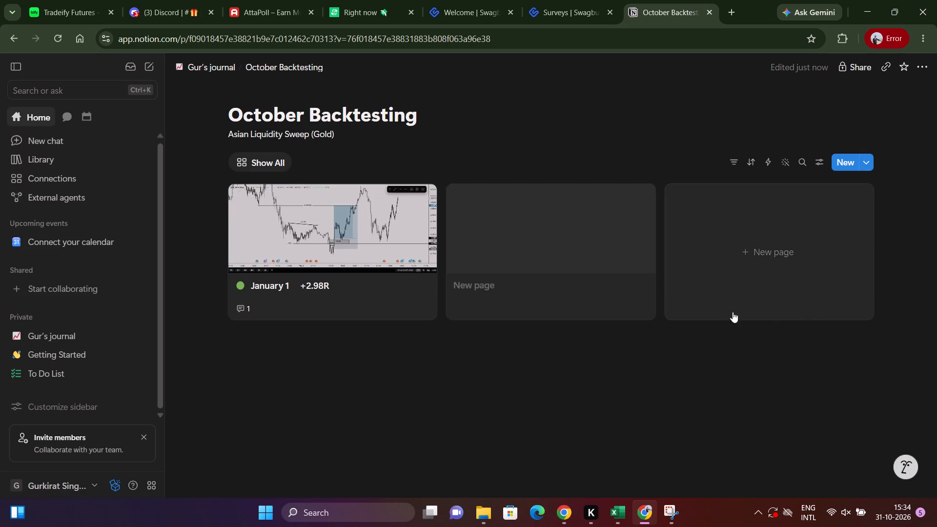
pyautogui.scroll(2, 417, 324)
# Change the month in the January 1 entry's title so it reads "October 1 +2.98R", and close the entry.
pyautogui.click(311, 281)
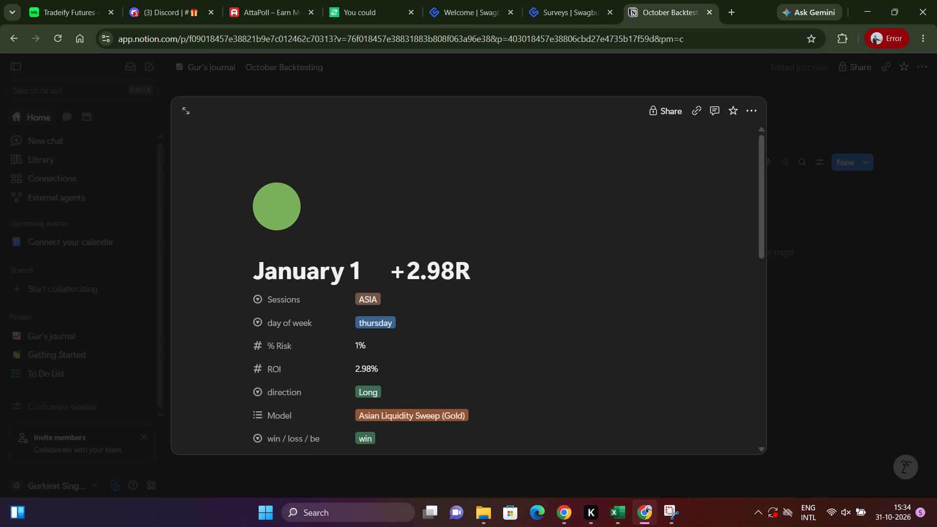
pyautogui.click(310, 273)
pyautogui.moveTo(347, 279); pyautogui.dragTo(205, 278)
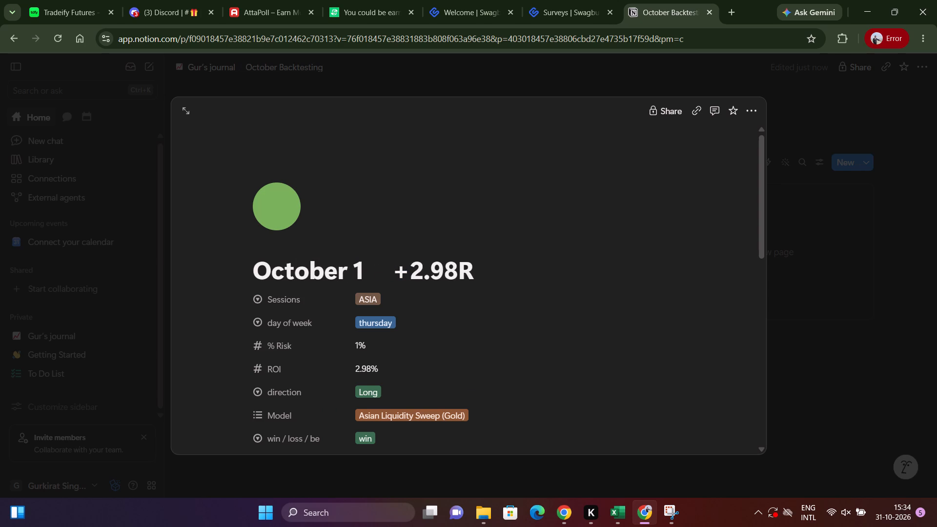
pyautogui.press('space')
pyautogui.press('BackSpace')
pyautogui.click(796, 291)
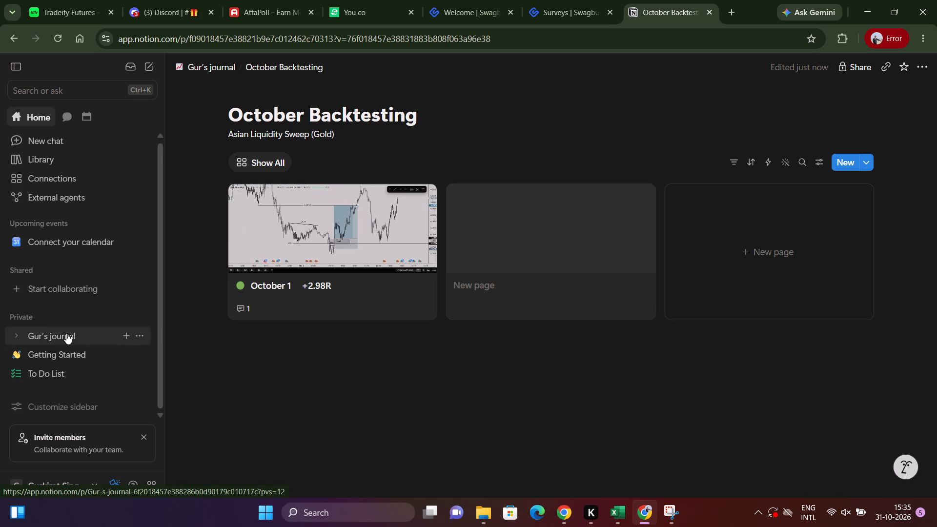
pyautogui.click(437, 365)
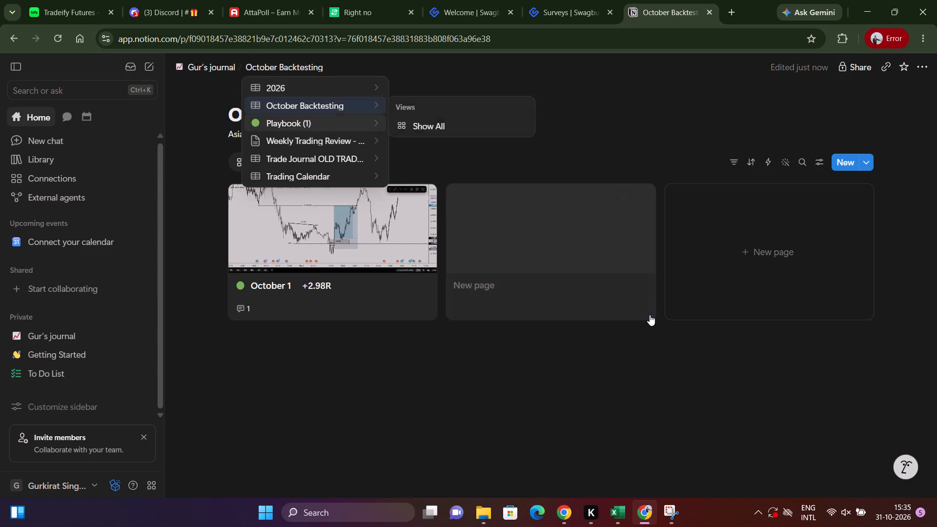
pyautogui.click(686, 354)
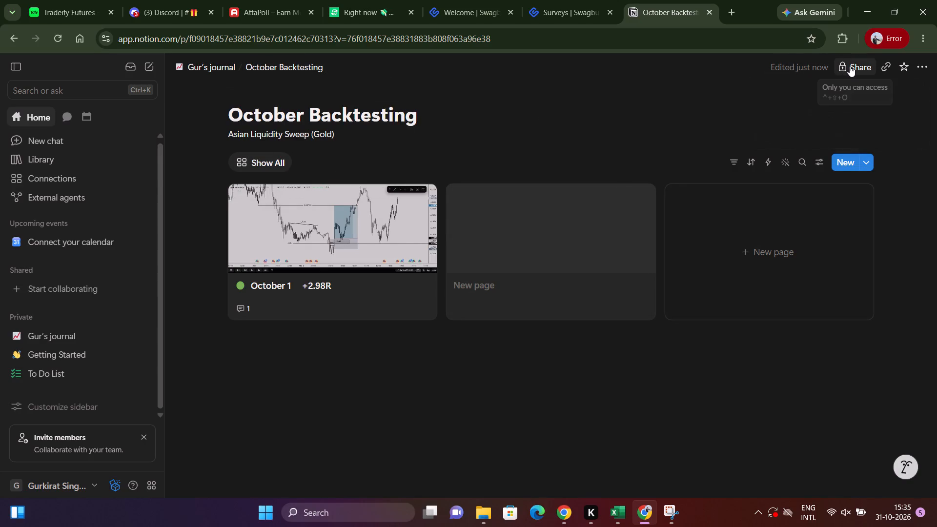
# Examine the October Backtesting database's sharing options for publishing to the web, general access and inviting people.
pyautogui.click(850, 66)
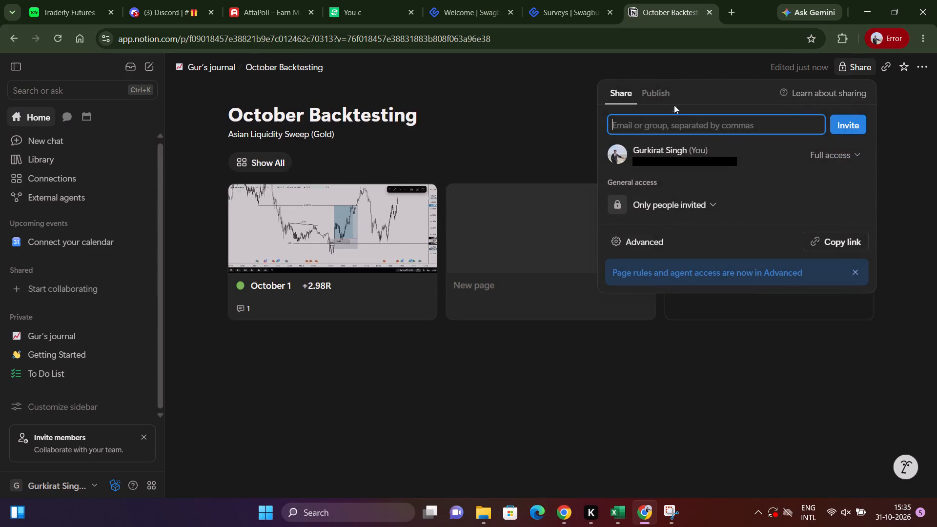
pyautogui.click(666, 96)
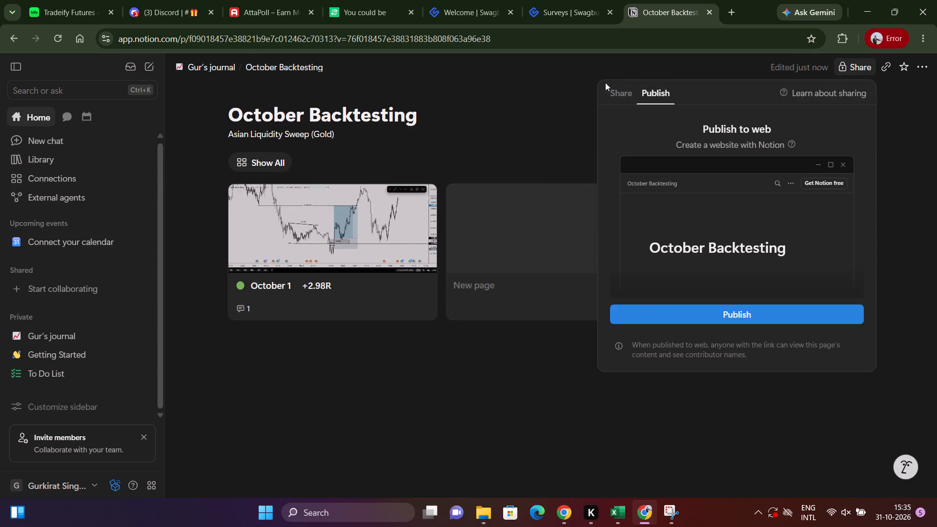
pyautogui.click(617, 92)
pyautogui.scroll(-1, 694, 177)
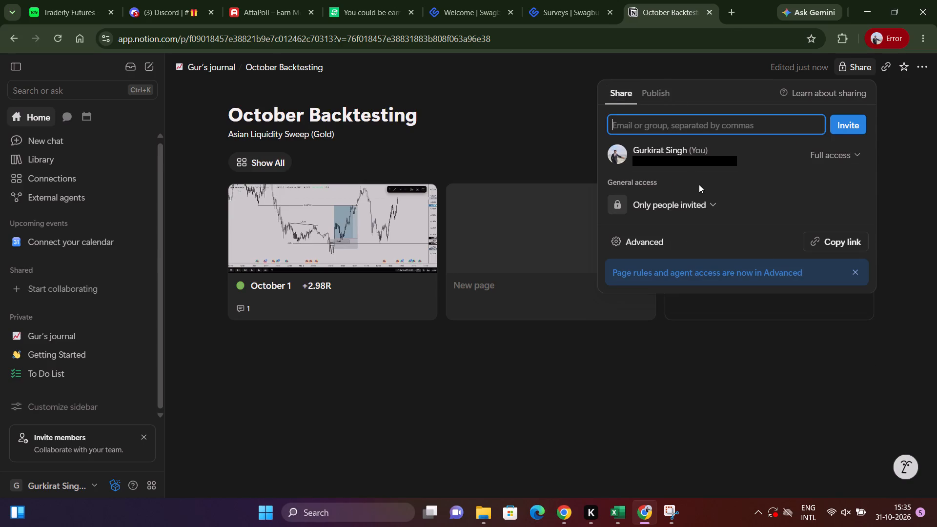
pyautogui.click(703, 203)
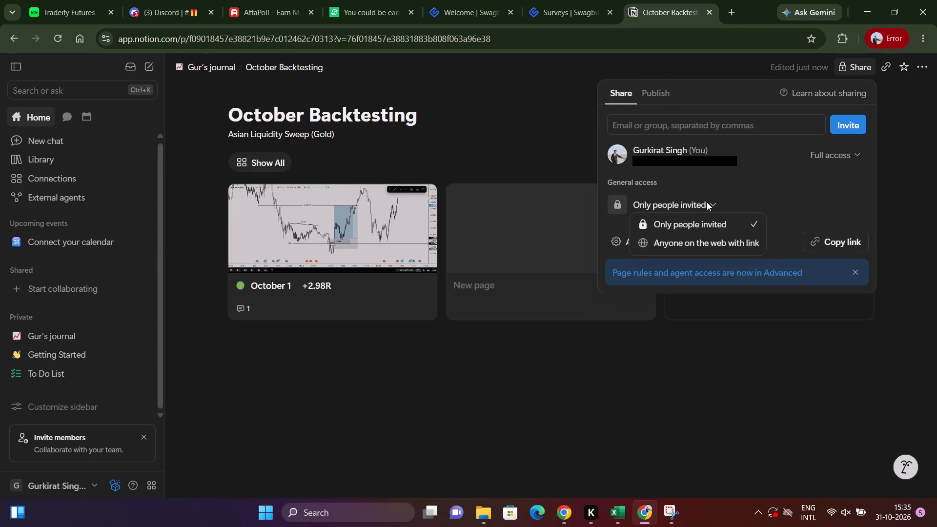
pyautogui.click(753, 191)
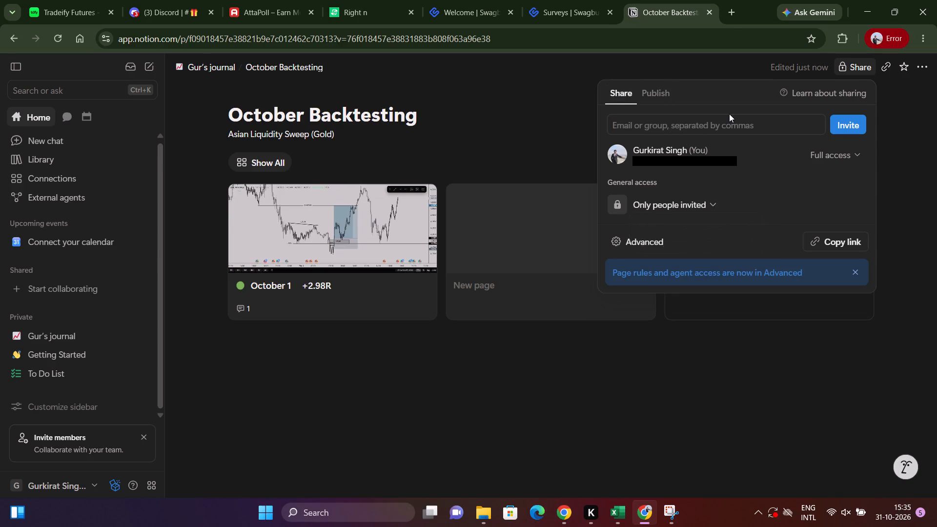
pyautogui.click(729, 114)
pyautogui.click(724, 121)
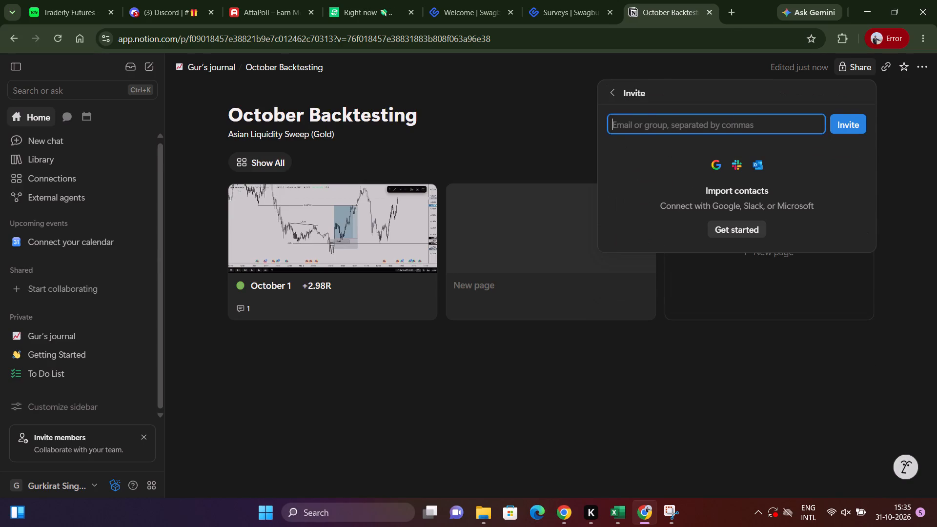
pyautogui.click(615, 91)
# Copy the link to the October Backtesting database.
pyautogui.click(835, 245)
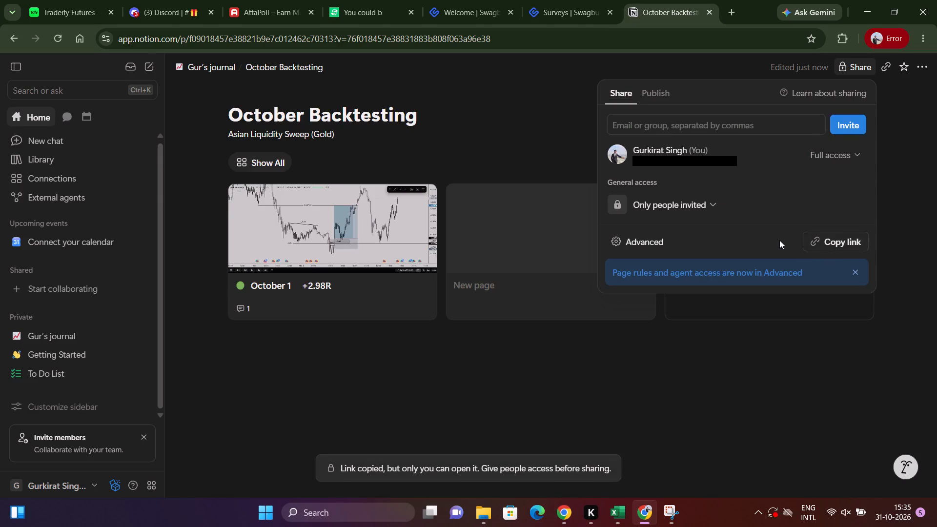
# Examine the advanced agent access settings and the owner's access-level options for the October Backtesting database.
pyautogui.click(653, 243)
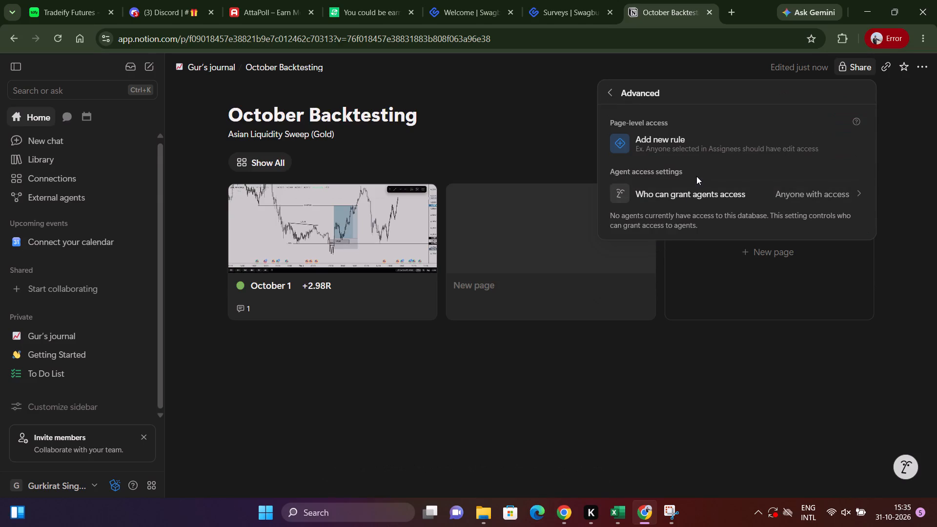
pyautogui.click(787, 199)
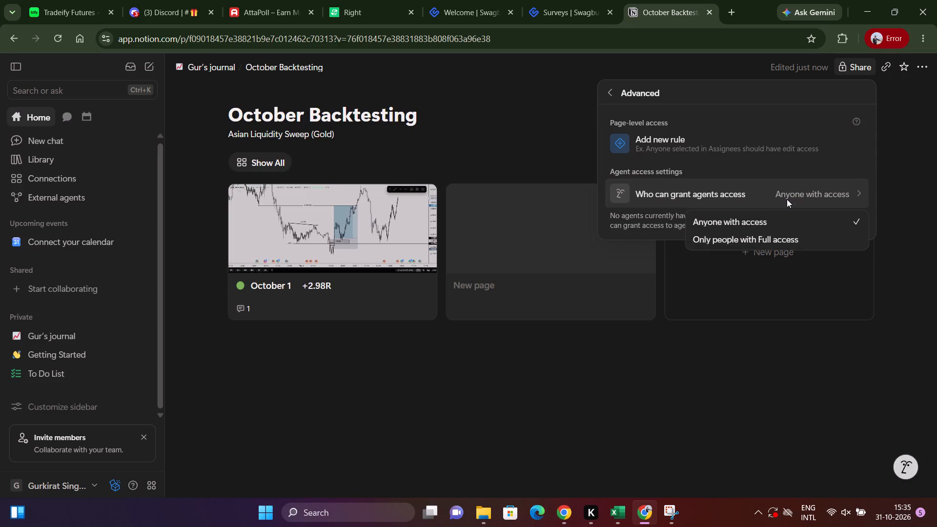
pyautogui.click(703, 166)
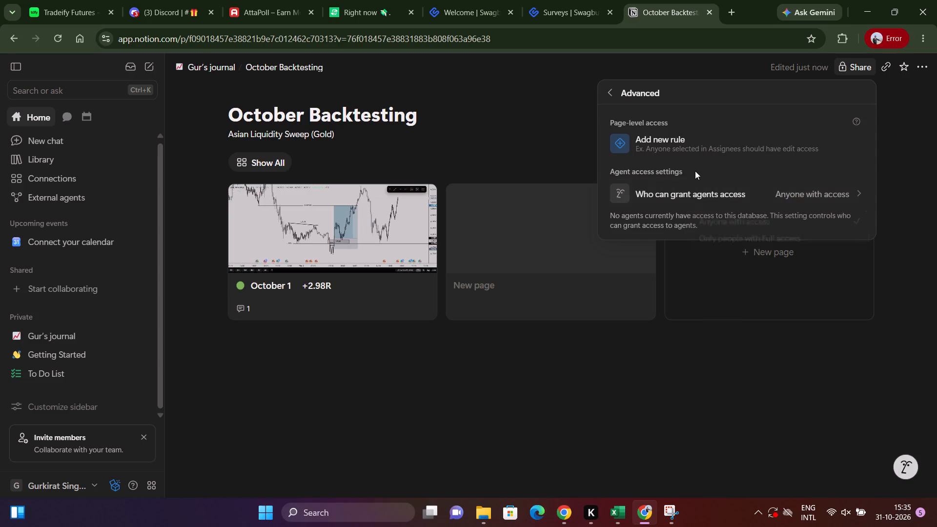
pyautogui.click(612, 94)
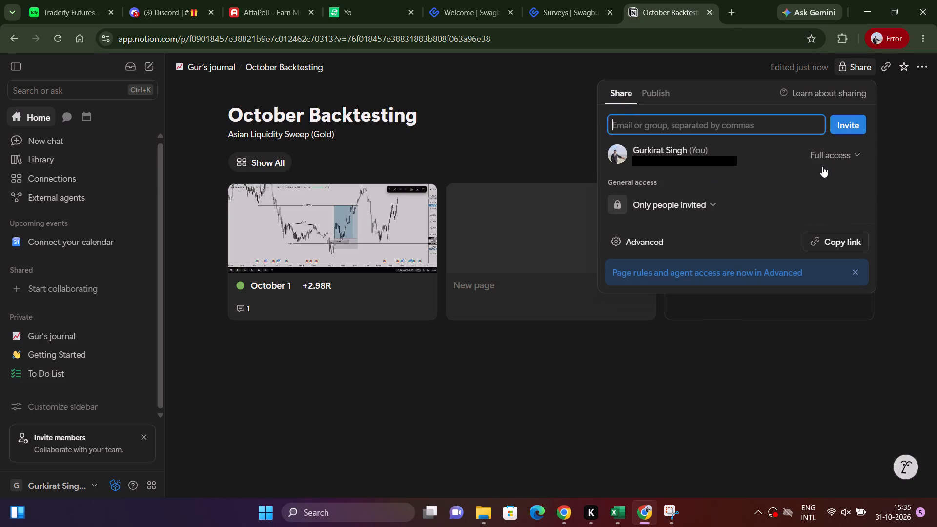
pyautogui.click(829, 158)
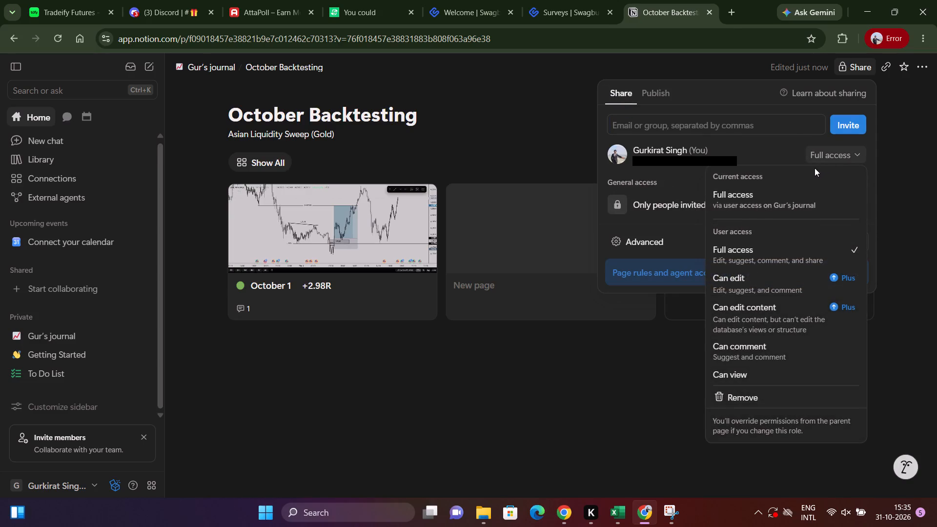
pyautogui.click(658, 177)
# Set the October Backtesting database's general access to "Anyone on the web with link" and copy its link.
pyautogui.click(687, 206)
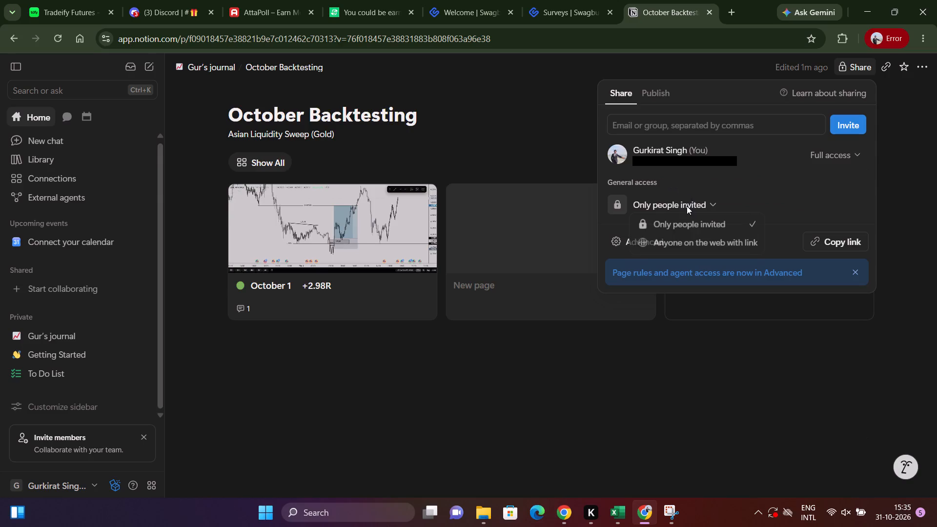
pyautogui.click(702, 238)
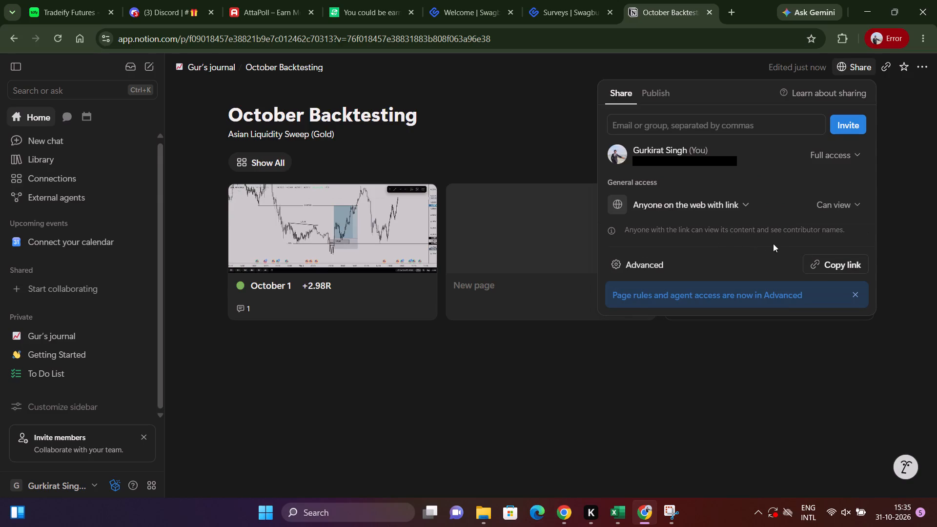
pyautogui.click(840, 264)
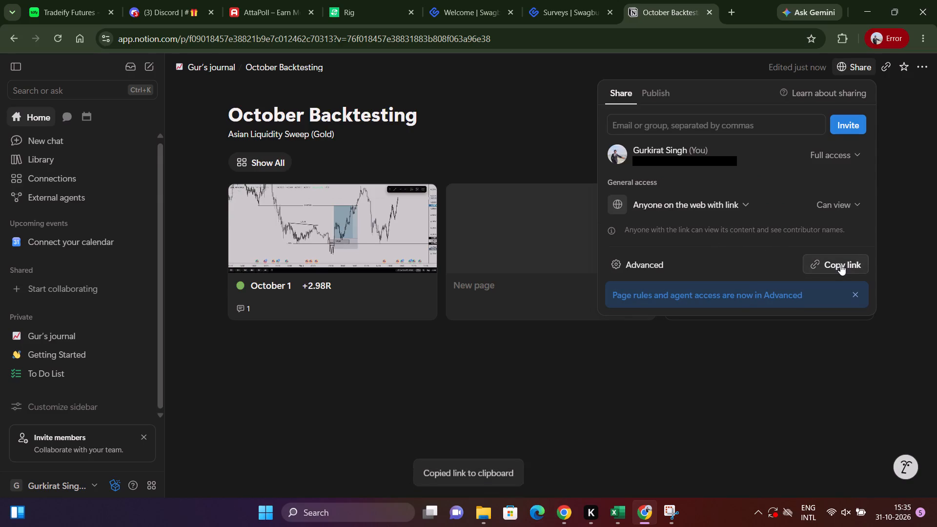
# Load the copied link in a new browser tab and check the October 1 entry's comment and chart image there.
pyautogui.click(721, 8)
pyautogui.click(731, 13)
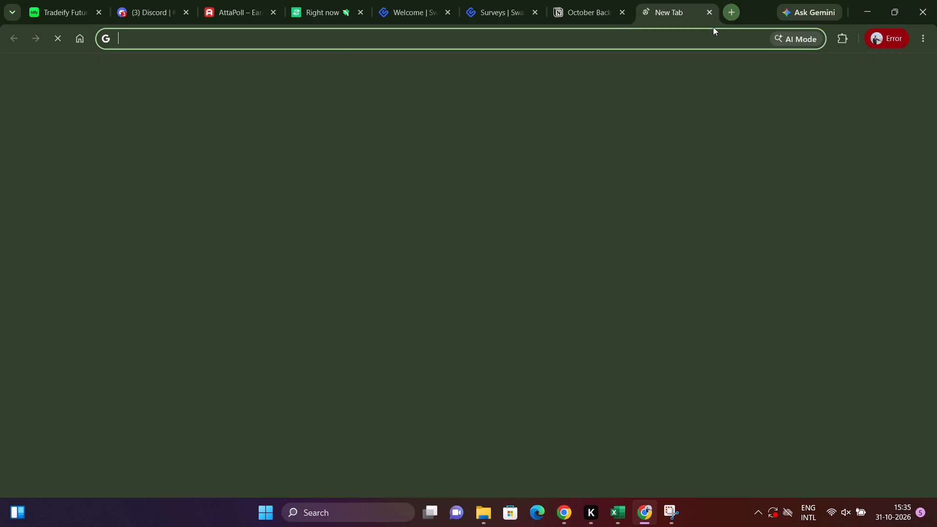
pyautogui.hotkey('ctrl', 'v')
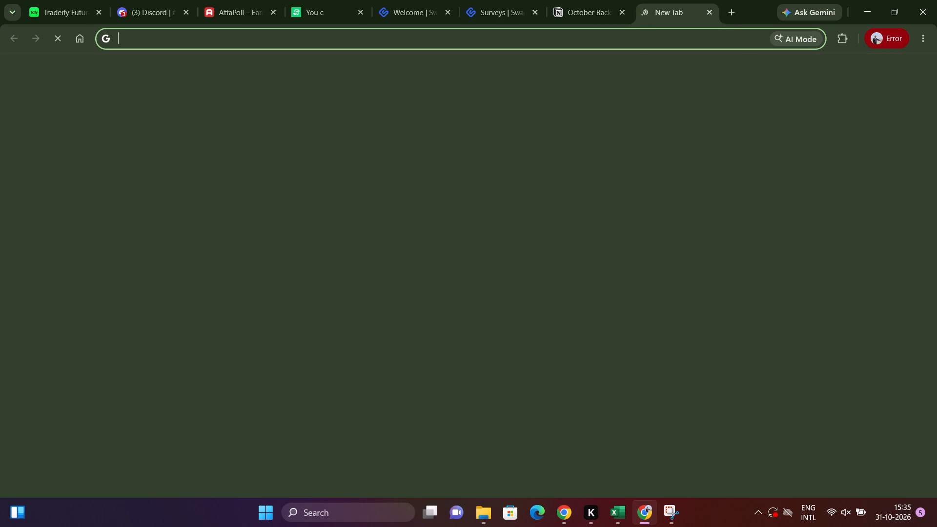
pyautogui.press('Return')
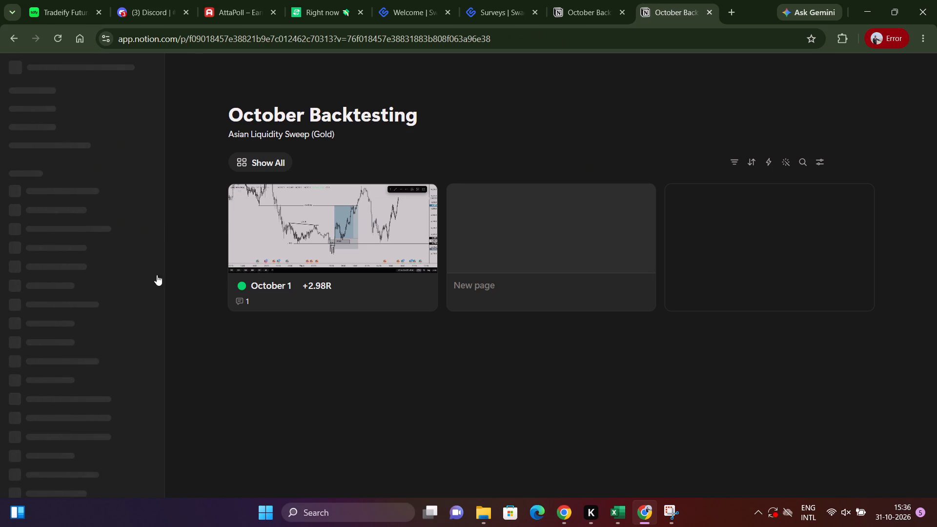
pyautogui.scroll(-4, 122, 275)
pyautogui.click(336, 282)
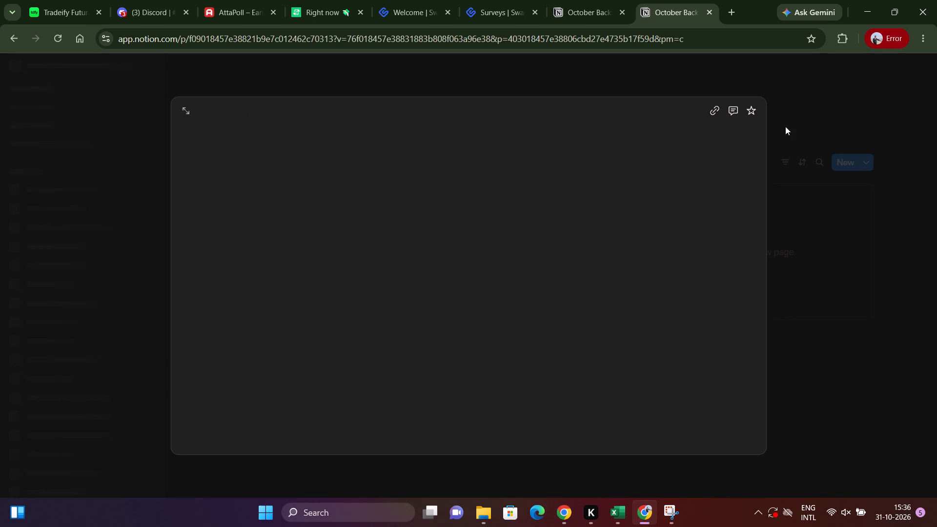
pyautogui.scroll(-7, 626, 251)
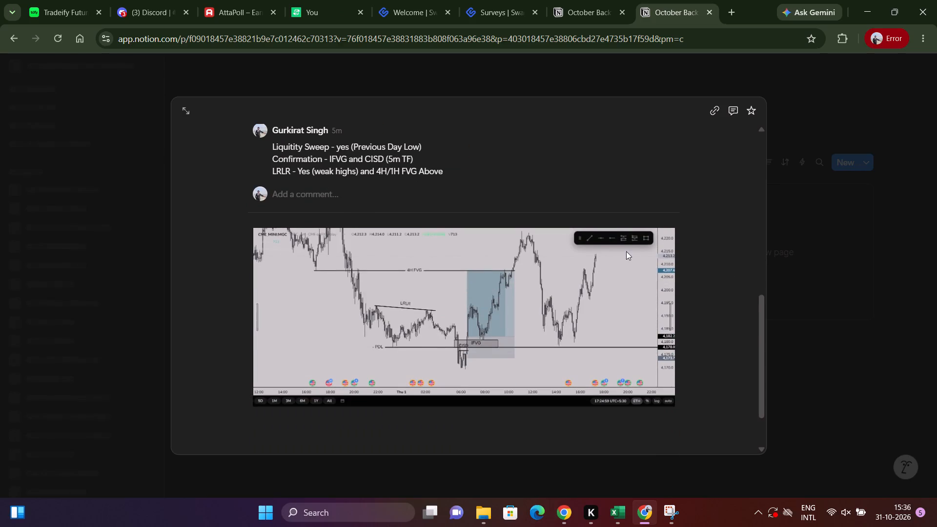
pyautogui.click(829, 267)
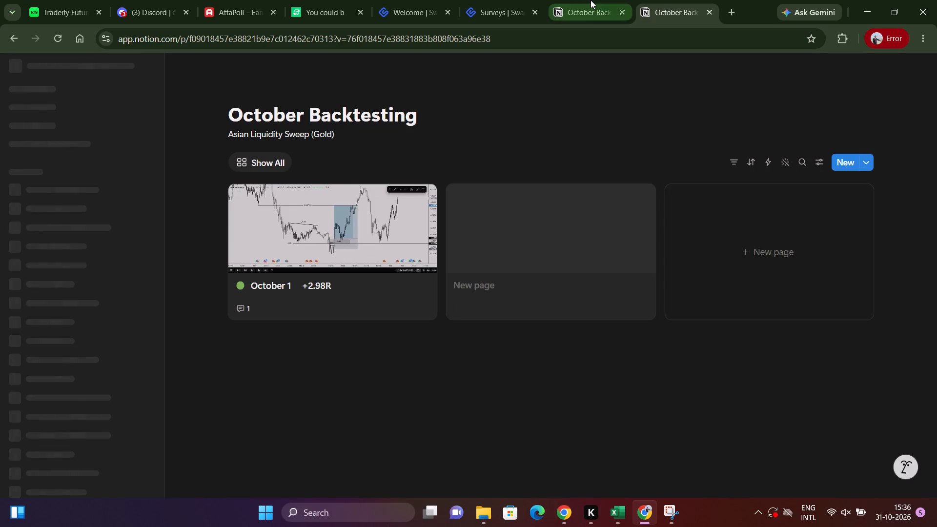
# Return to the original October Backtesting tab, dismiss the sharing settings and open the blank entry after October 1.
pyautogui.click(591, 0)
pyautogui.click(517, 234)
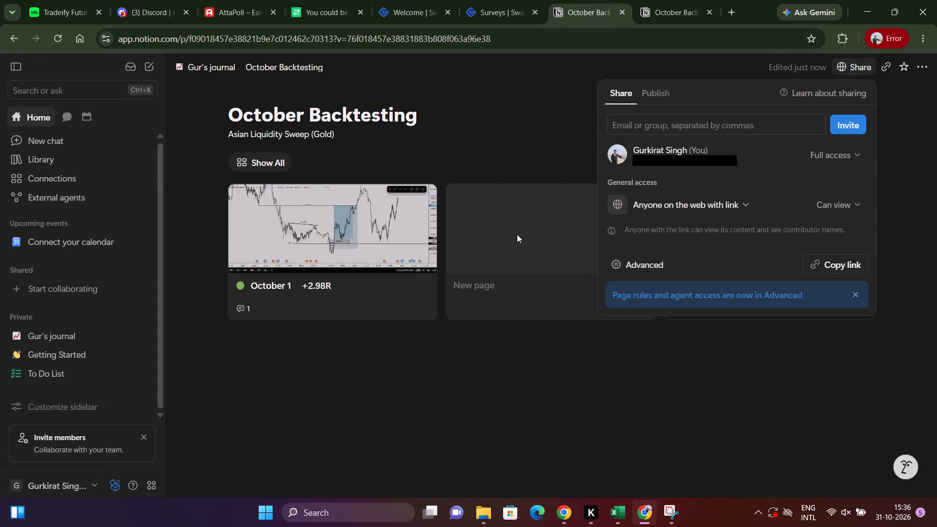
pyautogui.click(511, 243)
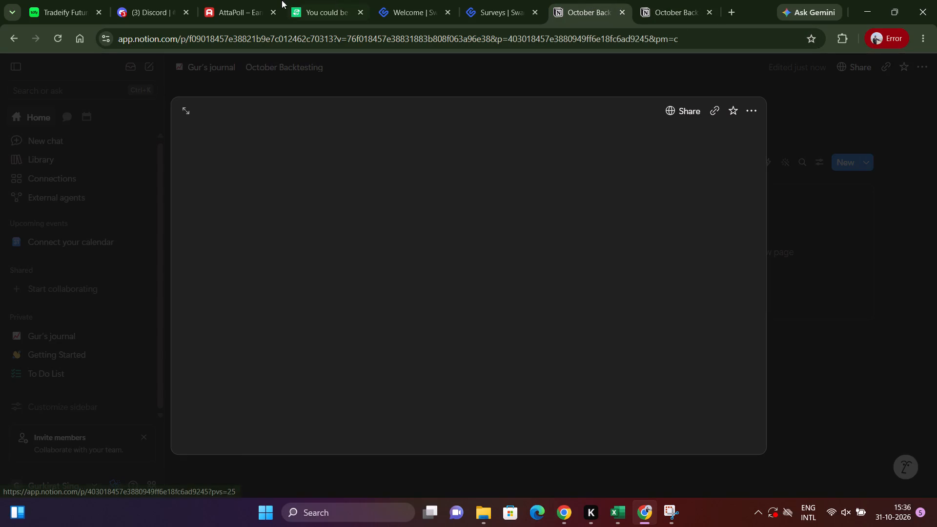
# Switch to the AttaPoll browser tab.
pyautogui.click(275, 2)
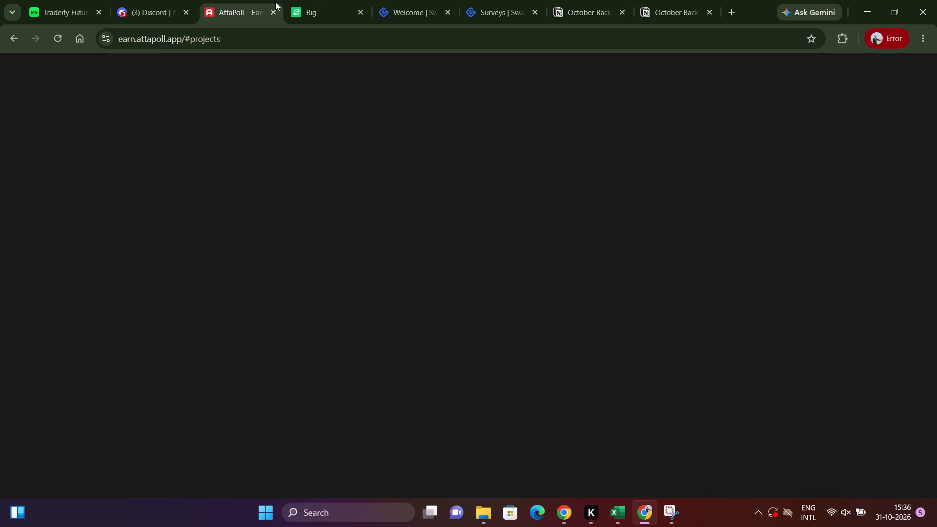
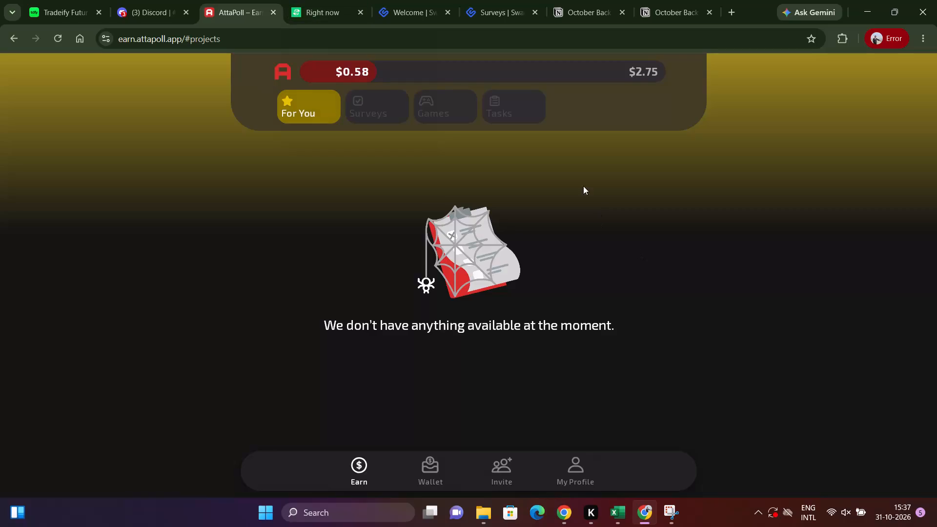
# Return to the original October Backtesting tab and reopen the blank entry after October 1 with its title open for editing.
pyautogui.click(489, 0)
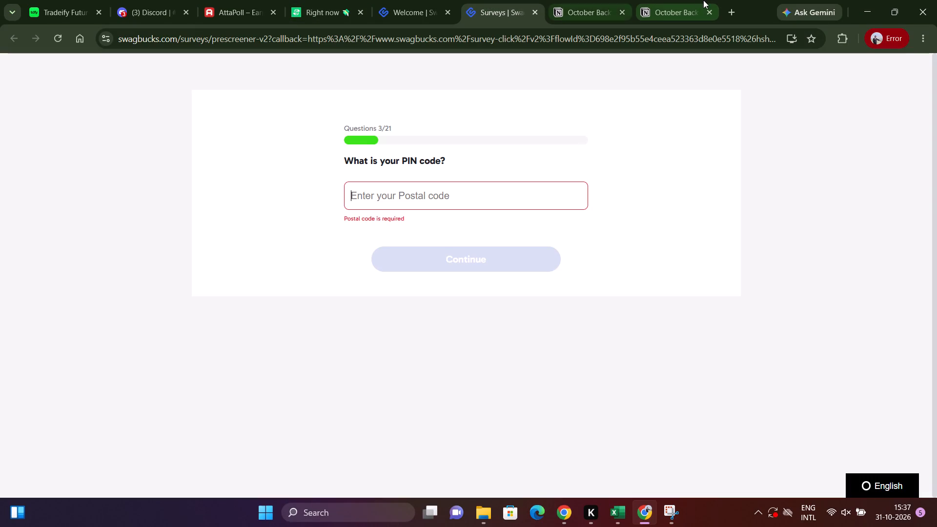
pyautogui.click(587, 10)
pyautogui.press('Escape')
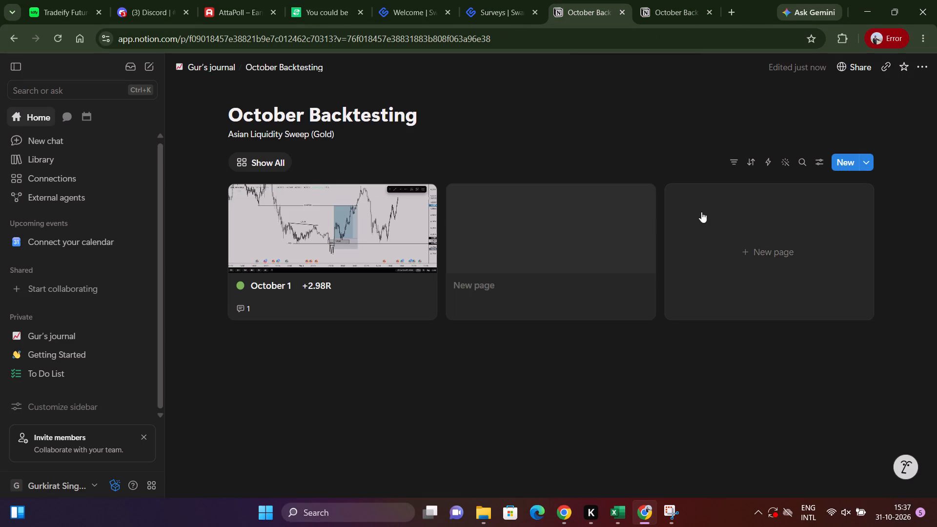
pyautogui.click(538, 244)
pyautogui.click(354, 175)
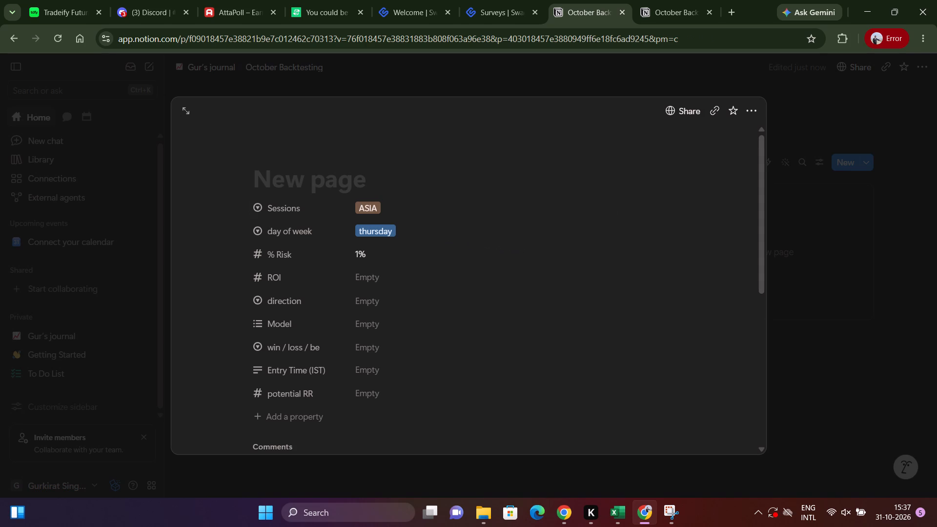
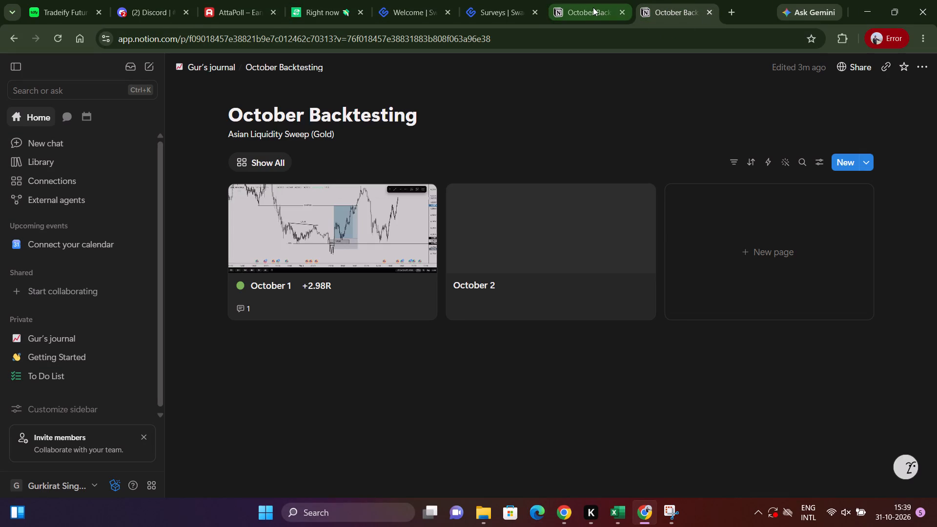
# Open the October 2 entry in the original October Backtesting tab.
pyautogui.click(591, 7)
pyautogui.click(537, 239)
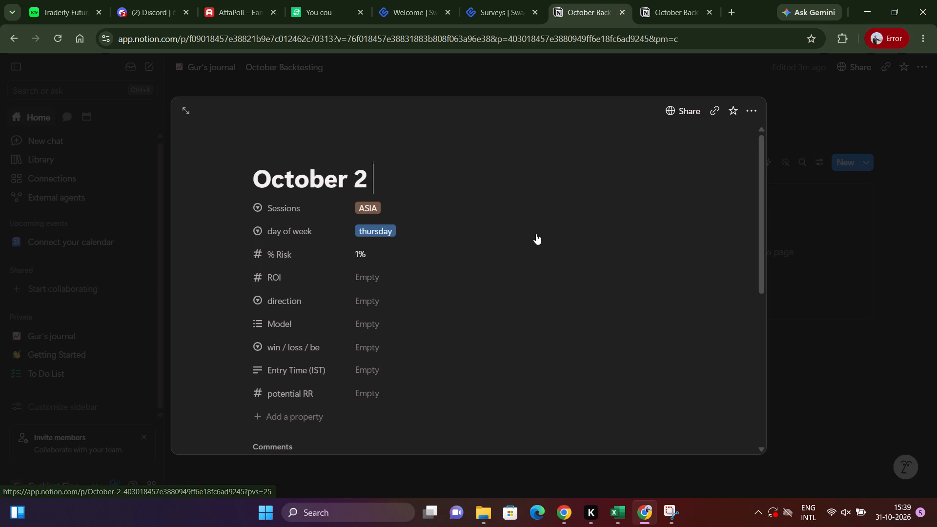
# Close the Snipping Tool window and switch to the FX Replay session.
pyautogui.hotkey('alt', 'Tab')
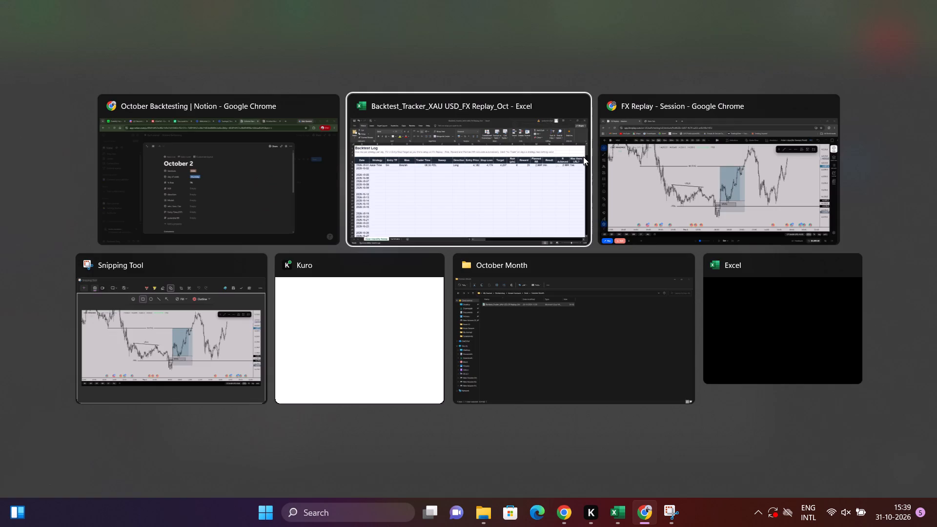
pyautogui.hotkey('alt', 'Right')
pyautogui.hotkey('alt', 'Right')
pyautogui.hotkey('alt', 'Tab')
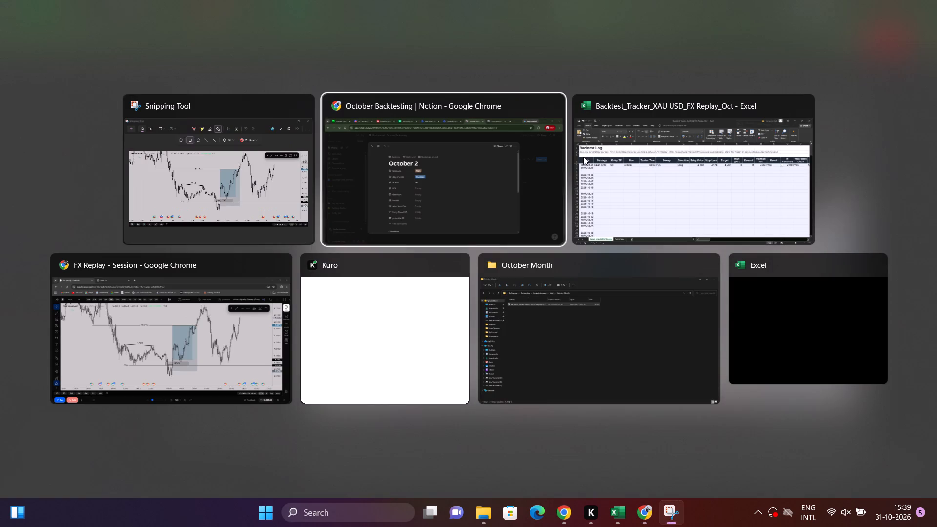
pyautogui.hotkey('alt', 'Left')
pyautogui.hotkey('alt', 'Delete')
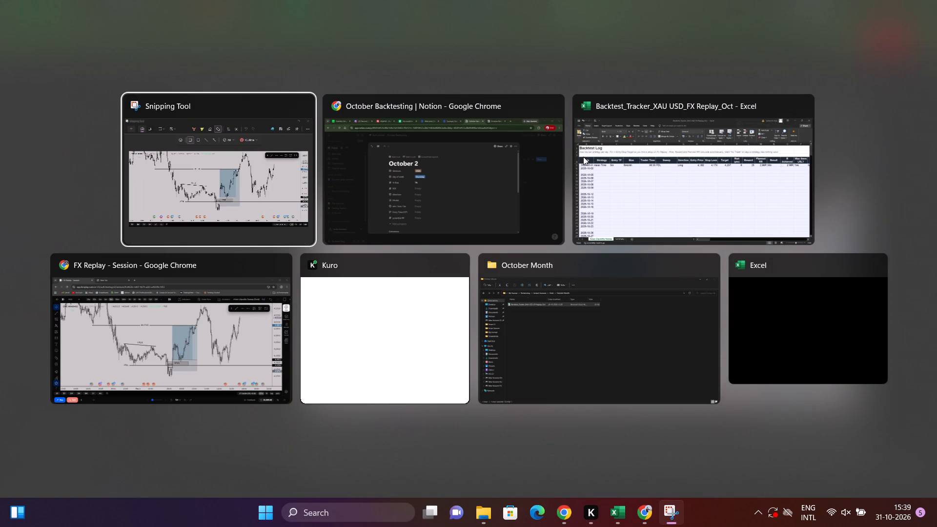
pyautogui.hotkey('alt', 'Down')
pyautogui.hotkey('alt', 'Left')
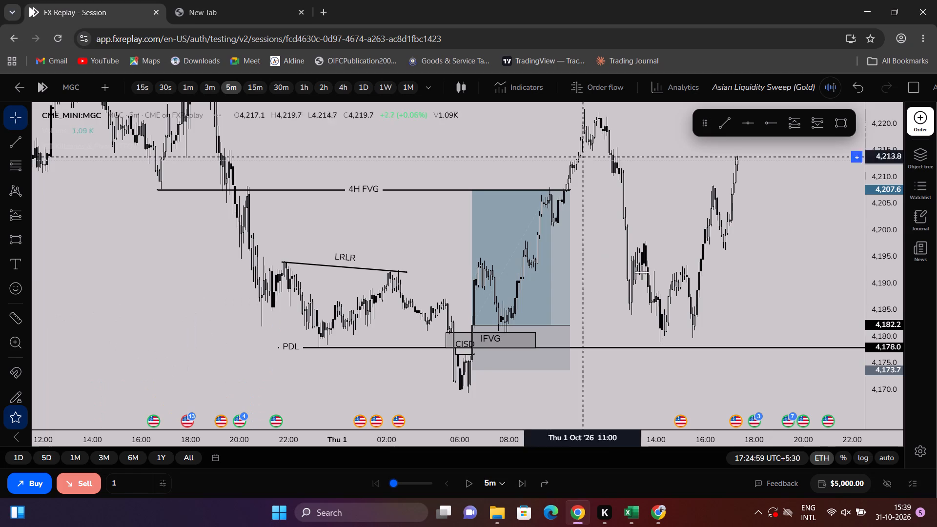
# Remove all 7 drawings from the MGC 5-minute chart.
pyautogui.click(689, 220)
pyautogui.rightClick(620, 220)
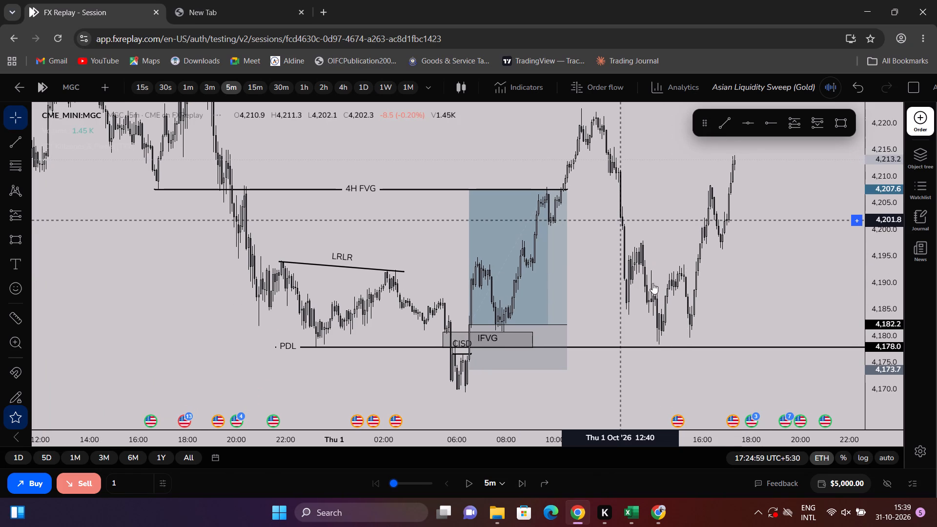
pyautogui.click(595, 291)
pyautogui.rightClick(595, 291)
pyautogui.scroll(-3, 644, 223)
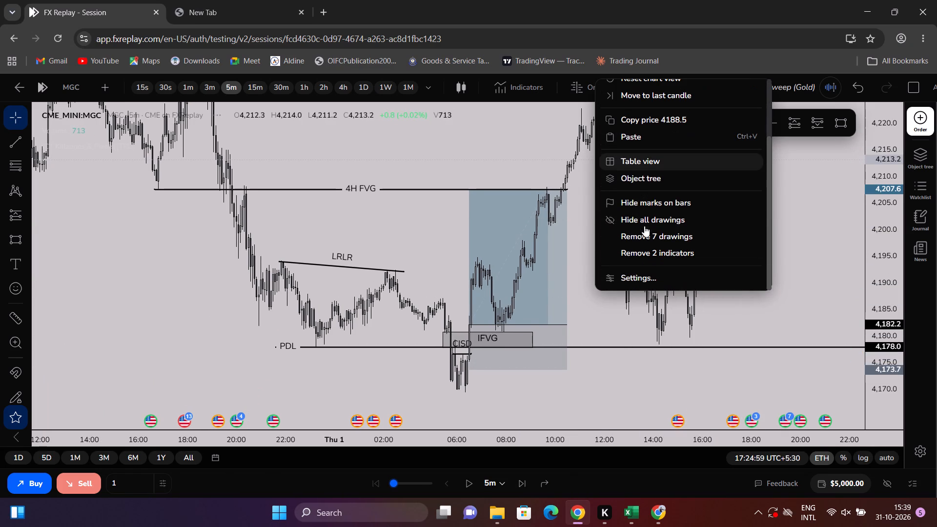
pyautogui.click(671, 234)
# Advance the MGC replay in 5-minute candles to 21:39:59 on October 1.
pyautogui.moveTo(687, 265); pyautogui.dragTo(545, 272)
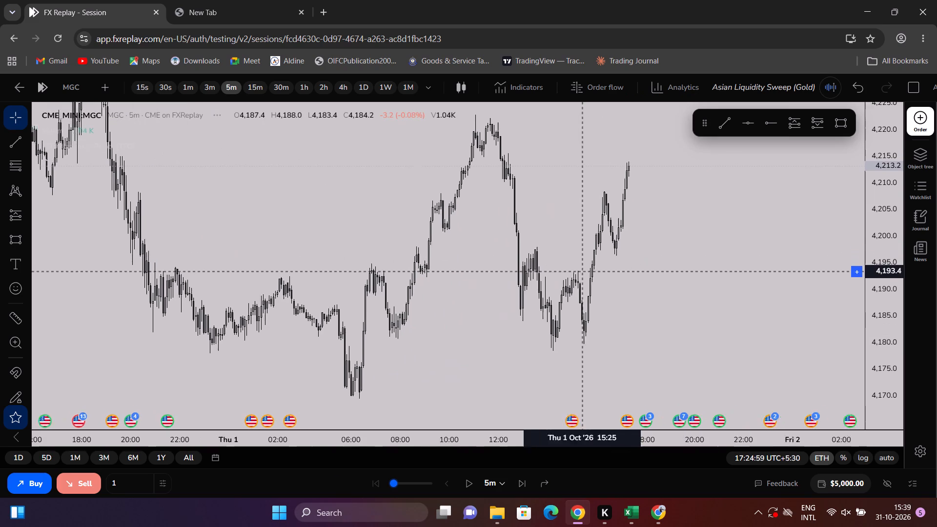
pyautogui.moveTo(545, 272); pyautogui.dragTo(450, 288)
pyautogui.scroll(-4, 520, 201)
pyautogui.moveTo(605, 221); pyautogui.dragTo(720, 226)
pyautogui.scroll(-4, 728, 228)
pyautogui.moveTo(876, 217); pyautogui.dragTo(827, 326)
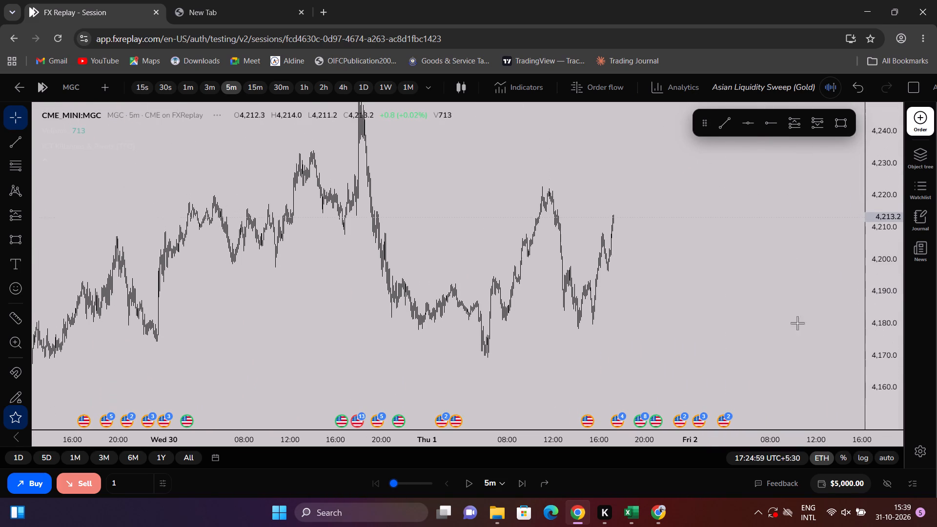
pyautogui.tripleClick(520, 484)
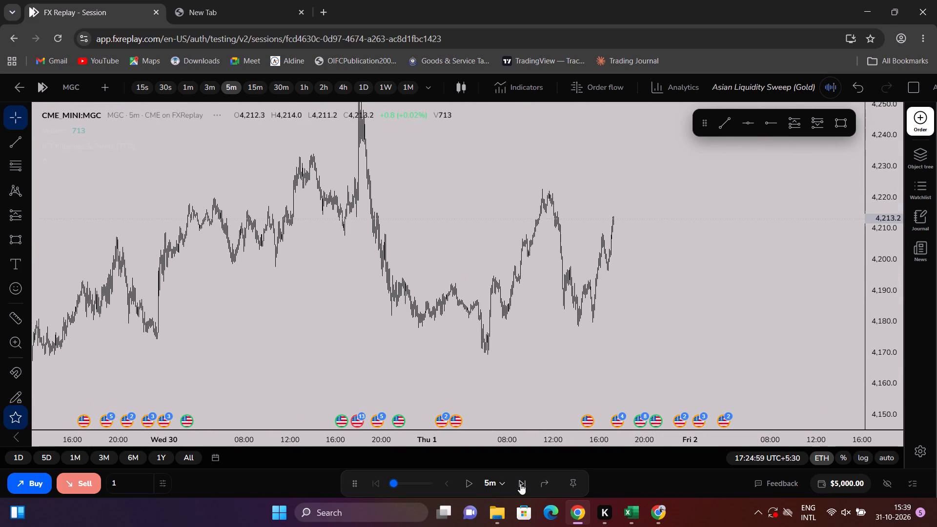
pyautogui.click(520, 484)
pyautogui.tripleClick(520, 484)
pyautogui.tripleClick(520, 484)
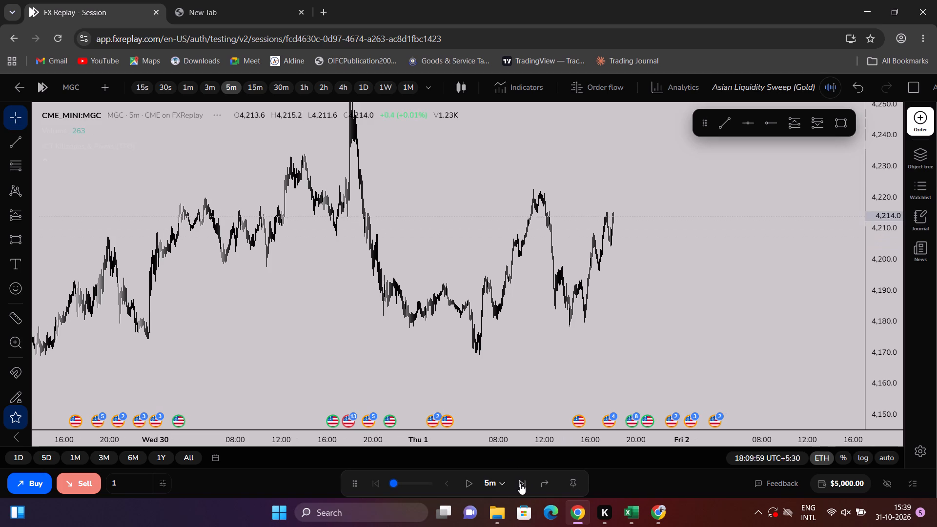
pyautogui.tripleClick(520, 484)
pyautogui.tripleClick(520, 484)
pyautogui.tripleClick(520, 484)
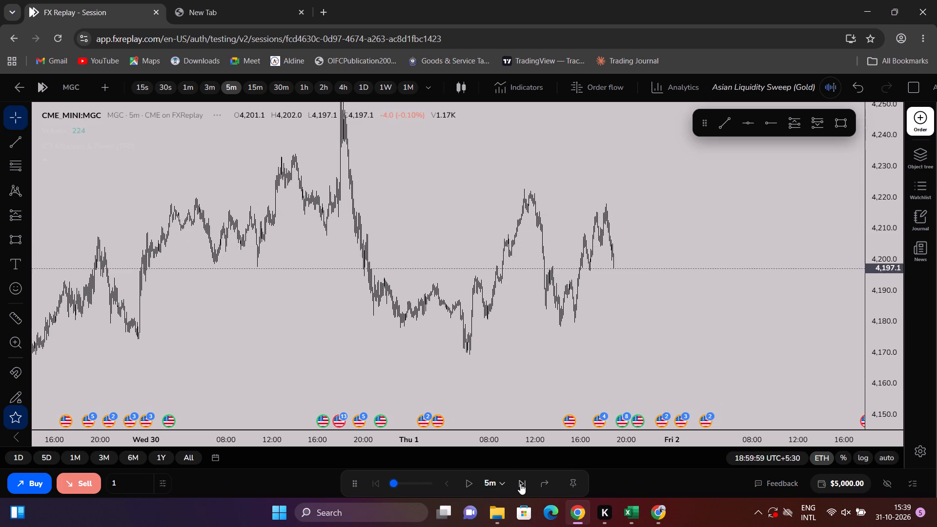
pyautogui.tripleClick(520, 484)
pyautogui.tripleClick(520, 484)
pyautogui.tripleClick(520, 484)
pyautogui.tripleClick(520, 484)
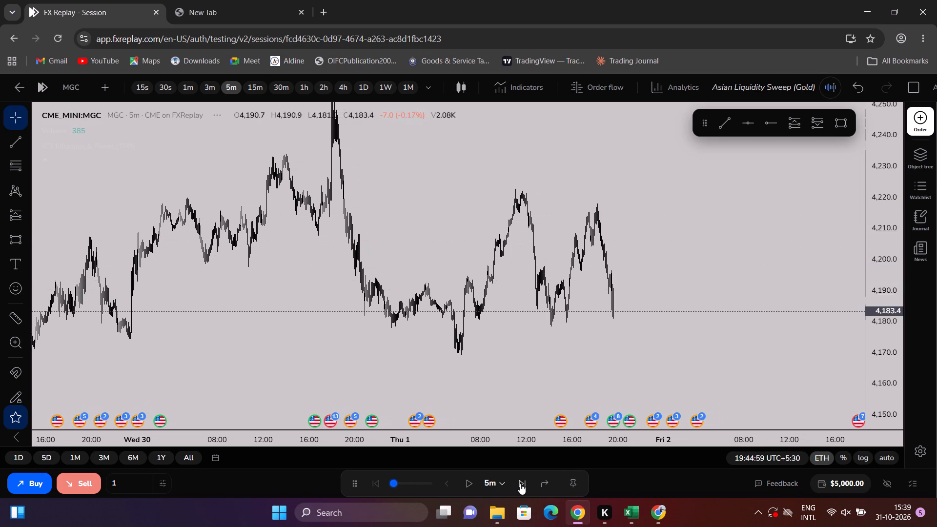
pyautogui.tripleClick(520, 484)
pyautogui.tripleClick(520, 484)
pyautogui.tripleClick(520, 484)
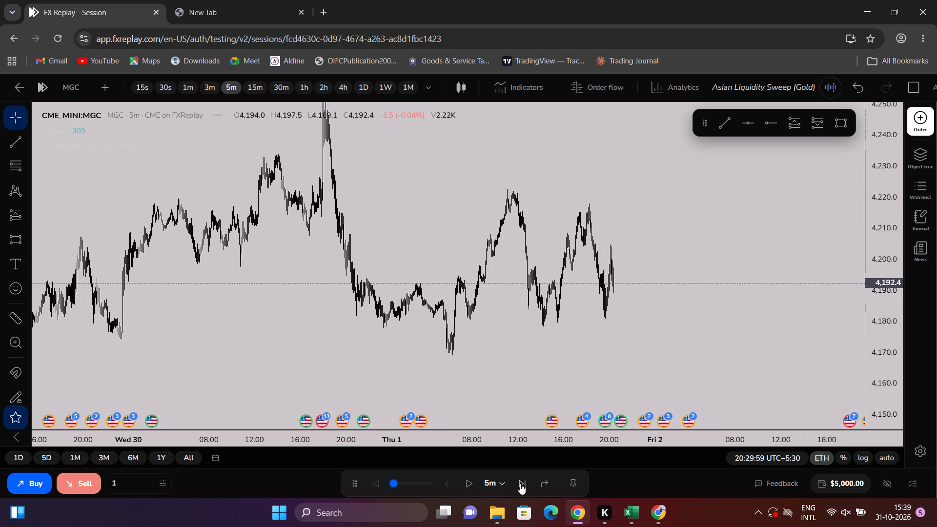
pyautogui.tripleClick(520, 484)
pyautogui.tripleClick(520, 484)
pyautogui.tripleClick(520, 484)
pyautogui.doubleClick(520, 484)
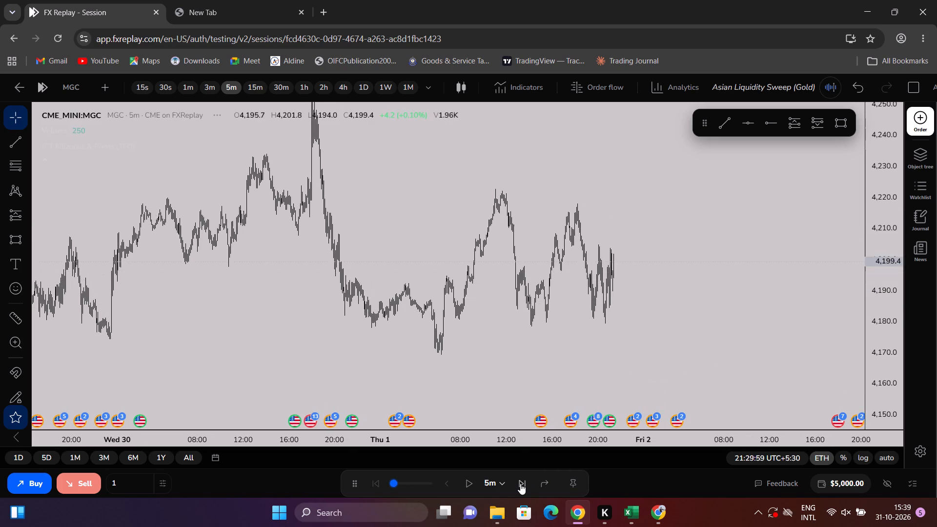
# Continue advancing the 5-minute replay past midnight to 01:19:59 on October 2.
pyautogui.scroll(9, 610, 398)
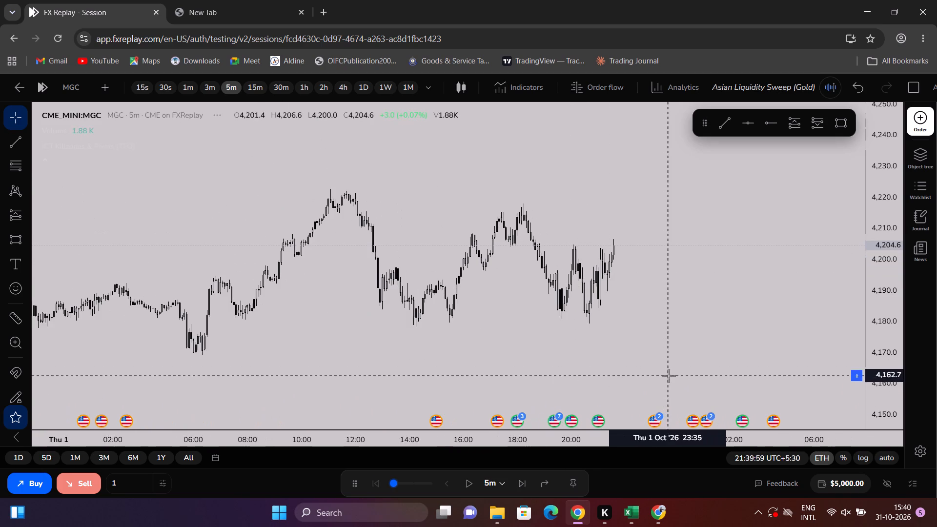
pyautogui.moveTo(669, 379); pyautogui.dragTo(497, 393)
pyautogui.click(525, 478)
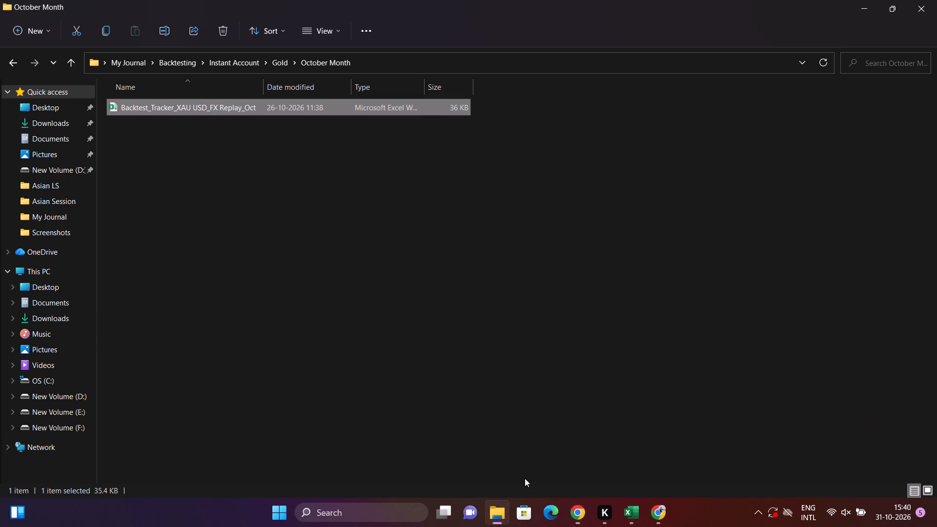
pyautogui.hotkey('alt', 'Tab')
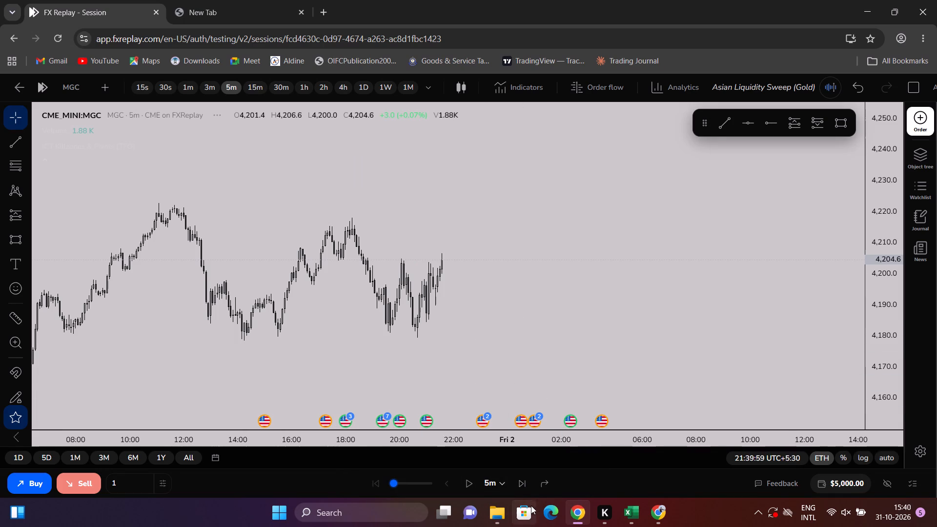
pyautogui.tripleClick(520, 480)
pyautogui.tripleClick(520, 480)
pyautogui.tripleClick(520, 480)
pyautogui.tripleClick(520, 480)
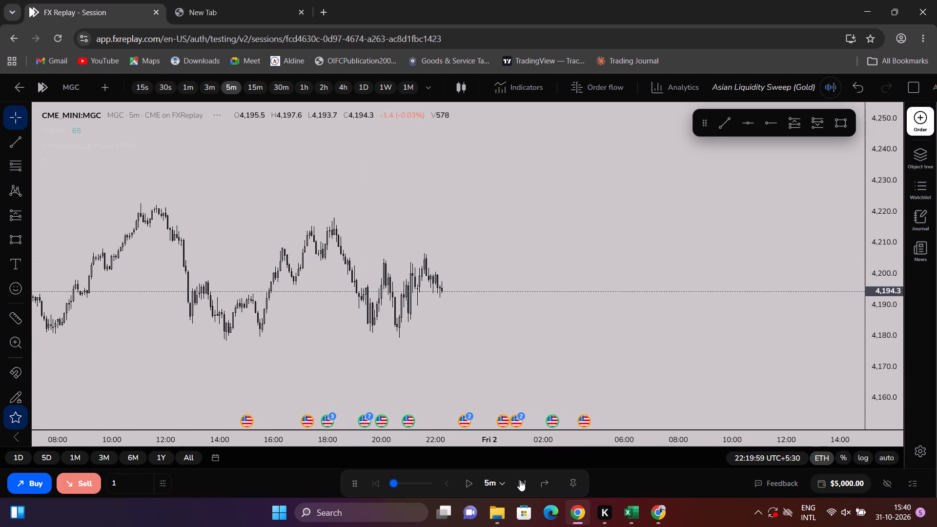
pyautogui.tripleClick(520, 480)
pyautogui.tripleClick(520, 480)
pyautogui.tripleClick(520, 480)
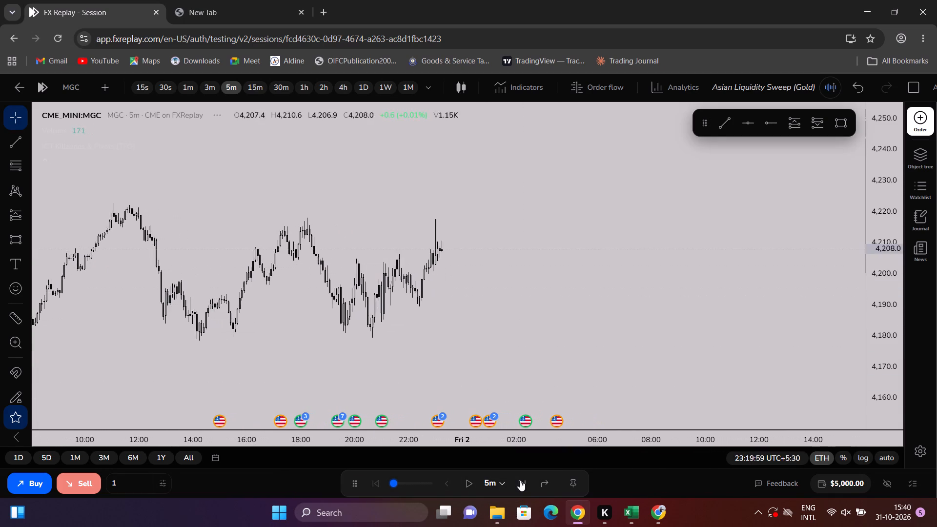
pyautogui.tripleClick(520, 480)
pyautogui.tripleClick(520, 480)
pyautogui.tripleClick(520, 480)
pyautogui.tripleClick(520, 480)
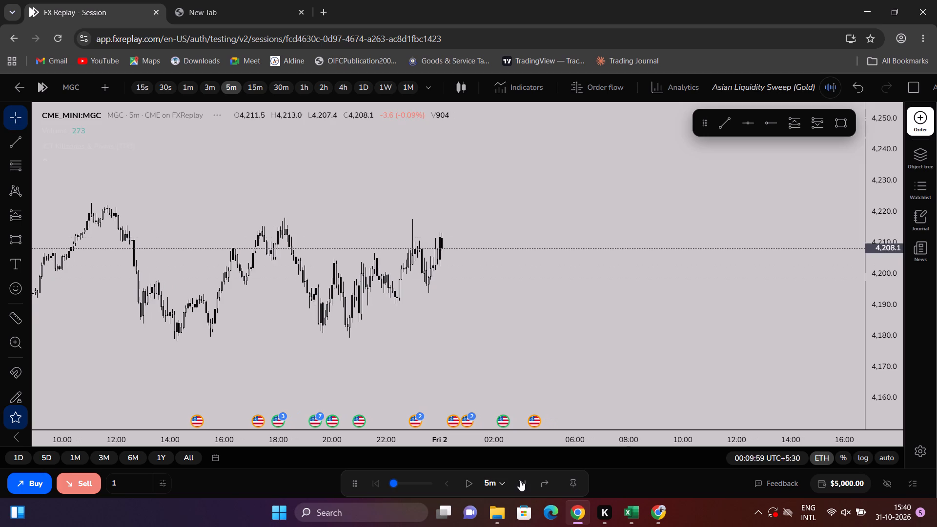
pyautogui.tripleClick(520, 480)
pyautogui.tripleClick(520, 480)
pyautogui.tripleClick(520, 480)
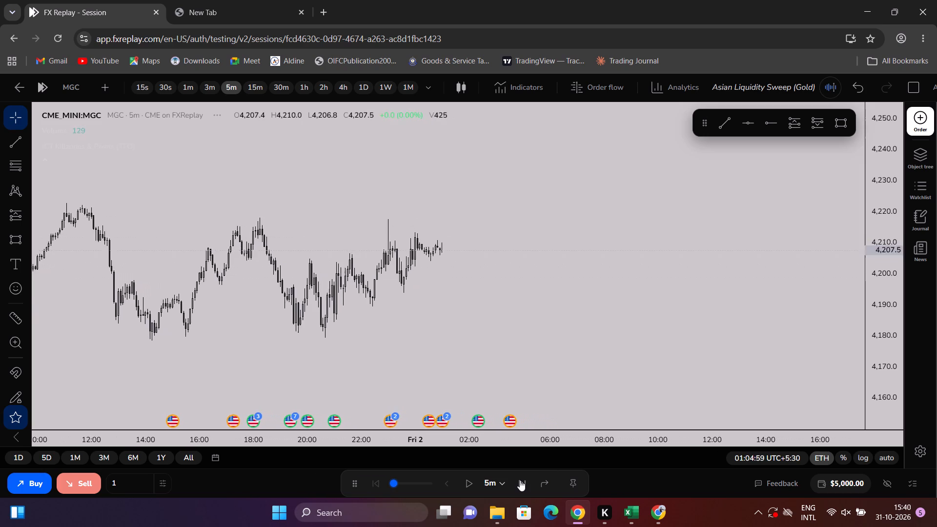
pyautogui.doubleClick(520, 480)
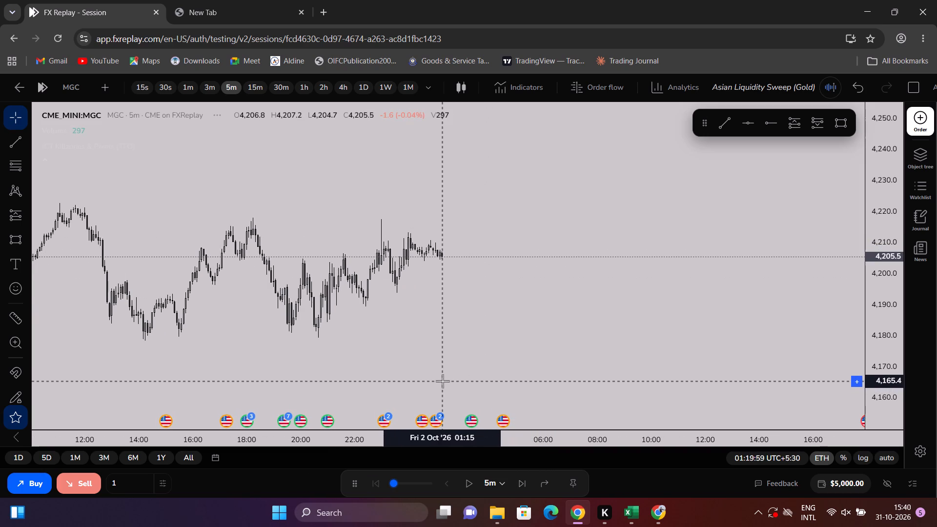
# Advance the 5-minute replay further to 03:34:59 on October 2.
pyautogui.tripleClick(519, 483)
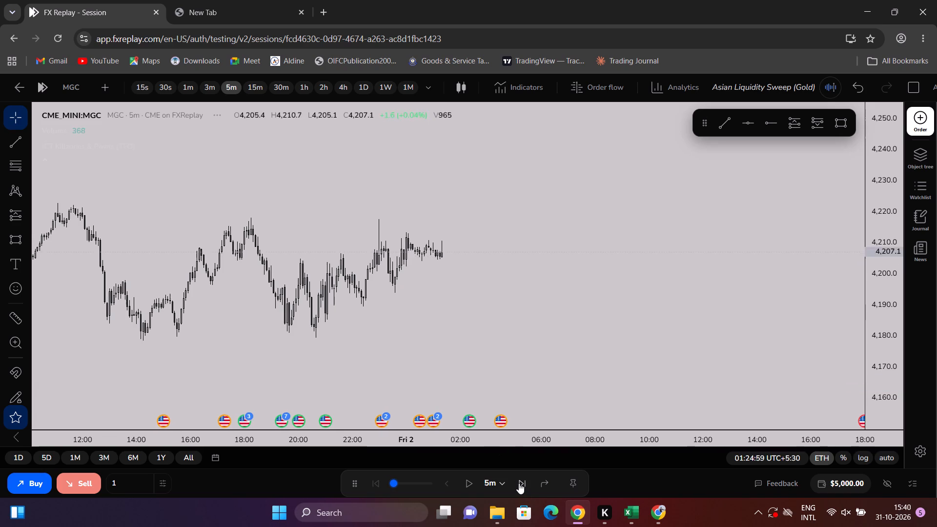
pyautogui.tripleClick(519, 483)
pyautogui.tripleClick(519, 483)
pyautogui.click(520, 483)
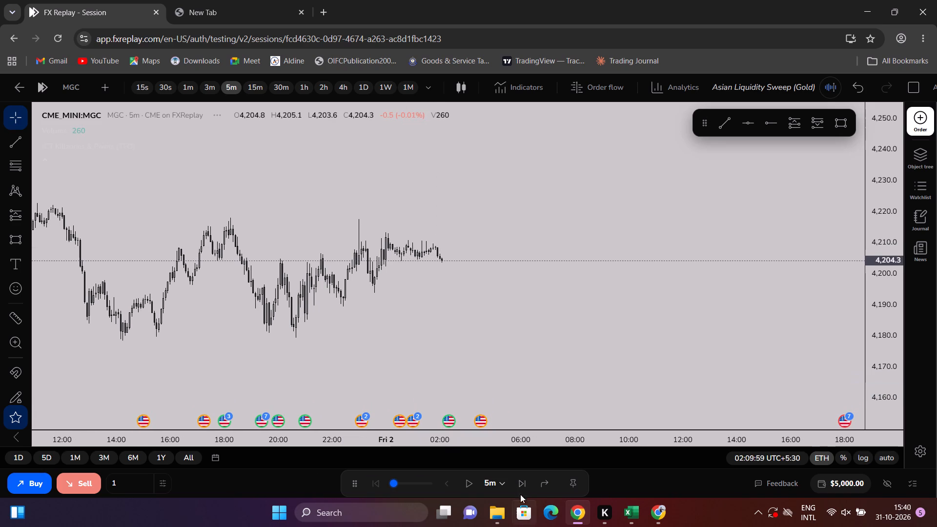
pyautogui.tripleClick(516, 482)
pyautogui.doubleClick(516, 482)
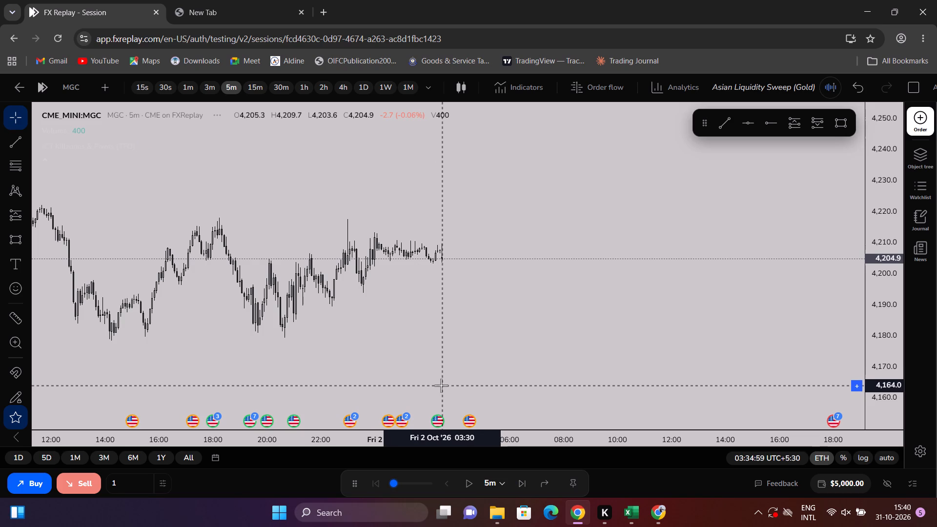
# Switch the chart to the daily timeframe and draw a horizontal ray at the October 1 candle's low, about 4,169.9.
pyautogui.scroll(-4, 248, 276)
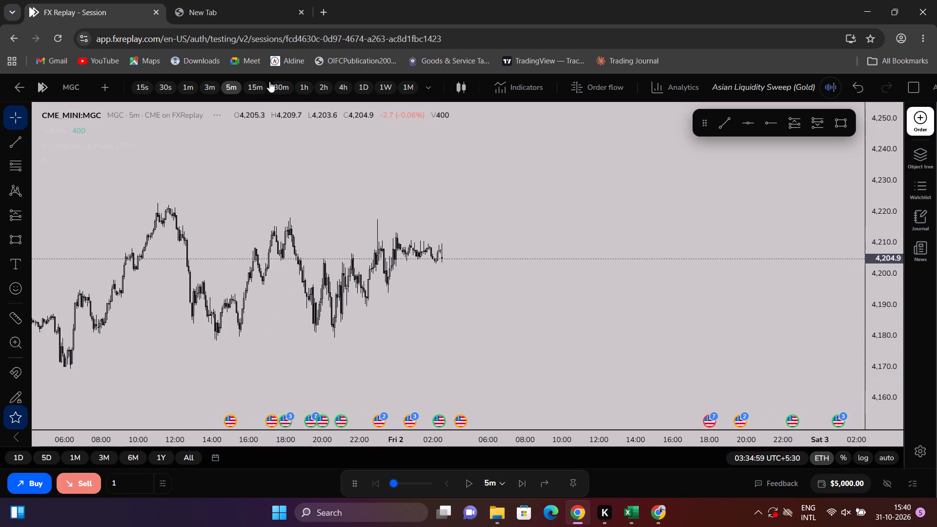
pyautogui.click(358, 89)
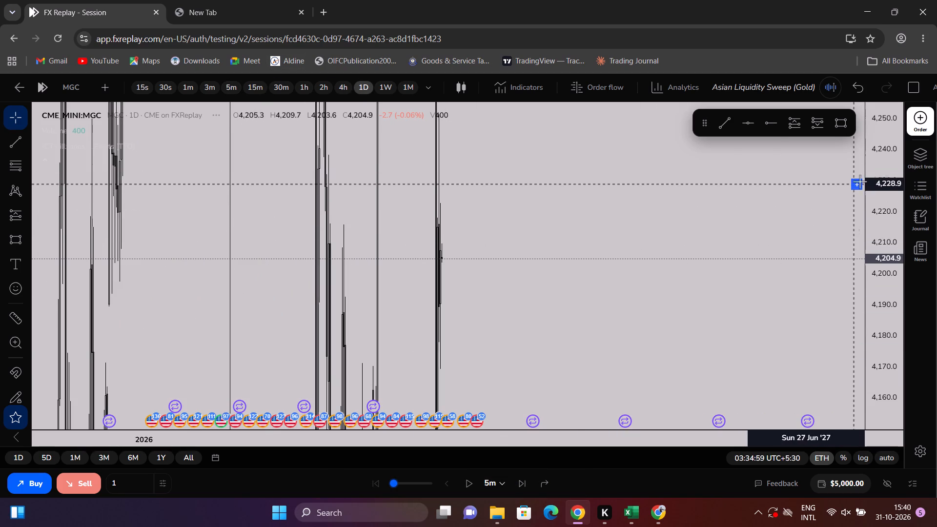
pyautogui.moveTo(888, 170); pyautogui.dragTo(775, 524)
pyautogui.scroll(6, 472, 258)
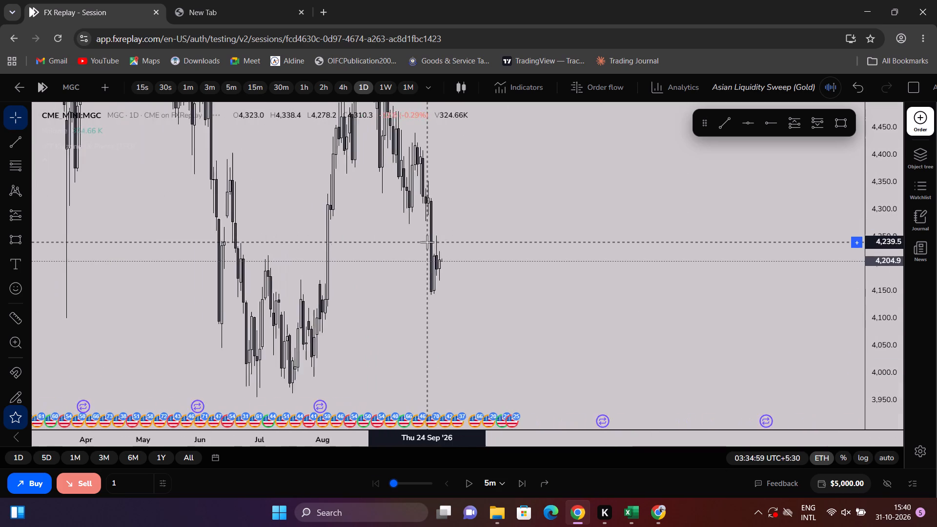
pyautogui.scroll(4, 427, 242)
pyautogui.scroll(1, 618, 275)
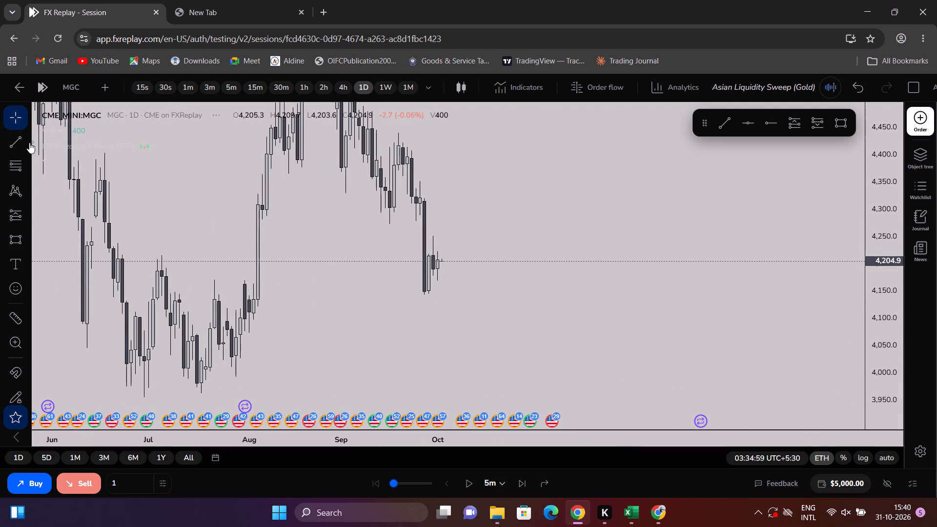
pyautogui.click(27, 142)
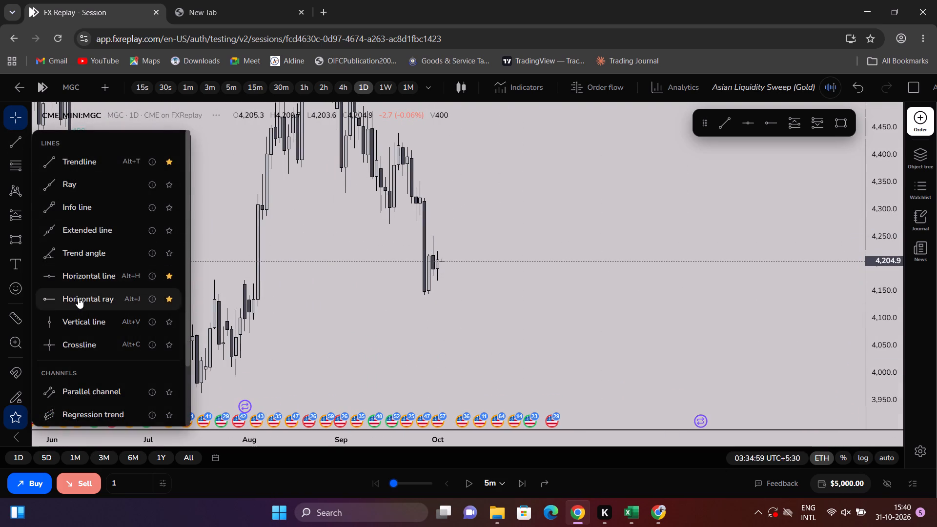
pyautogui.click(78, 296)
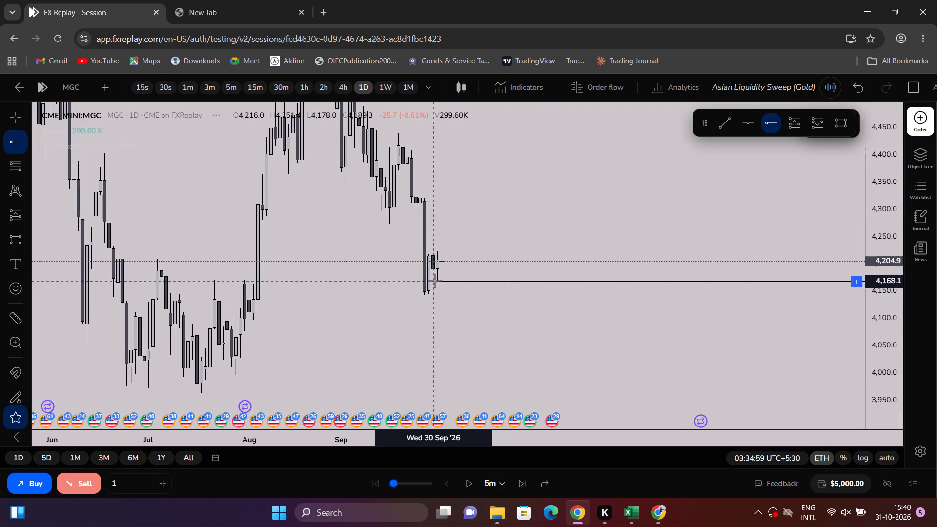
pyautogui.click(435, 280)
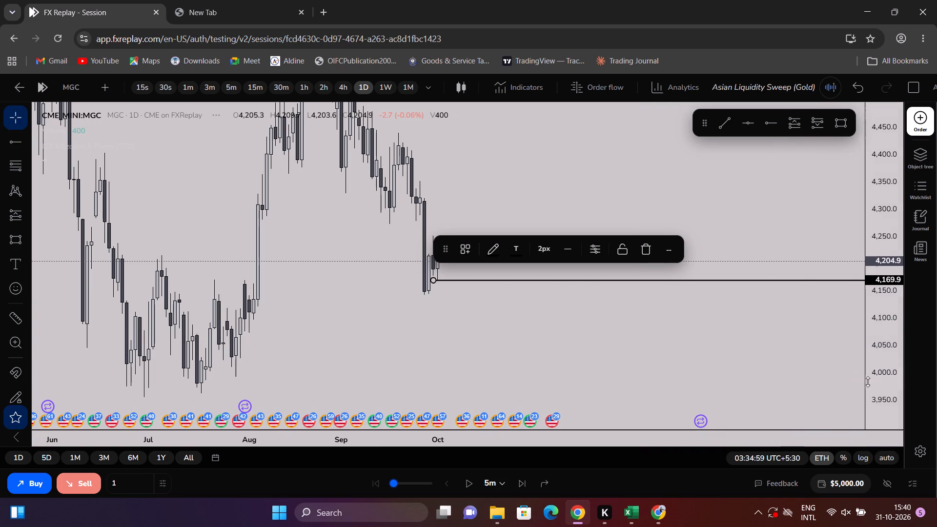
# Move the low ray's anchor onto the October 1 daily candle, at about 4,170.1.
pyautogui.moveTo(892, 369); pyautogui.dragTo(843, 121)
pyautogui.scroll(8, 407, 205)
pyautogui.click(473, 304)
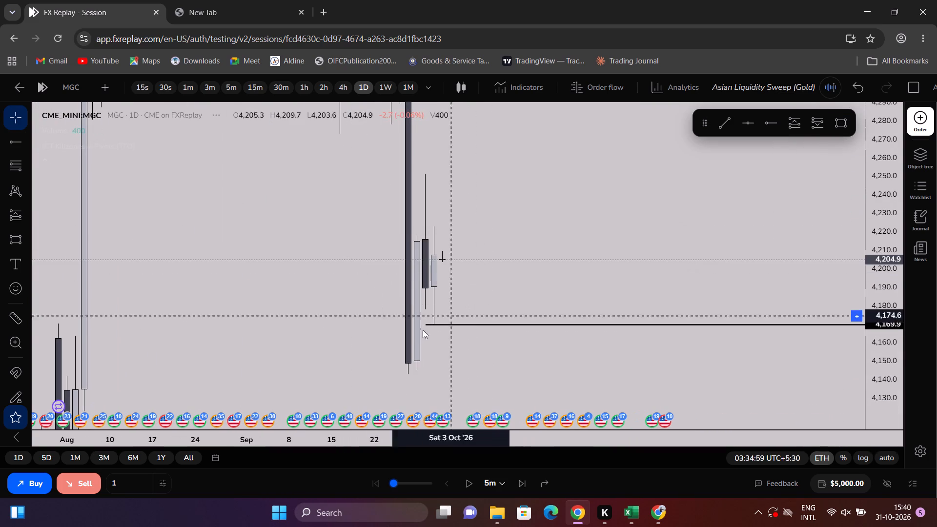
pyautogui.moveTo(427, 326); pyautogui.dragTo(429, 326)
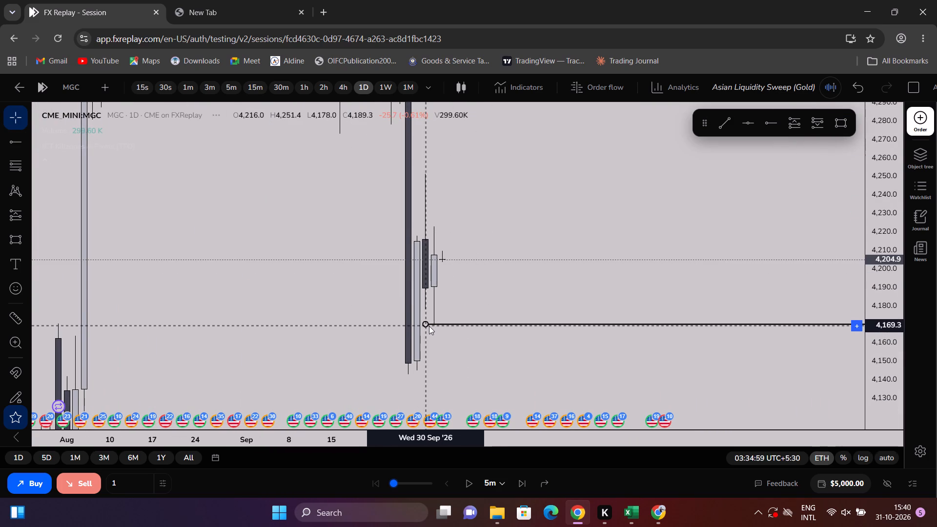
pyautogui.moveTo(429, 326); pyautogui.dragTo(433, 325)
pyautogui.click(457, 288)
pyautogui.click(475, 248)
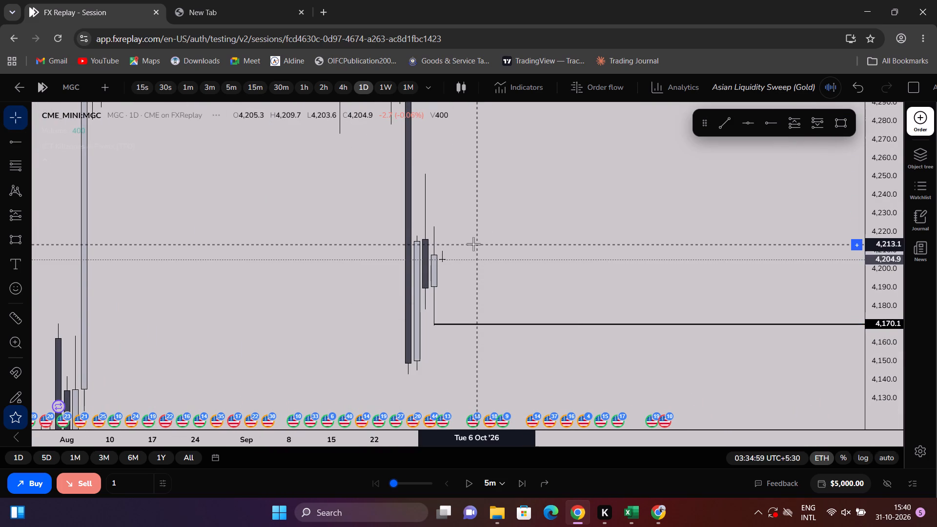
pyautogui.click(473, 244)
# Draw a horizontal ray from the October 1 daily candle's high, at about 4,222.6.
pyautogui.click(14, 137)
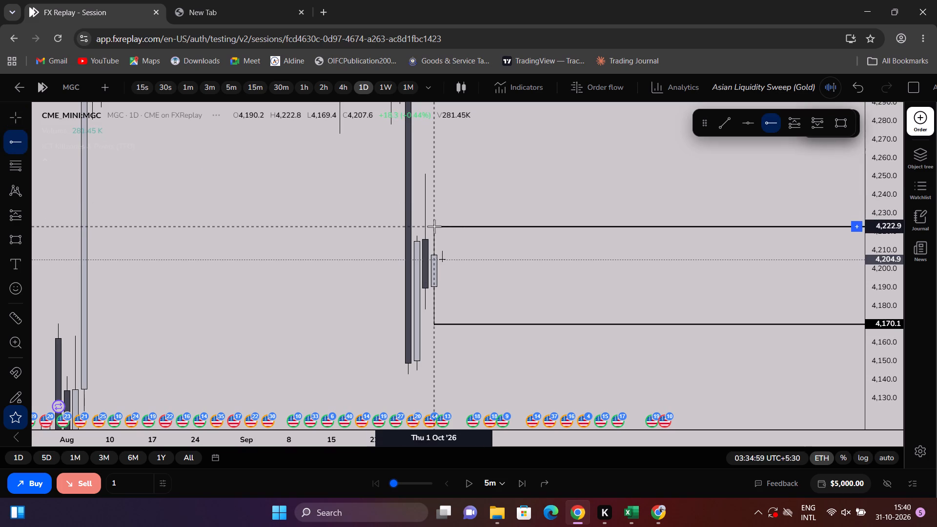
pyautogui.click(432, 227)
pyautogui.click(459, 249)
# Fine-tune the lower ray to sit on the October 1 candle's low, at about 4,169.8.
pyautogui.moveTo(528, 276); pyautogui.dragTo(538, 228)
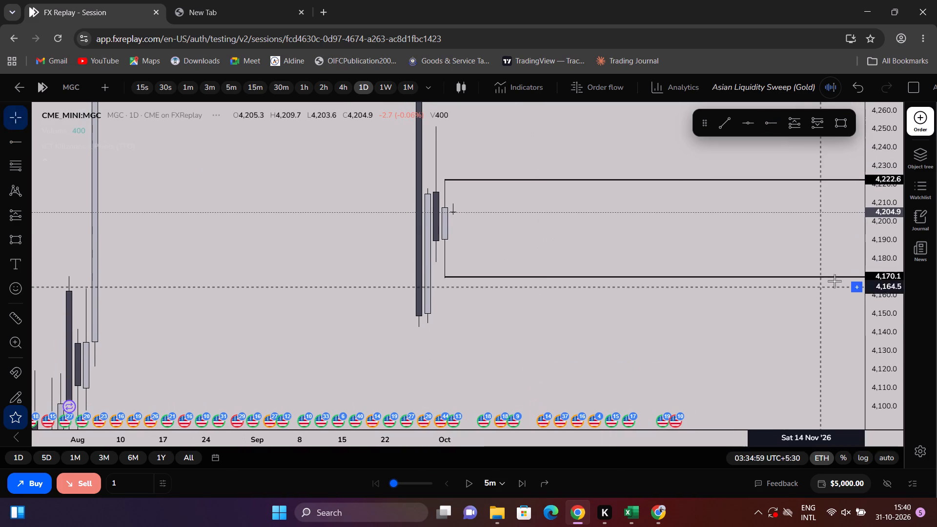
pyautogui.moveTo(877, 237); pyautogui.dragTo(857, 342)
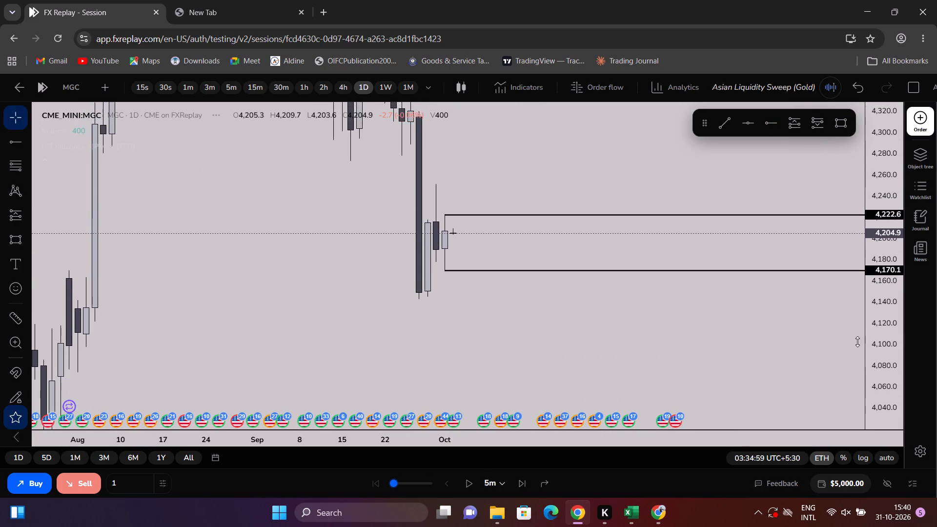
pyautogui.moveTo(857, 342); pyautogui.dragTo(788, 374)
pyautogui.scroll(-3, 587, 304)
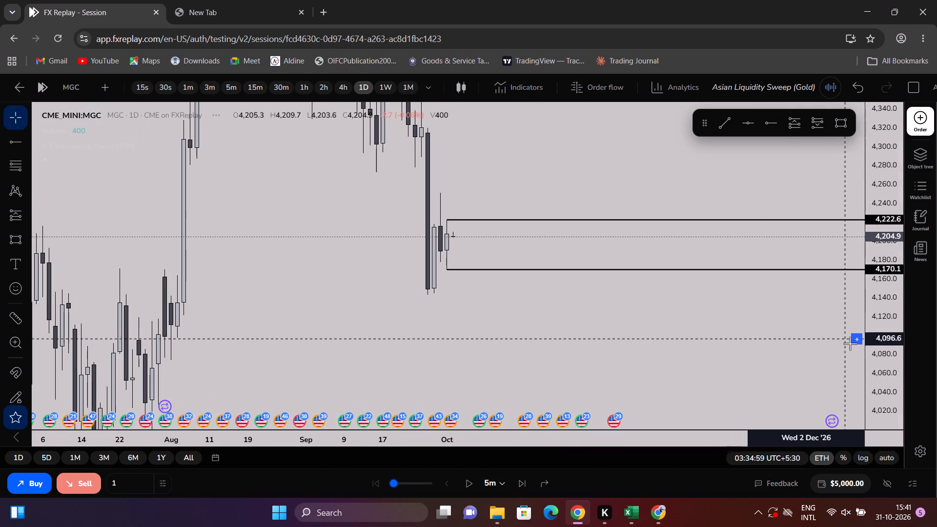
pyautogui.moveTo(873, 329); pyautogui.dragTo(865, 92)
pyautogui.scroll(3, 538, 140)
pyautogui.moveTo(477, 167); pyautogui.dragTo(489, 210)
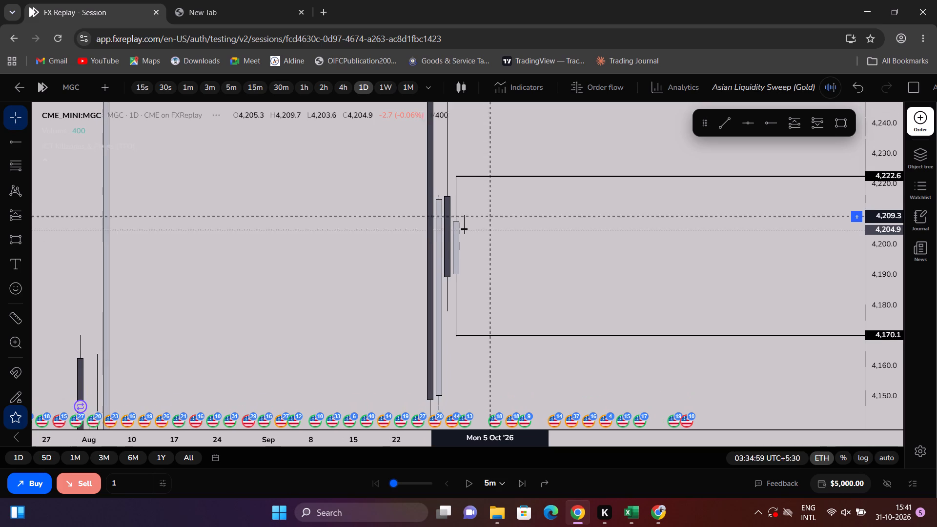
pyautogui.moveTo(489, 210); pyautogui.dragTo(489, 207)
pyautogui.scroll(3, 562, 247)
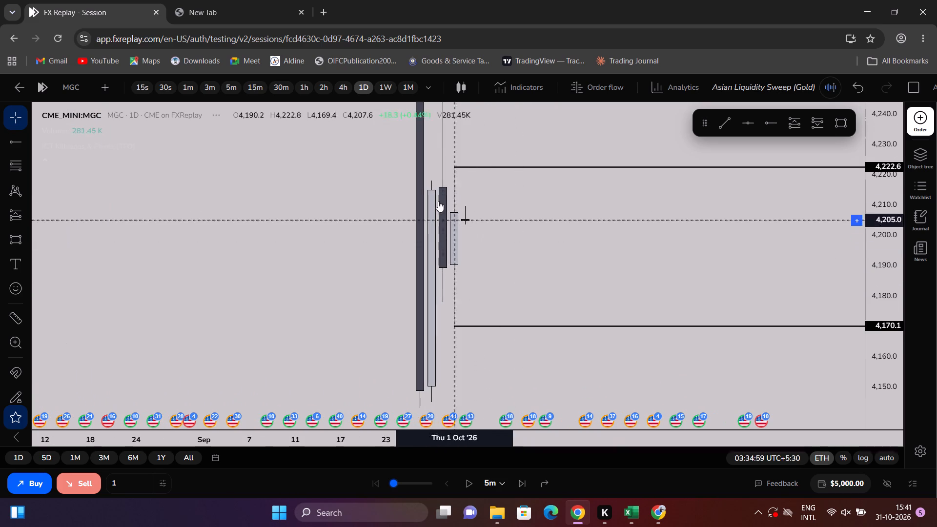
pyautogui.click(453, 327)
pyautogui.click(516, 286)
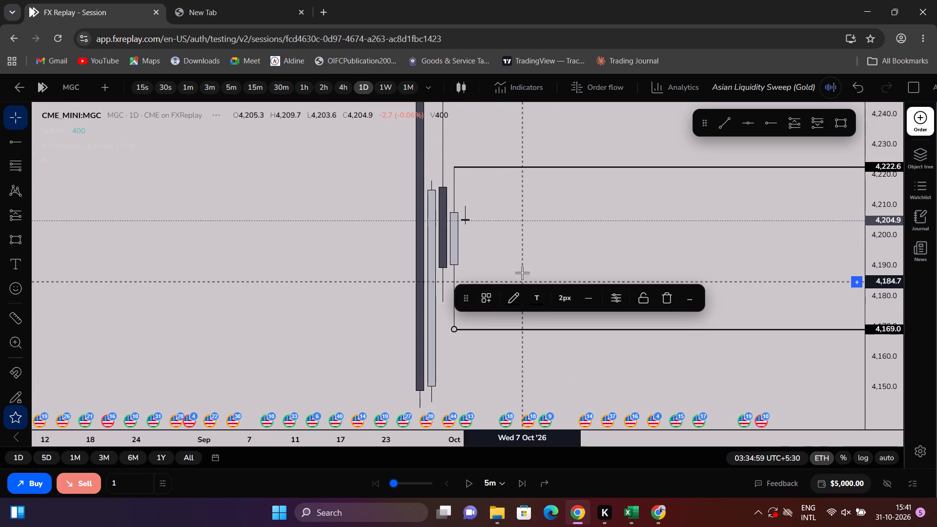
pyautogui.click(528, 258)
pyautogui.click(460, 330)
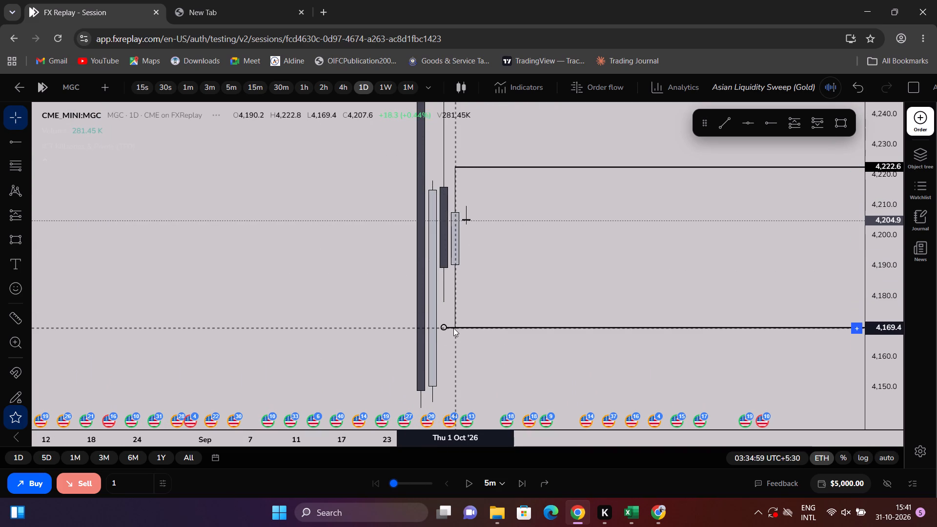
pyautogui.click(505, 281)
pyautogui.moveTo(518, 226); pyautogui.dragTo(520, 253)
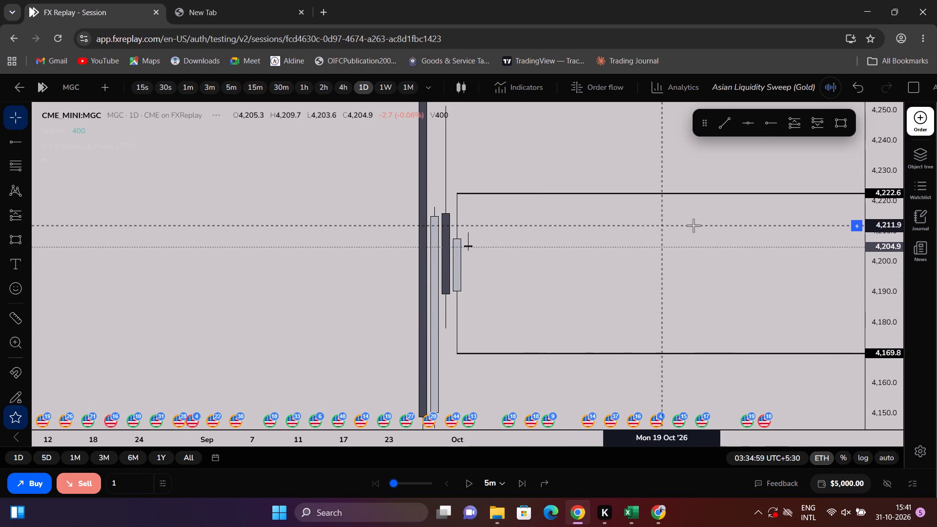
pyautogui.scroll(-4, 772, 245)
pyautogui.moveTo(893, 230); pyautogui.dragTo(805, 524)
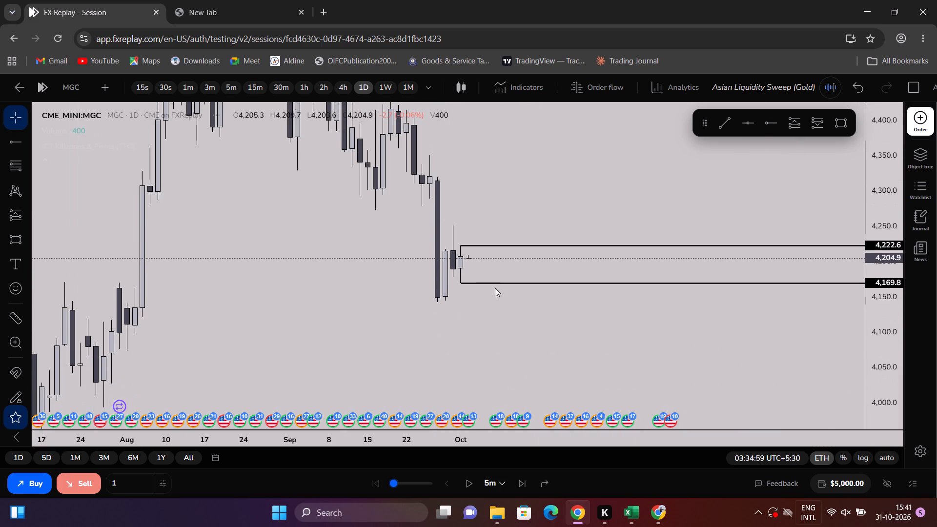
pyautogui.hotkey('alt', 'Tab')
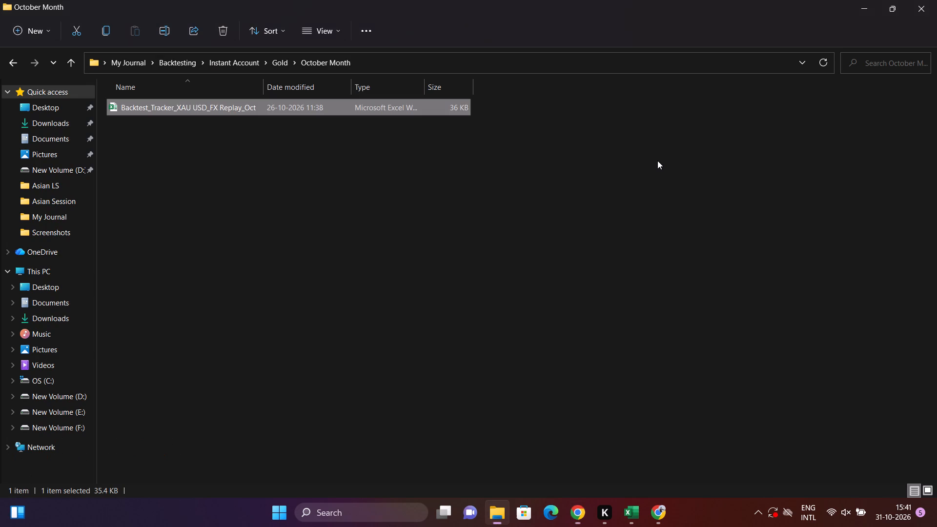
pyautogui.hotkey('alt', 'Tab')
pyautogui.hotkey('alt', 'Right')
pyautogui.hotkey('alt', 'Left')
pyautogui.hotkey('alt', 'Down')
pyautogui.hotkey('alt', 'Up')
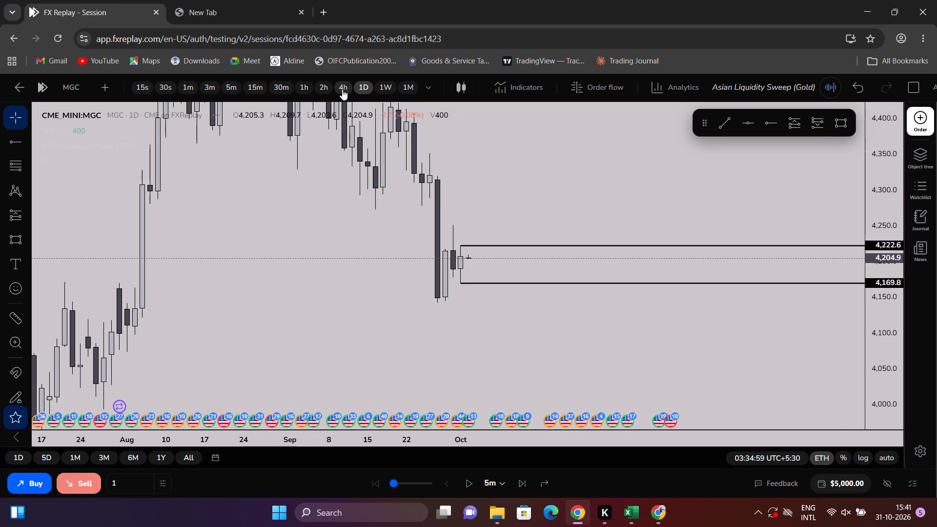
# Examine the price action between the October 1 high and low rays on the 4-hour and 1-hour timeframes.
pyautogui.click(342, 89)
pyautogui.moveTo(893, 388); pyautogui.dragTo(845, 46)
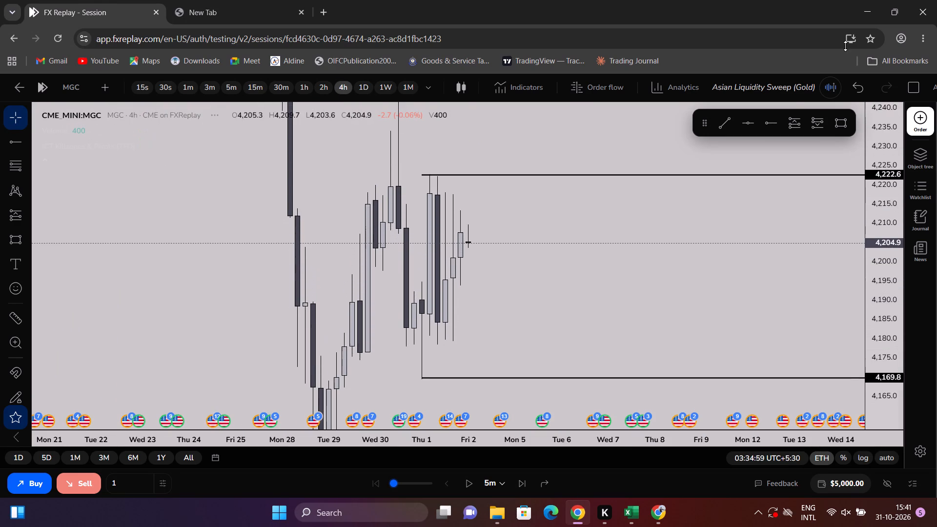
pyautogui.moveTo(845, 46); pyautogui.dragTo(846, 80)
pyautogui.scroll(2, 552, 269)
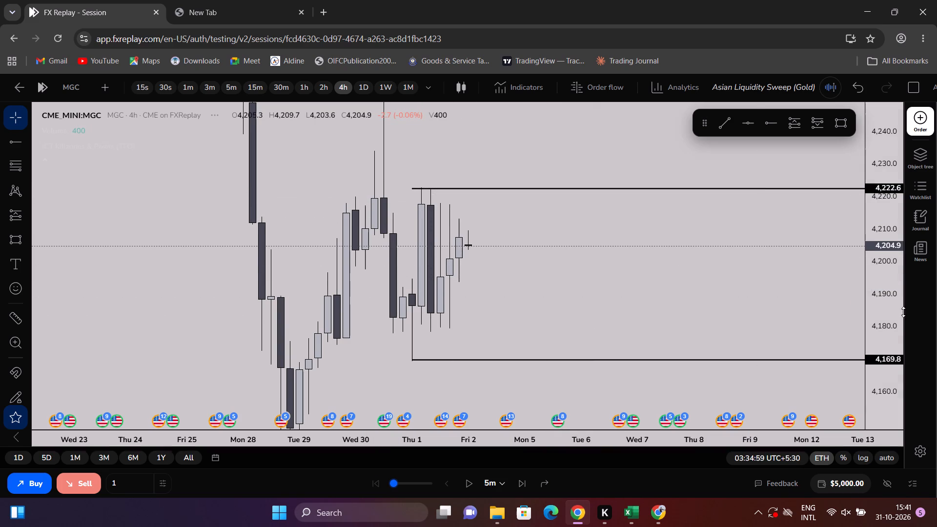
pyautogui.moveTo(899, 312); pyautogui.dragTo(884, 259)
pyautogui.click(303, 84)
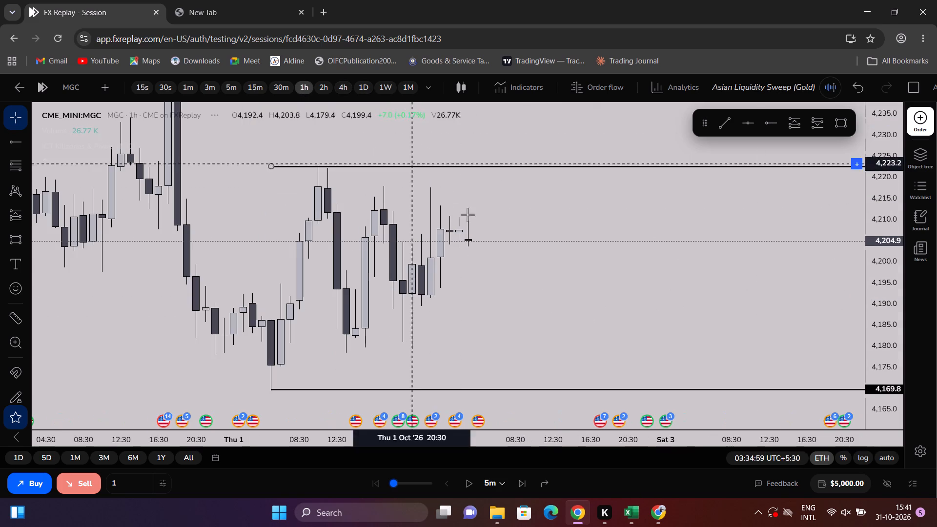
pyautogui.scroll(-3, 655, 299)
pyautogui.scroll(3, 656, 304)
pyautogui.moveTo(618, 313); pyautogui.dragTo(604, 285)
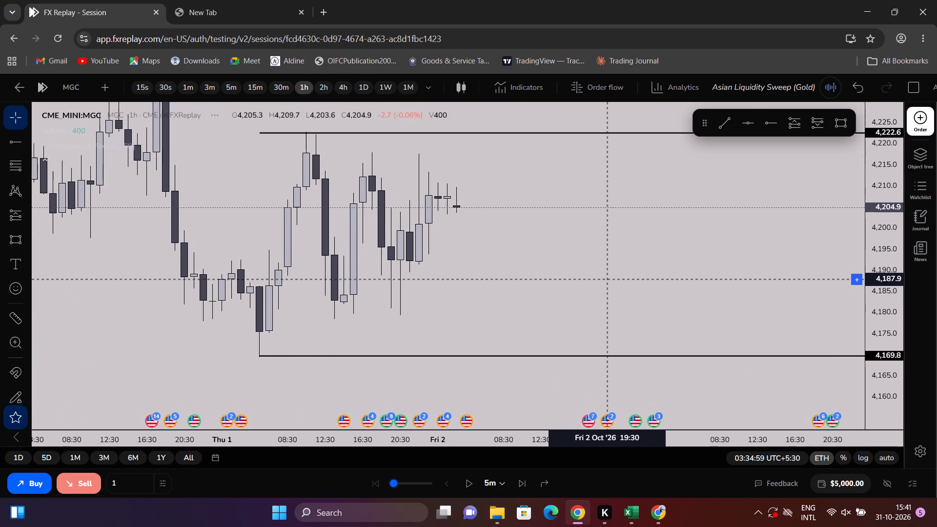
pyautogui.moveTo(604, 285); pyautogui.dragTo(593, 347)
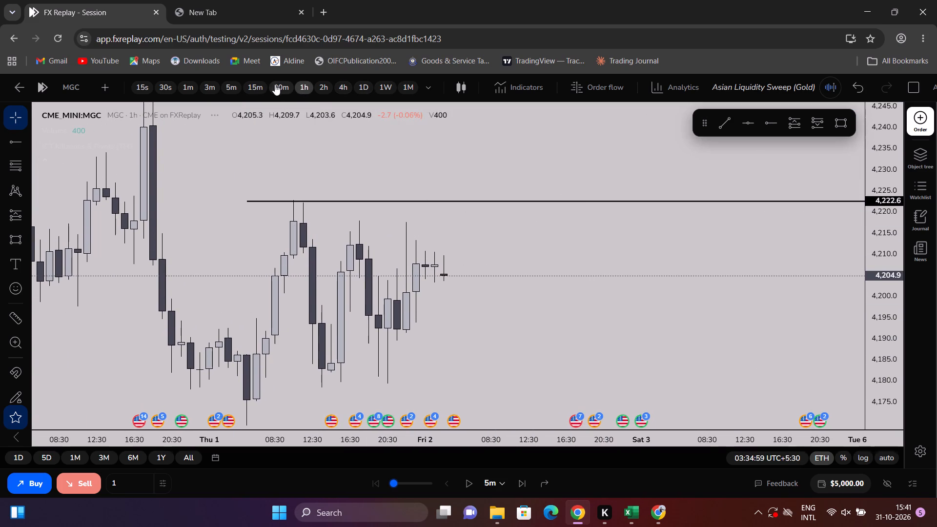
# Step down through the 30-minute and 15-minute timeframes to 5 minutes and examine price between the two rays.
pyautogui.click(275, 84)
pyautogui.click(253, 86)
pyautogui.click(222, 83)
pyautogui.scroll(-5, 684, 336)
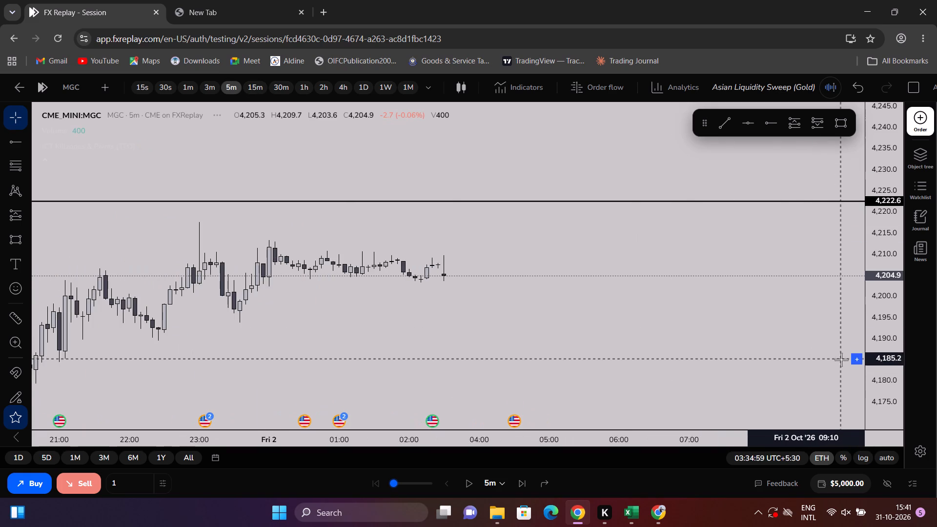
pyautogui.moveTo(842, 360); pyautogui.dragTo(855, 268)
pyautogui.scroll(-15, 775, 263)
pyautogui.moveTo(648, 253); pyautogui.dragTo(739, 318)
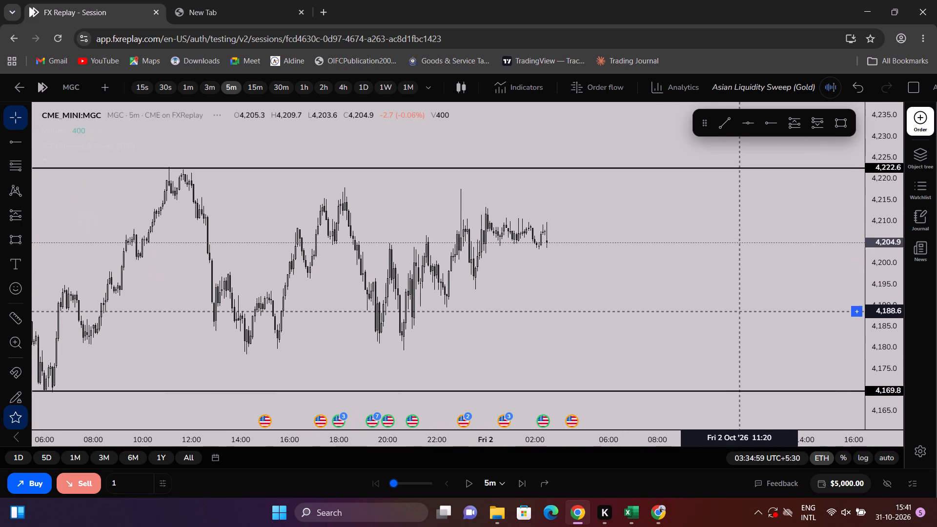
pyautogui.moveTo(739, 318); pyautogui.dragTo(737, 319)
pyautogui.scroll(2, 550, 288)
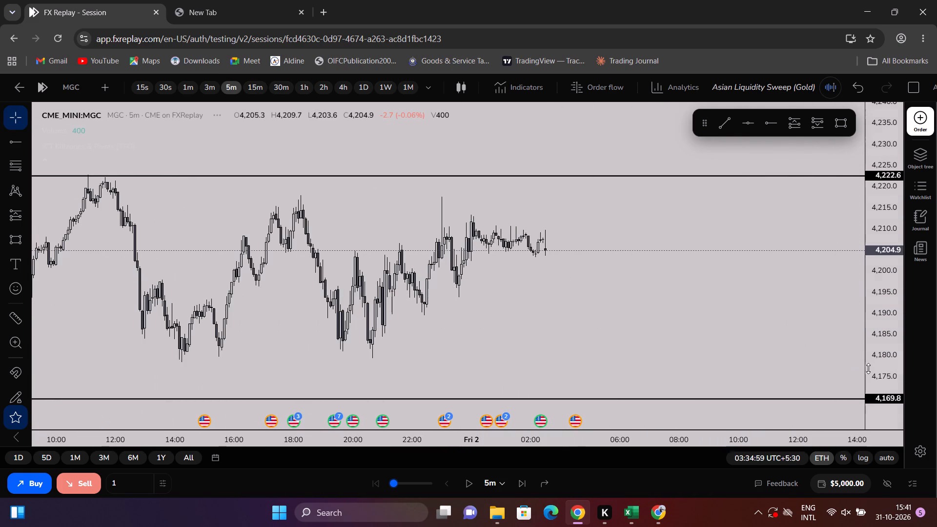
pyautogui.moveTo(884, 366); pyautogui.dragTo(892, 327)
pyautogui.moveTo(788, 315); pyautogui.dragTo(774, 248)
pyautogui.scroll(2, 655, 283)
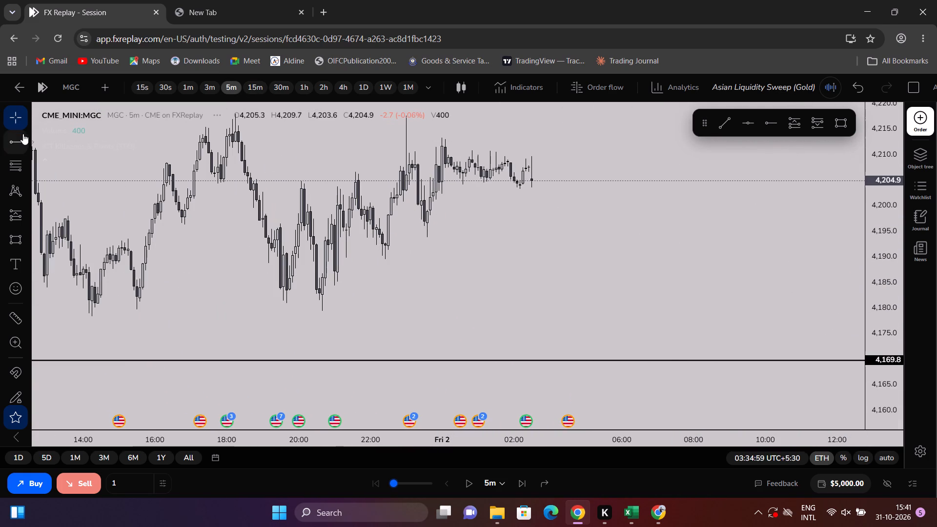
# Draw a trend line under the rising October 1 lows, from about 4,182.1 at 20:30 to 4,196.2 at 23:40, labelled LRLR.
pyautogui.click(29, 142)
pyautogui.click(58, 151)
pyautogui.scroll(3, 331, 246)
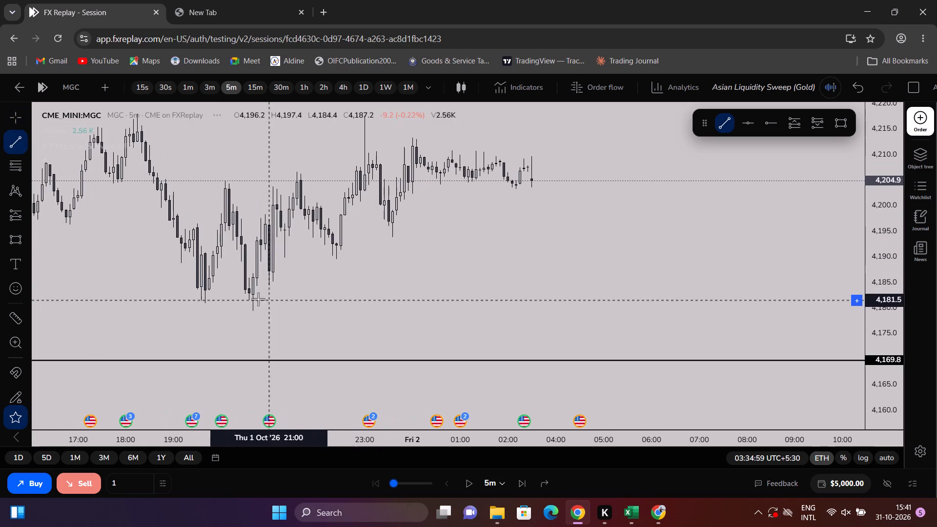
pyautogui.click(247, 297)
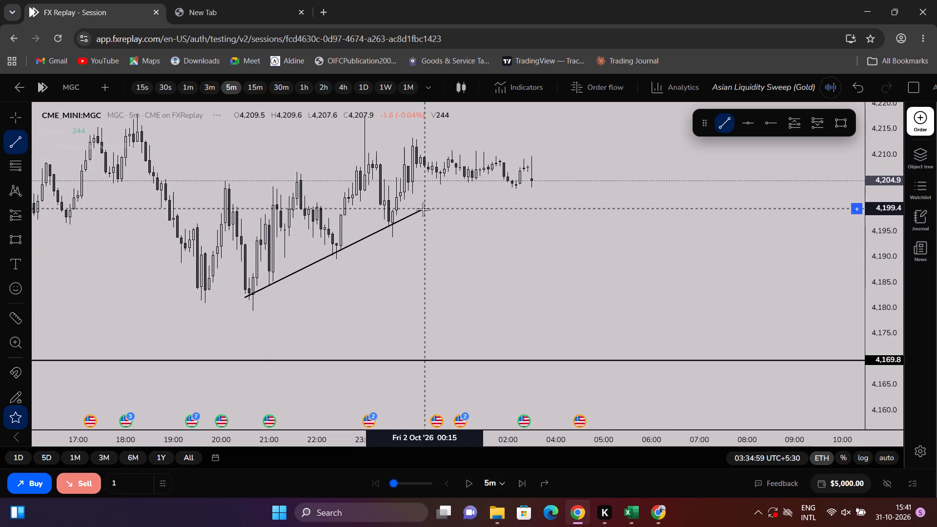
pyautogui.click(396, 225)
pyautogui.click(323, 254)
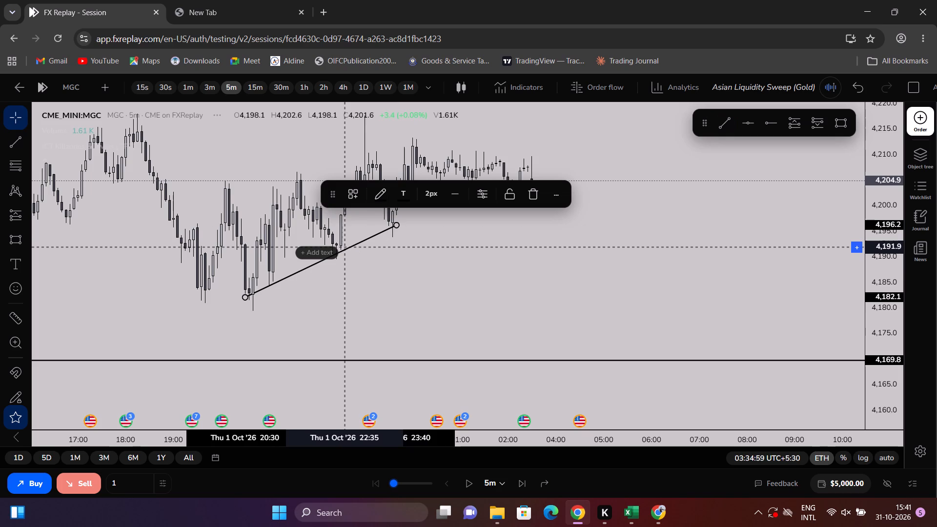
pyautogui.write('LRL')
pyautogui.press('r')
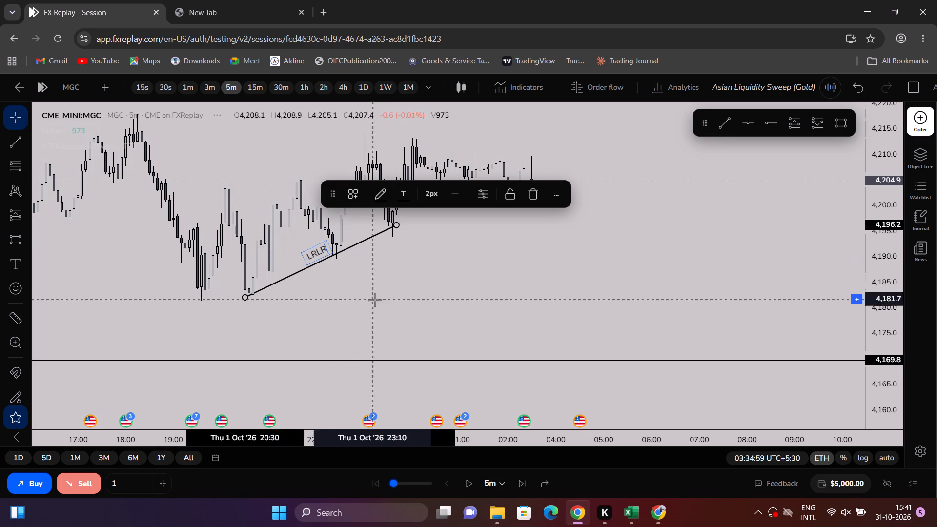
pyautogui.click(375, 300)
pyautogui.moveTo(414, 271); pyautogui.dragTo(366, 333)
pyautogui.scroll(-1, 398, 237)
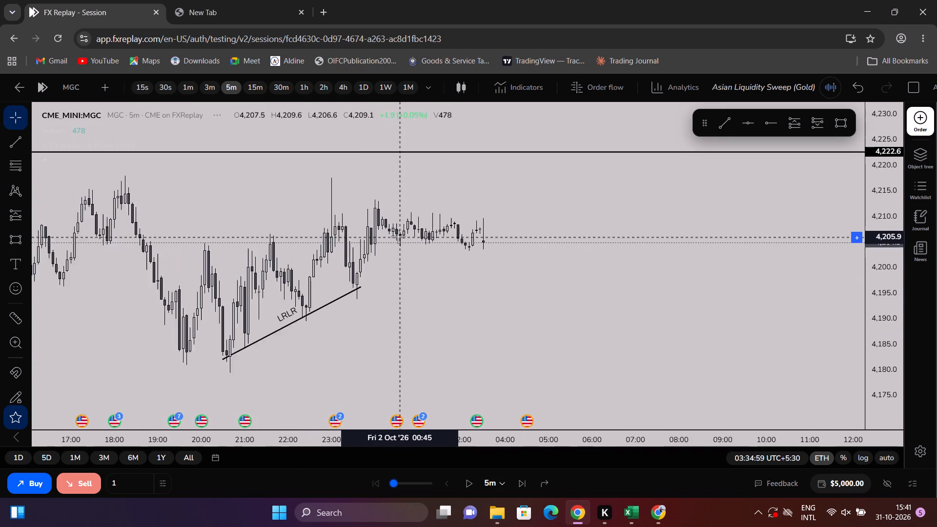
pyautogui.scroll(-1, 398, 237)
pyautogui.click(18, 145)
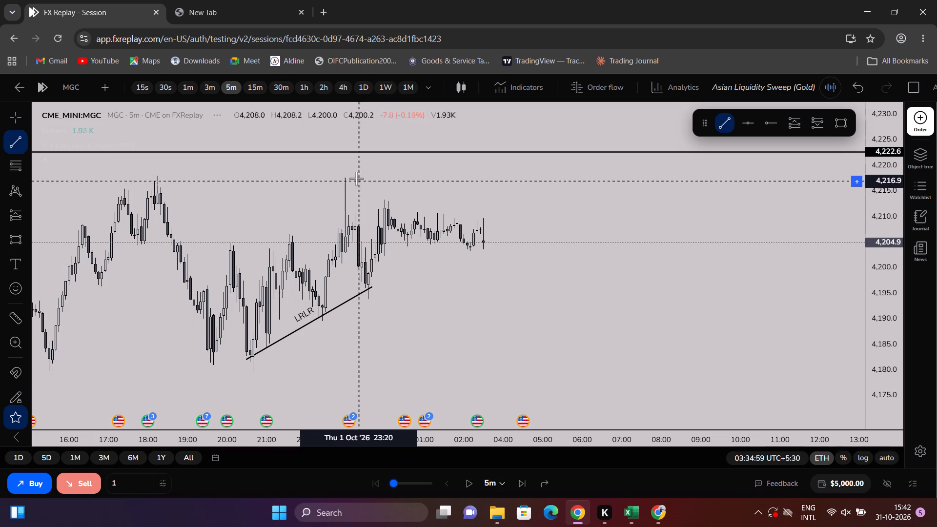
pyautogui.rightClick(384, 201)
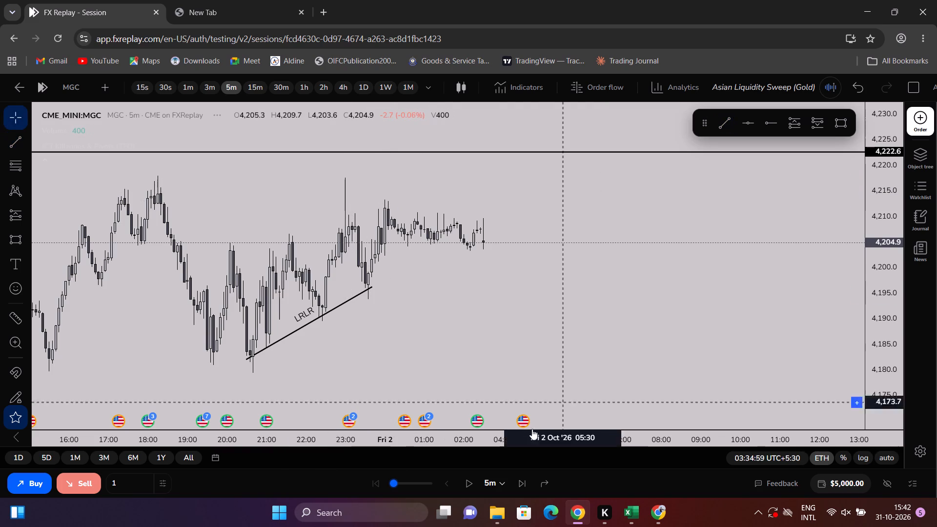
# Label the horizontal ray at the October 1 high with the text PDH.
pyautogui.scroll(-12, 464, 312)
pyautogui.scroll(-4, 376, 233)
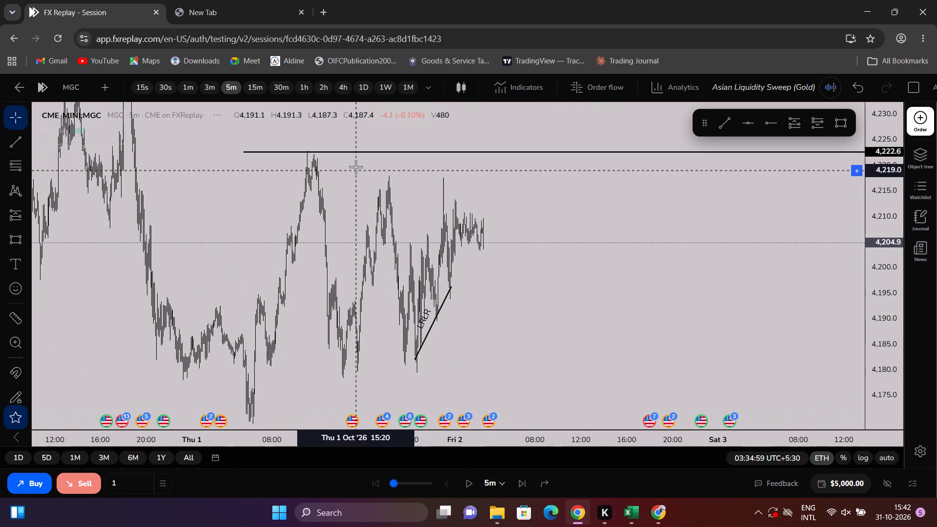
pyautogui.doubleClick(367, 153)
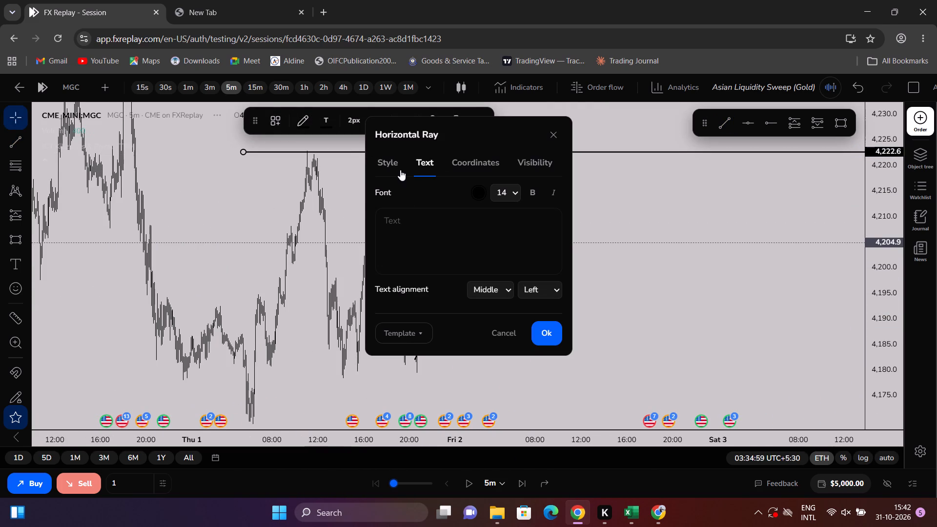
pyautogui.click(402, 215)
pyautogui.write('PDH')
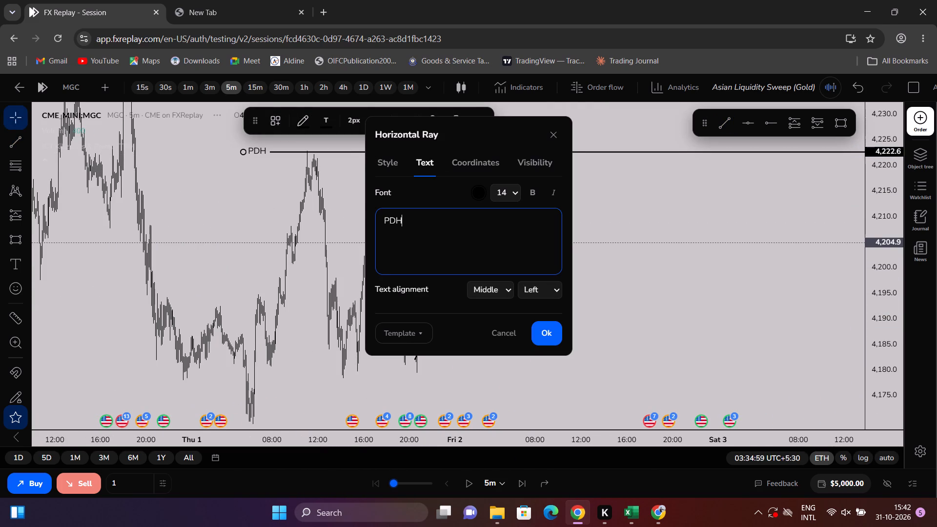
pyautogui.click(542, 332)
pyautogui.scroll(3, 551, 282)
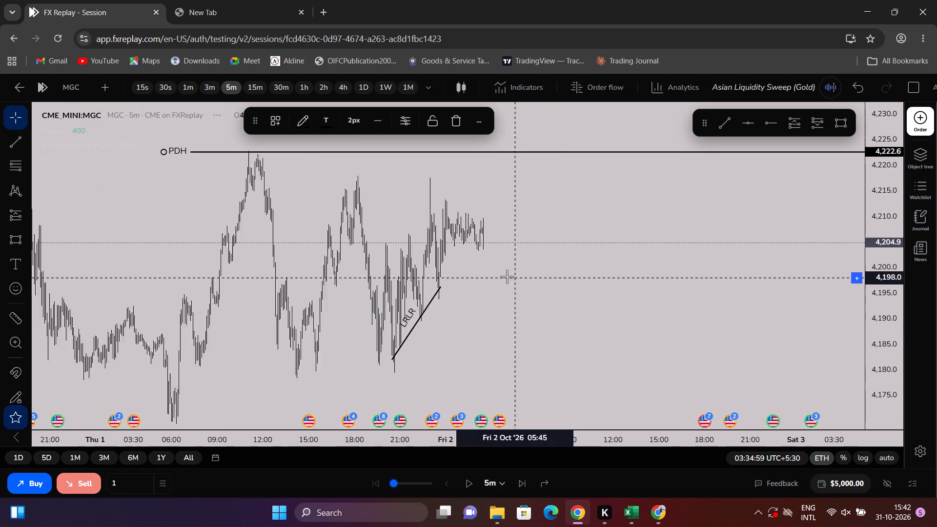
# Centre the PDH text horizontally on the ray at the October 1 high.
pyautogui.scroll(4, 507, 277)
pyautogui.scroll(-1, 330, 218)
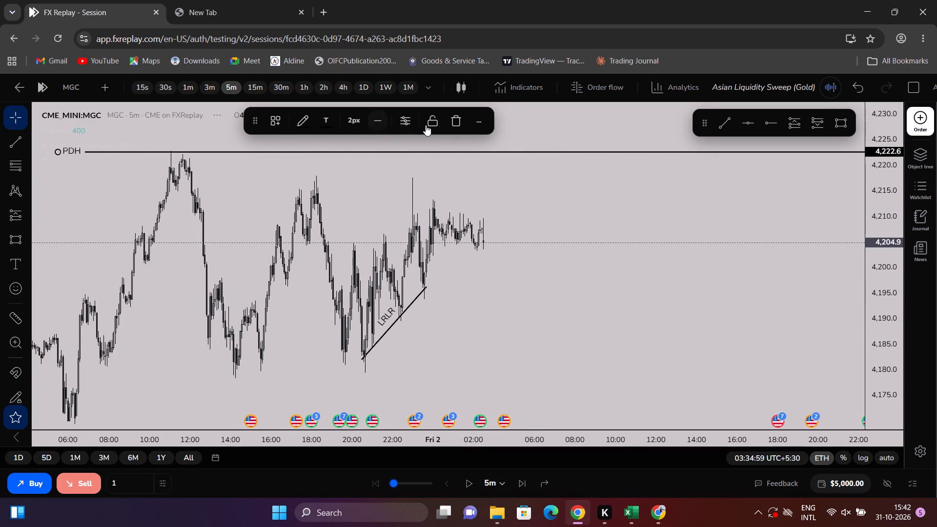
pyautogui.click(407, 125)
pyautogui.click(532, 290)
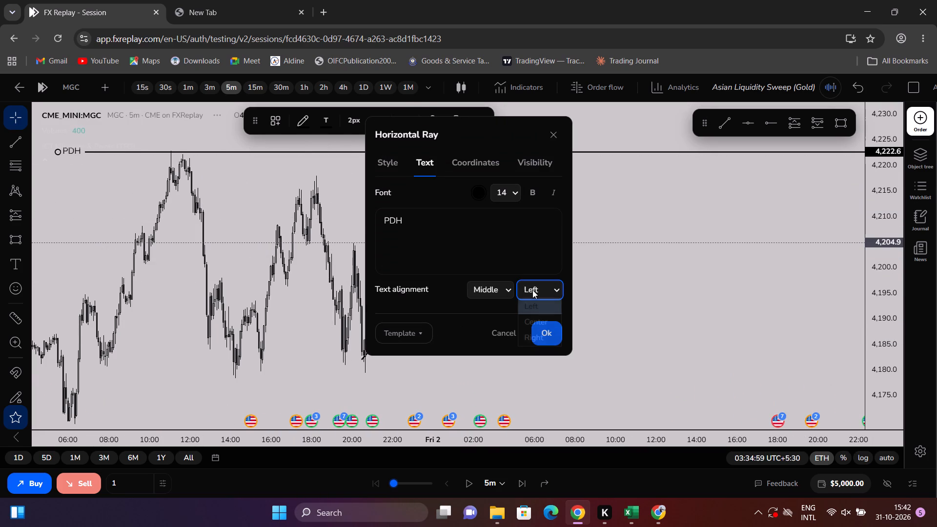
pyautogui.click(532, 325)
pyautogui.click(545, 333)
pyautogui.click(562, 299)
# Advance the 5-minute replay candle by candle to 05:09:59 on October 2, examining the overnight price action.
pyautogui.scroll(2, 561, 348)
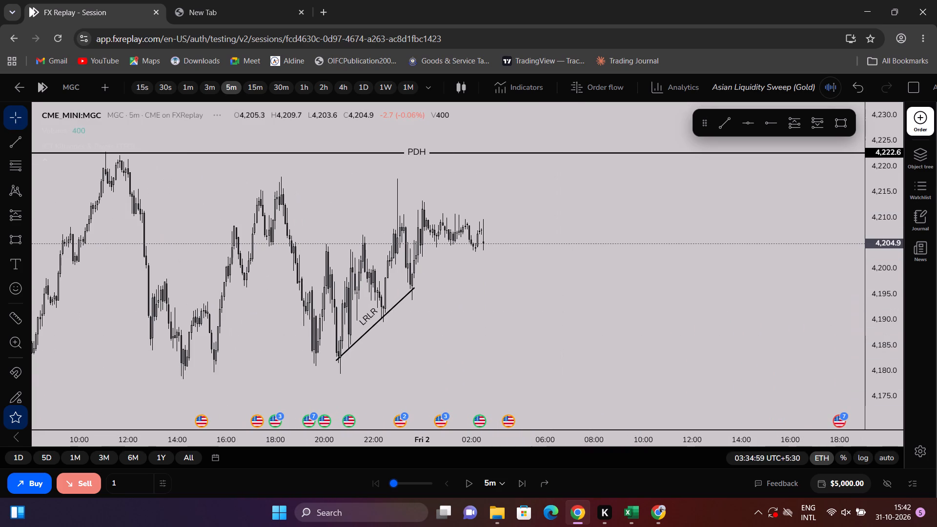
pyautogui.tripleClick(525, 481)
pyautogui.tripleClick(527, 480)
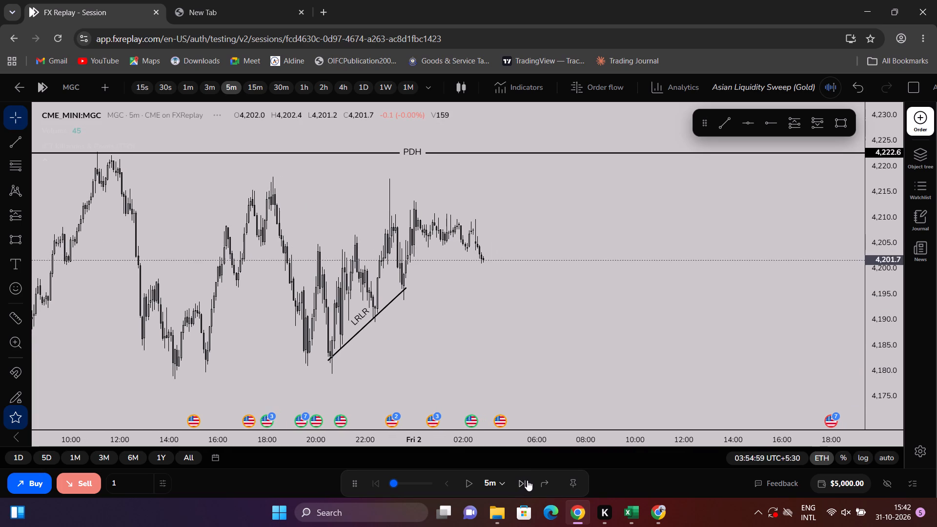
pyautogui.tripleClick(527, 480)
pyautogui.tripleClick(527, 480)
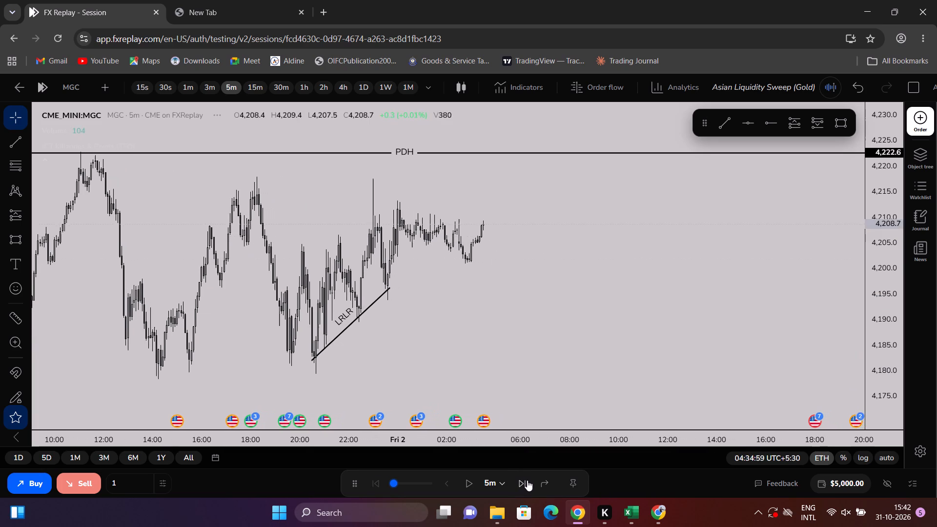
pyautogui.tripleClick(527, 480)
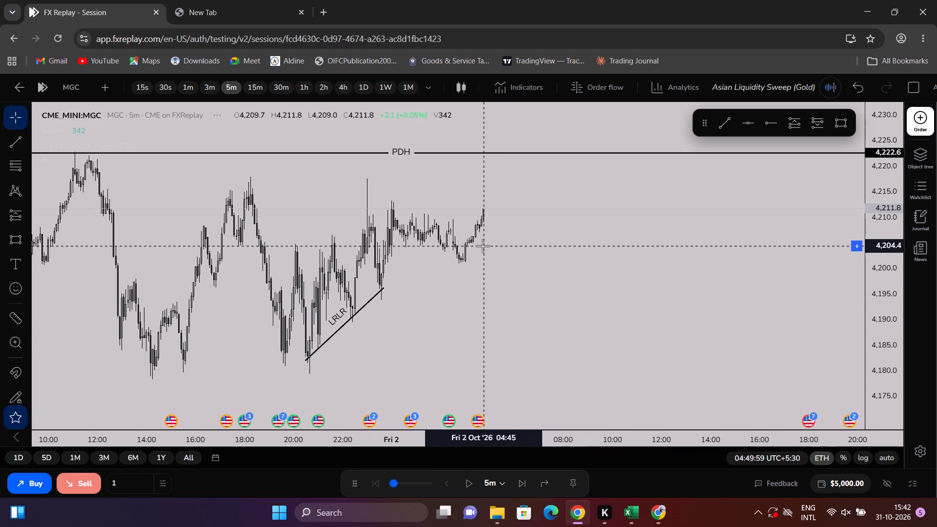
pyautogui.scroll(3, 531, 359)
pyautogui.moveTo(869, 341); pyautogui.dragTo(878, 188)
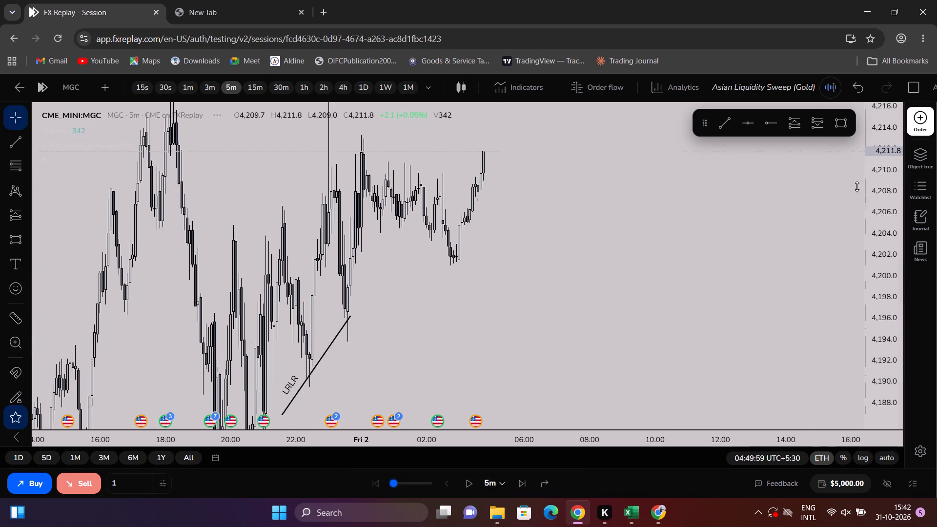
pyautogui.scroll(3, 664, 211)
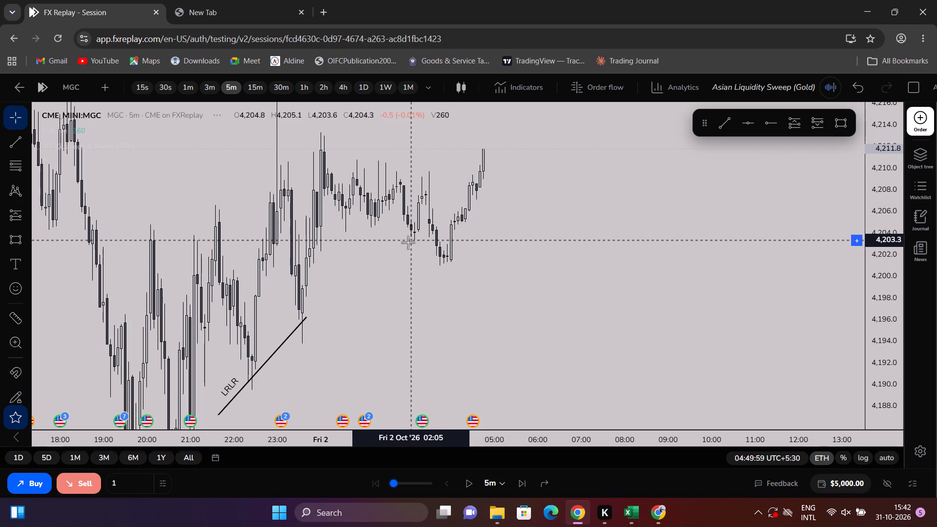
pyautogui.moveTo(538, 324); pyautogui.dragTo(543, 405)
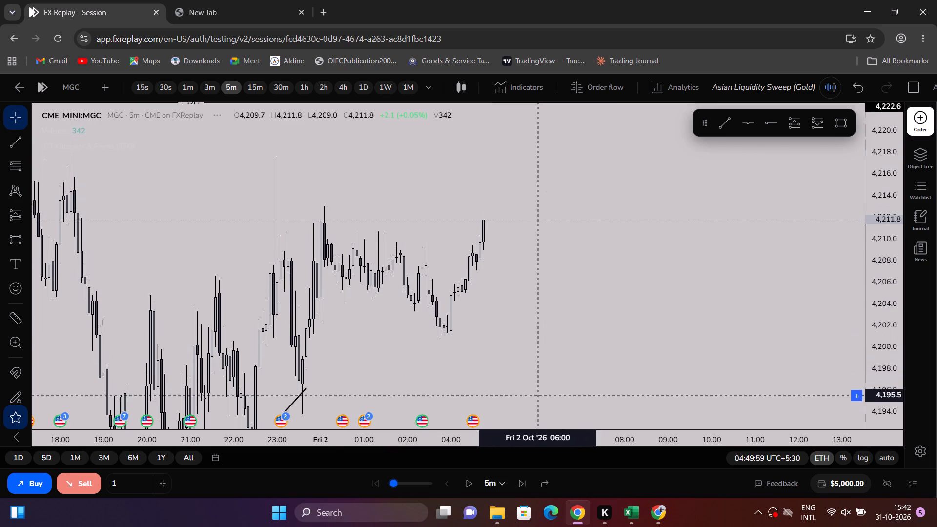
pyautogui.moveTo(543, 405); pyautogui.dragTo(541, 407)
pyautogui.scroll(-3, 610, 327)
pyautogui.moveTo(891, 263); pyautogui.dragTo(855, 338)
pyautogui.moveTo(765, 332); pyautogui.dragTo(754, 283)
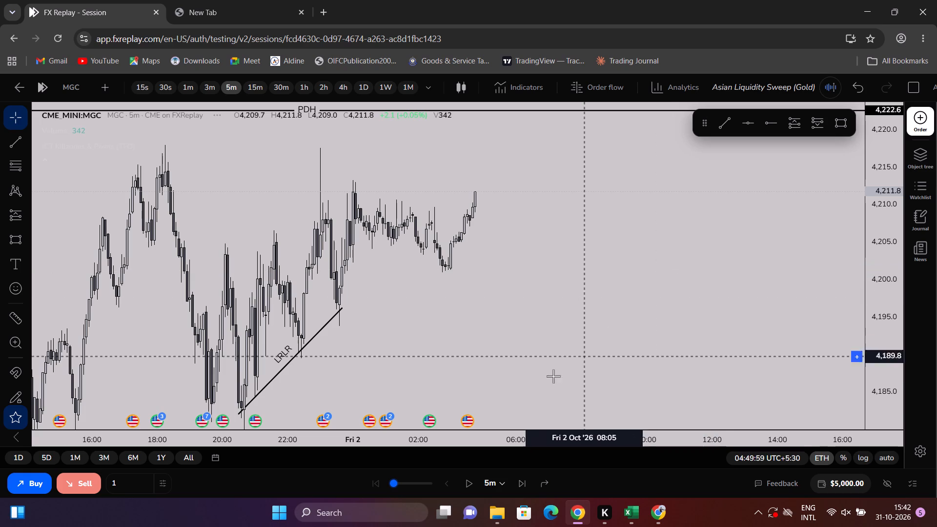
pyautogui.tripleClick(524, 479)
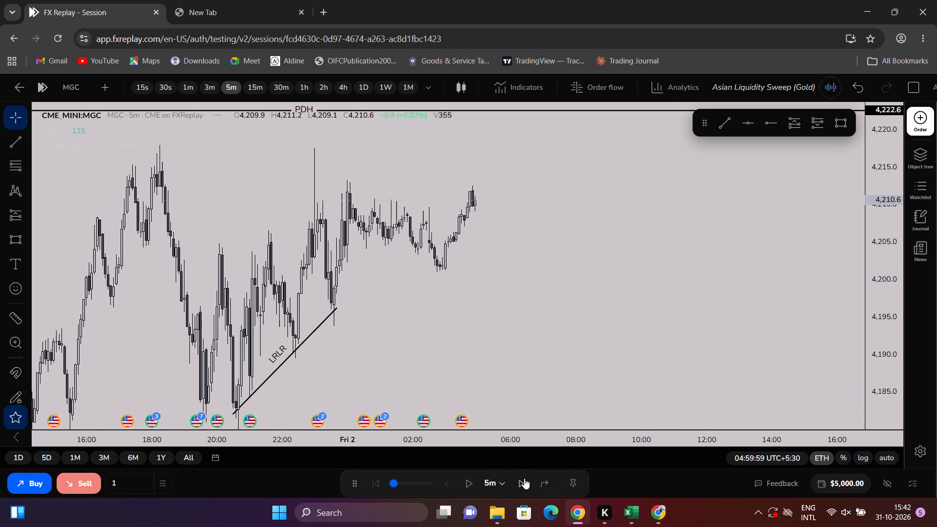
pyautogui.click(524, 478)
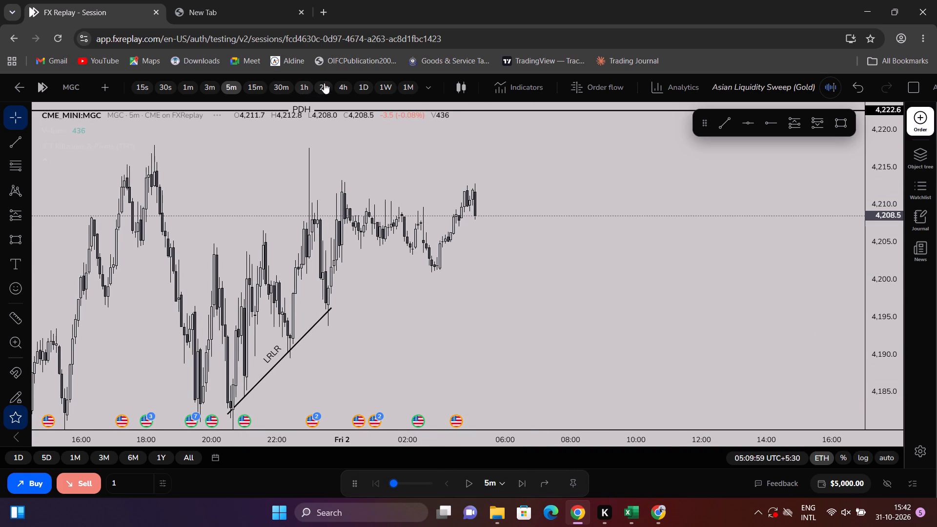
# Examine the latest October 2 candles on the 4-hour timeframe and again on the 5-minute timeframe.
pyautogui.click(340, 83)
pyautogui.scroll(16, 605, 273)
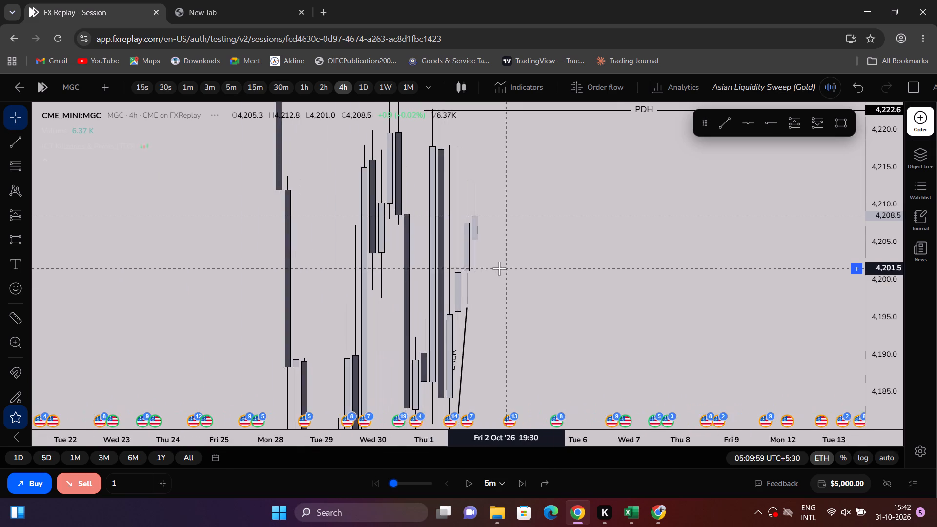
pyautogui.scroll(2, 499, 268)
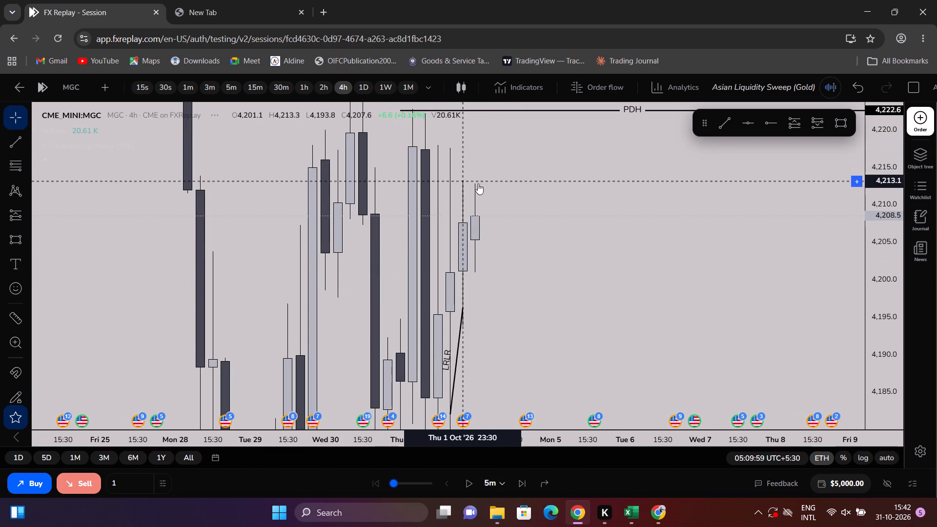
pyautogui.click(226, 86)
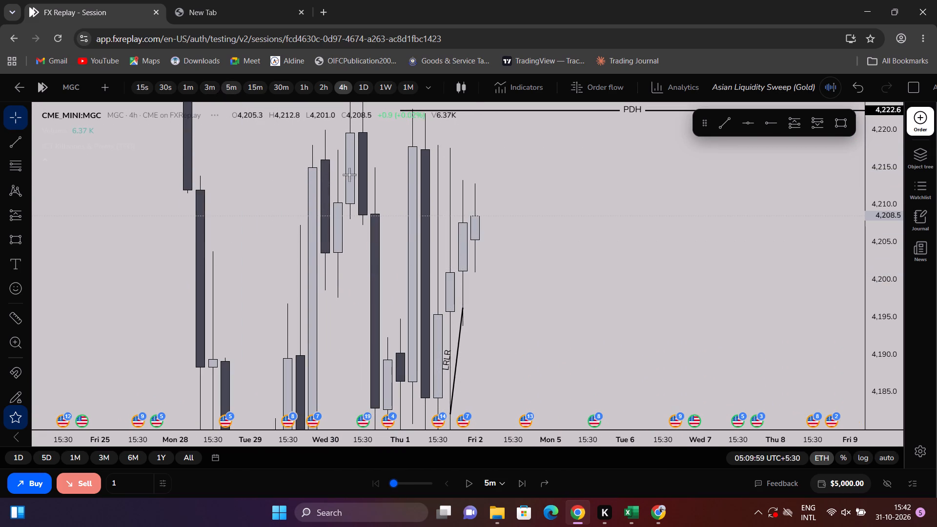
pyautogui.scroll(-6, 466, 295)
pyautogui.scroll(-6, 473, 208)
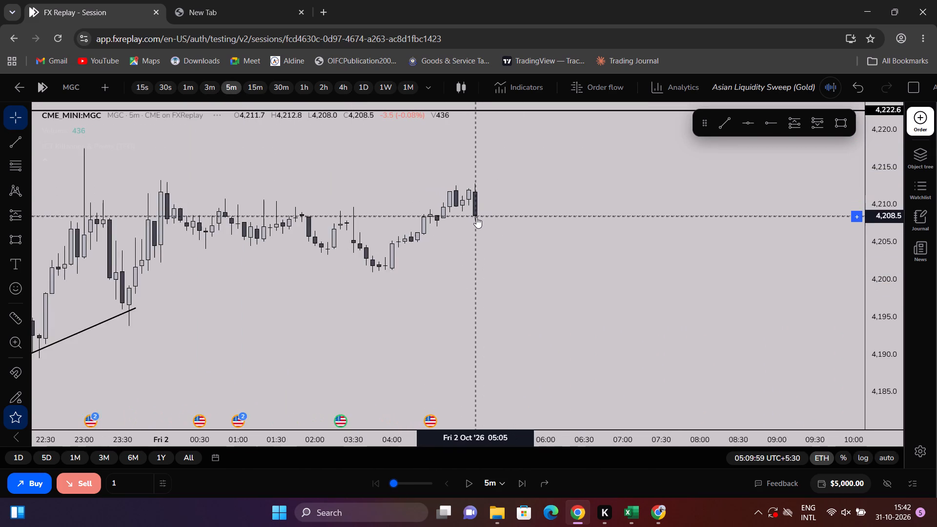
pyautogui.scroll(-6, 476, 217)
pyautogui.moveTo(497, 232); pyautogui.dragTo(491, 263)
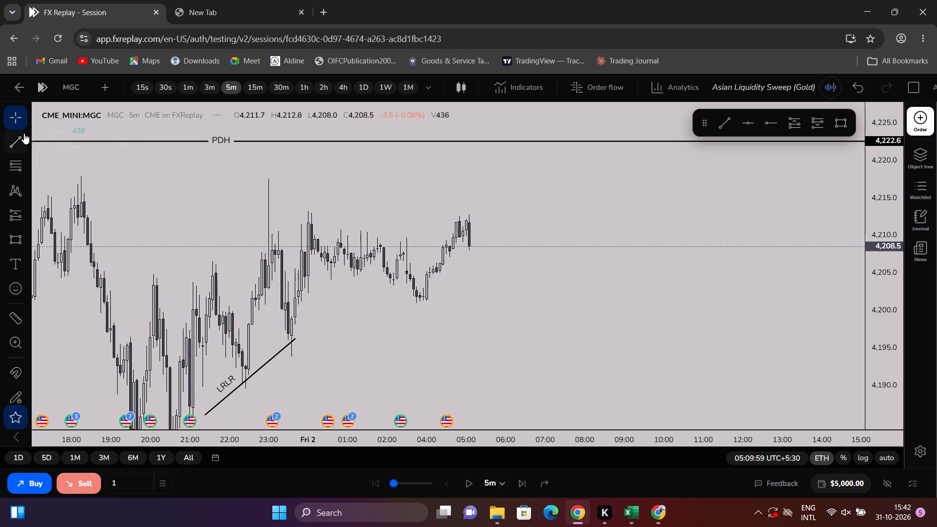
# Draw horizontal rays at the early October 2 high, about 4,213.4, and at the low, about 4,200.9.
pyautogui.click(30, 139)
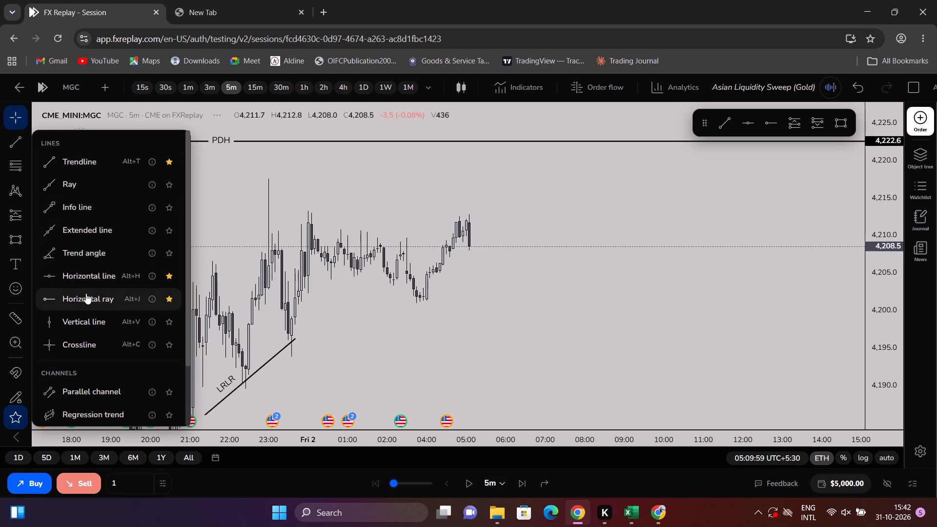
pyautogui.click(59, 294)
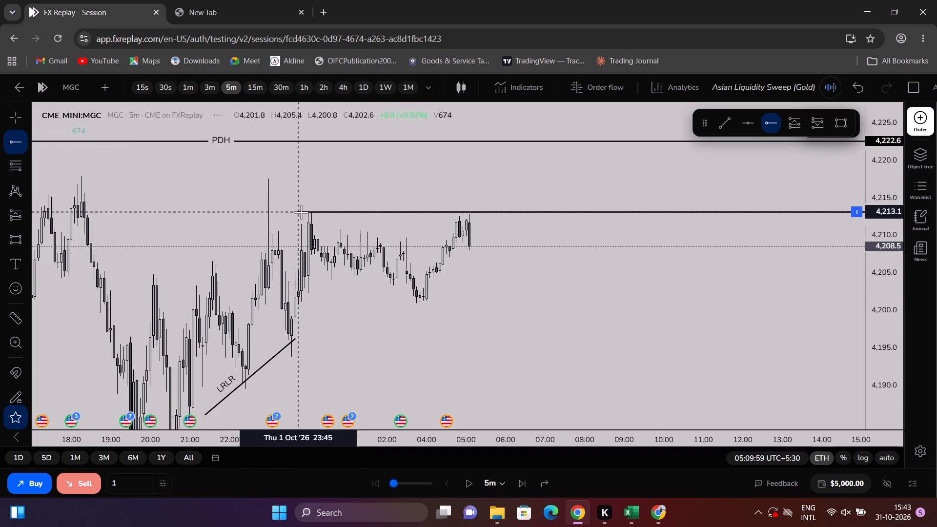
pyautogui.click(307, 210)
pyautogui.click(342, 239)
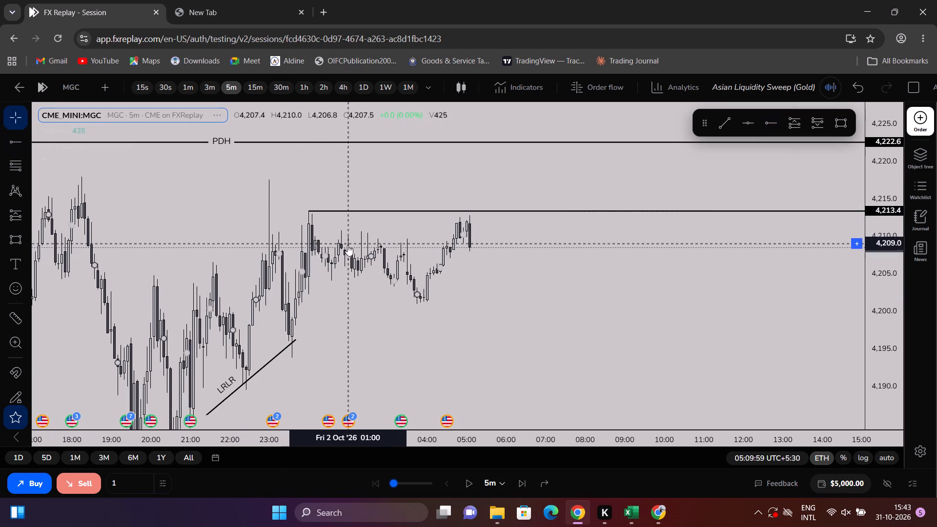
pyautogui.click(774, 120)
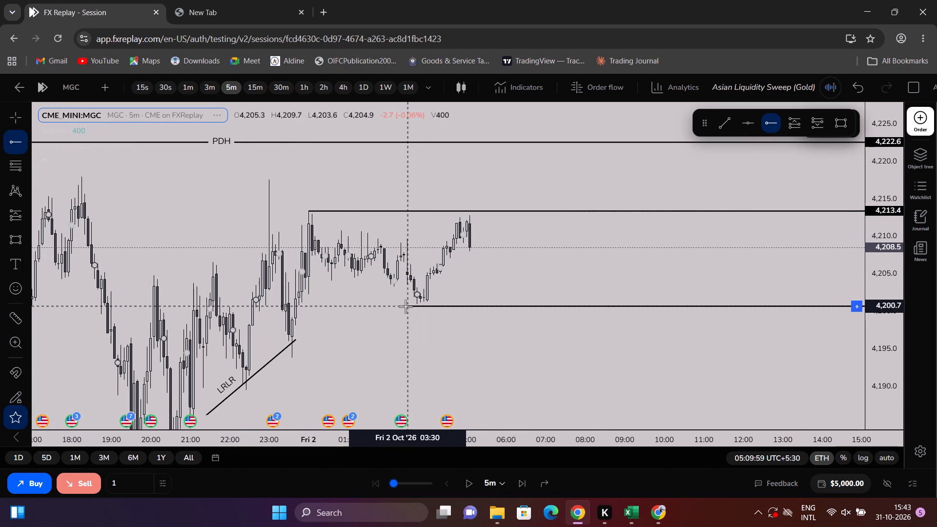
pyautogui.click(408, 304)
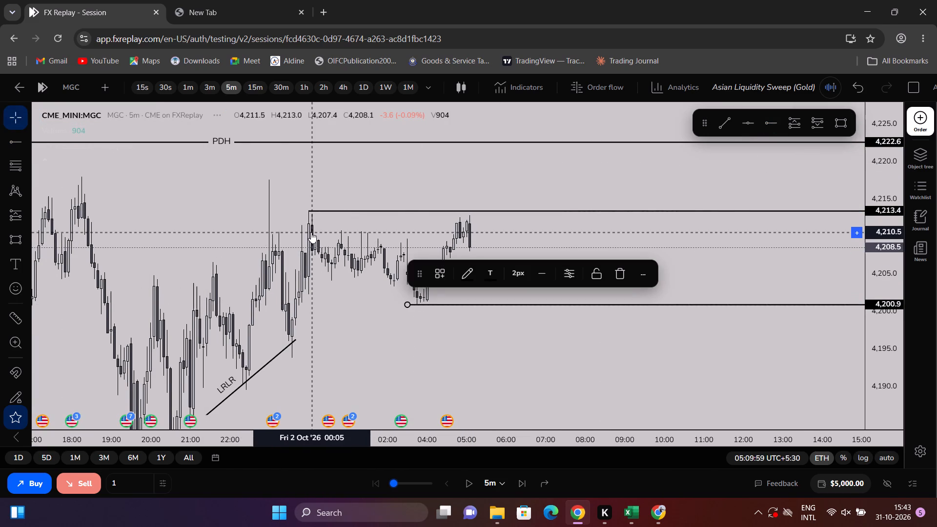
# Advance the 5-minute replay to 05:34:59 on October 2.
pyautogui.tripleClick(520, 482)
pyautogui.click(520, 482)
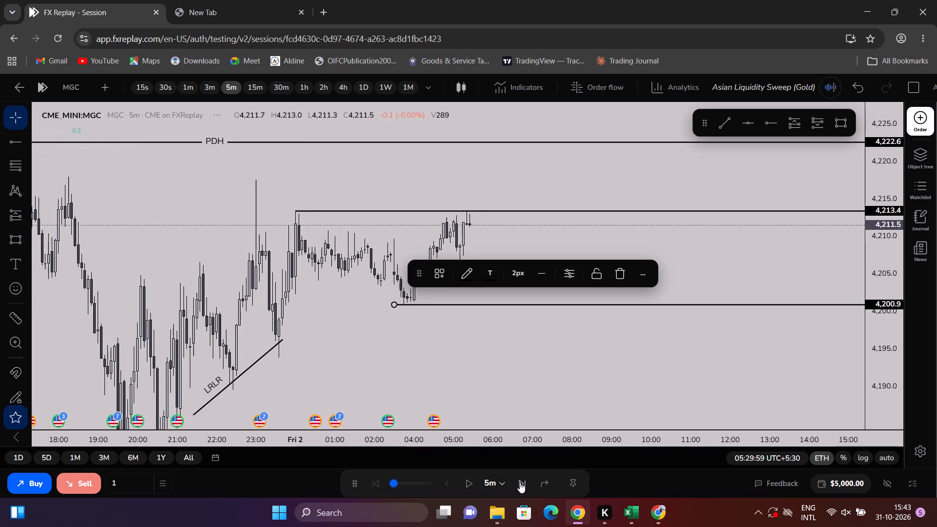
pyautogui.click(520, 482)
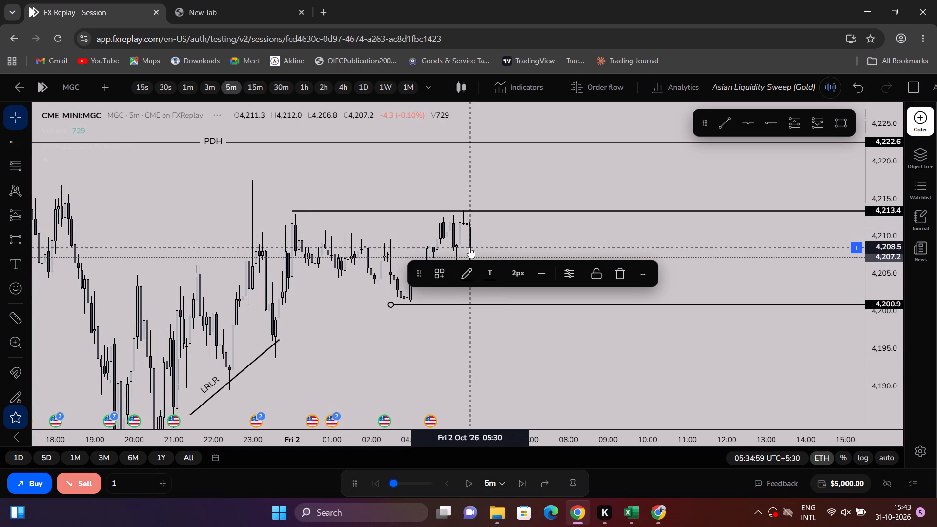
# Move the start of the 4,213.4 horizontal ray slightly earlier, to just before midnight on October 1.
pyautogui.moveTo(478, 367); pyautogui.dragTo(382, 381)
pyautogui.moveTo(872, 376); pyautogui.dragTo(877, 328)
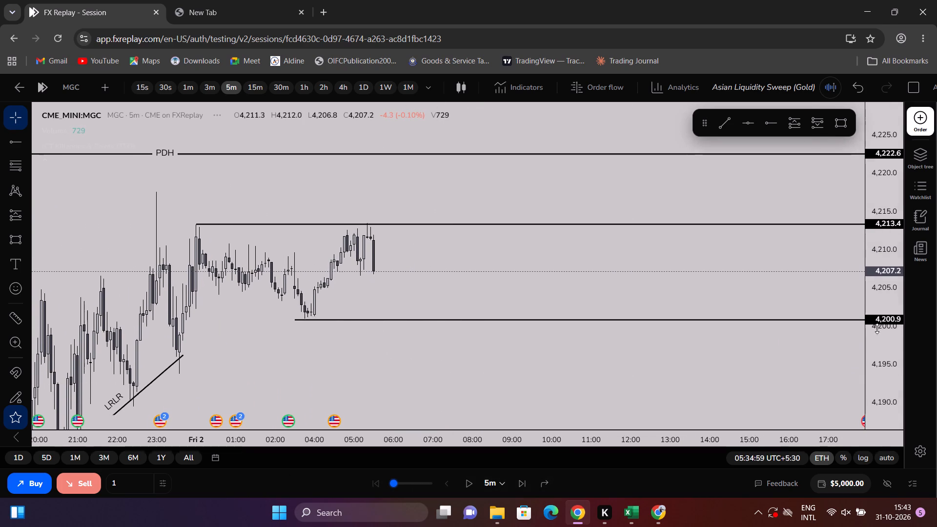
pyautogui.moveTo(877, 328); pyautogui.dragTo(855, 245)
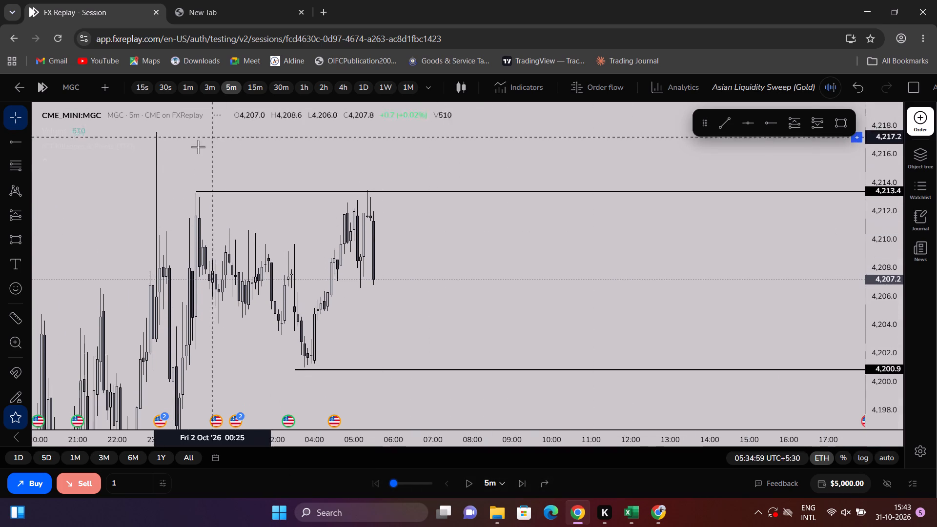
pyautogui.moveTo(195, 191); pyautogui.dragTo(187, 192)
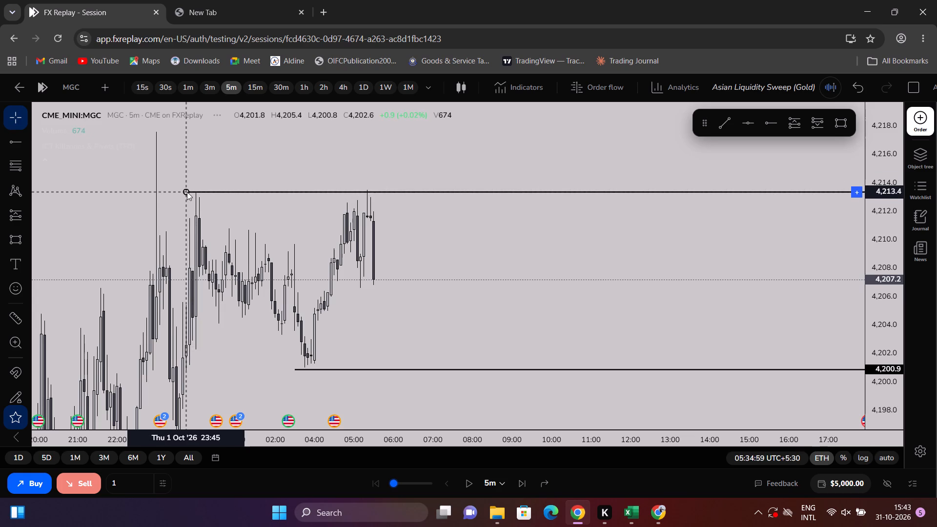
pyautogui.moveTo(187, 192); pyautogui.dragTo(190, 192)
pyautogui.click(296, 228)
# Advance the 5-minute replay to 06:44:59 on October 2 and examine price around the ray at the October 1 low.
pyautogui.moveTo(451, 292); pyautogui.dragTo(576, 167)
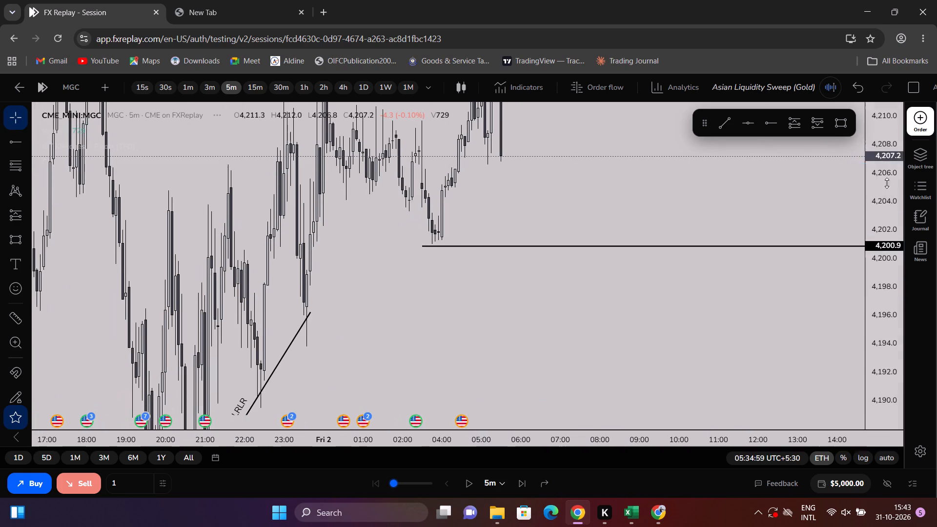
pyautogui.moveTo(885, 207); pyautogui.dragTo(846, 360)
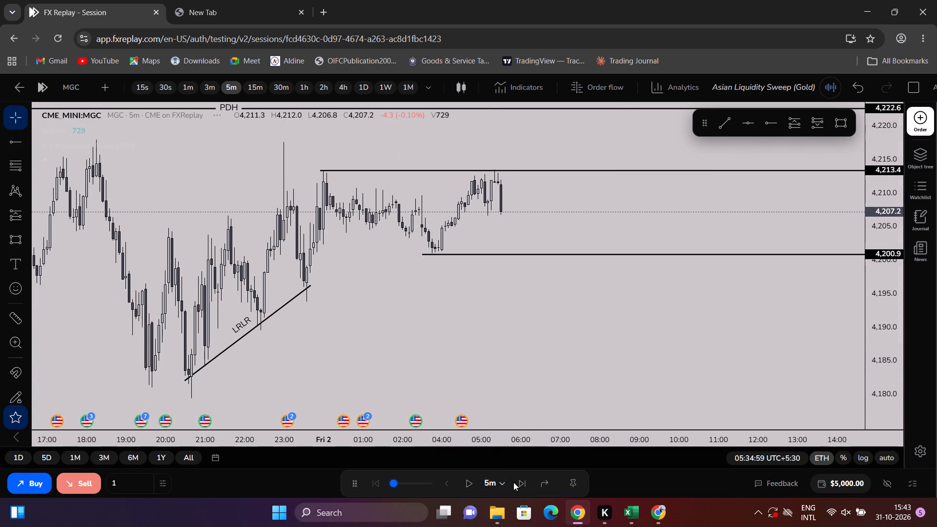
pyautogui.click(519, 483)
pyautogui.click(519, 483)
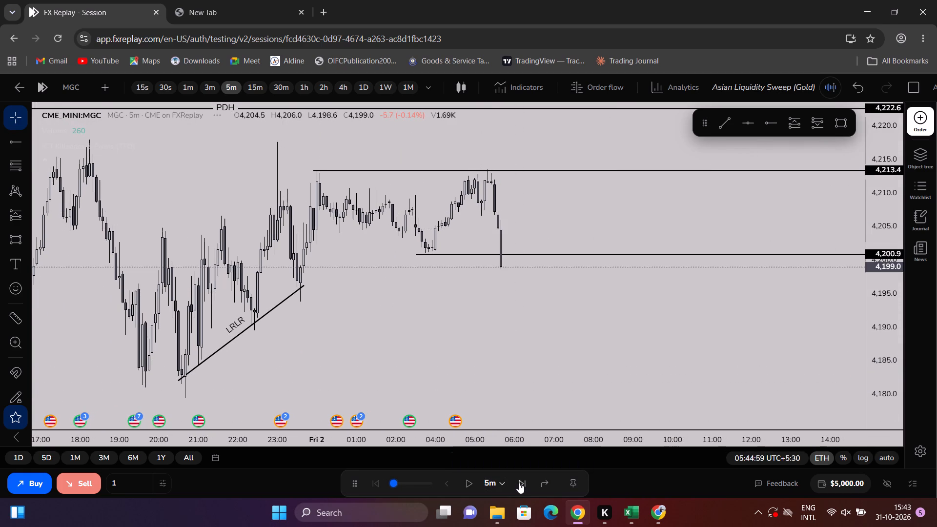
pyautogui.click(519, 483)
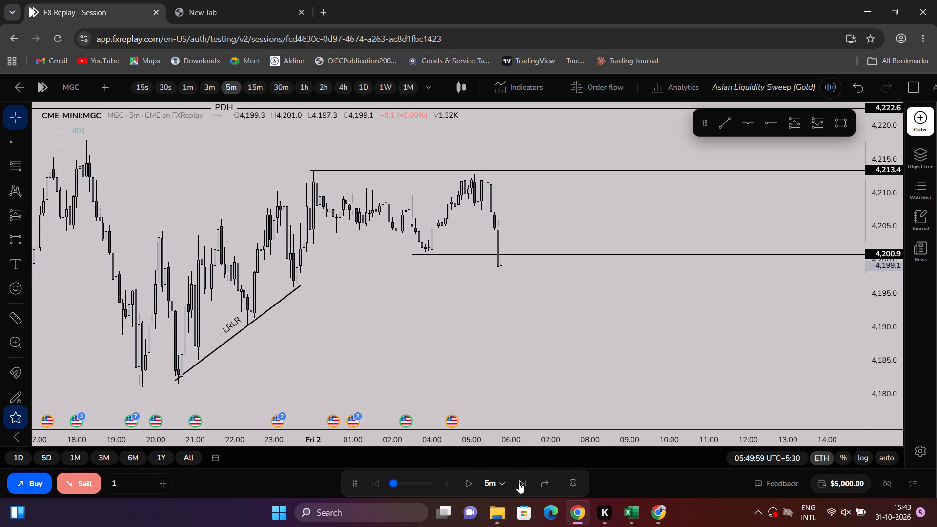
pyautogui.click(519, 482)
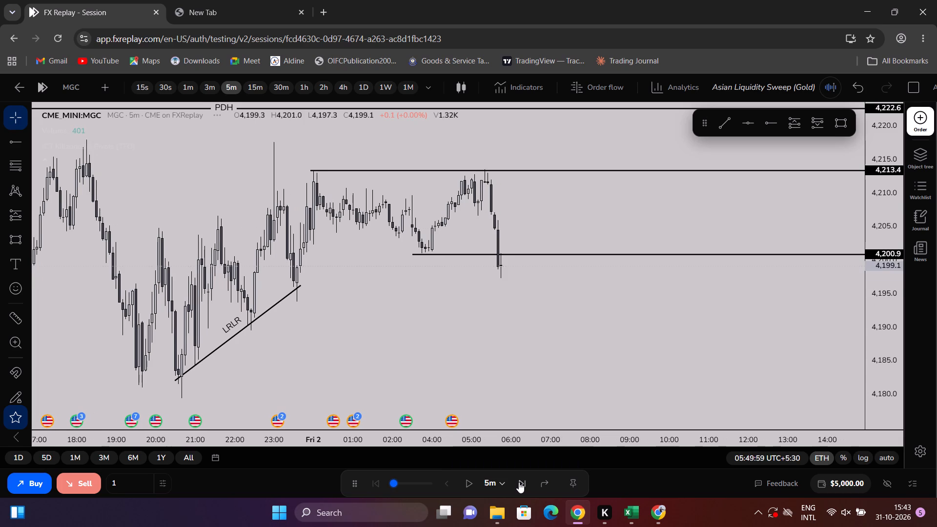
pyautogui.click(519, 482)
pyautogui.tripleClick(519, 482)
pyautogui.tripleClick(519, 482)
pyautogui.tripleClick(519, 482)
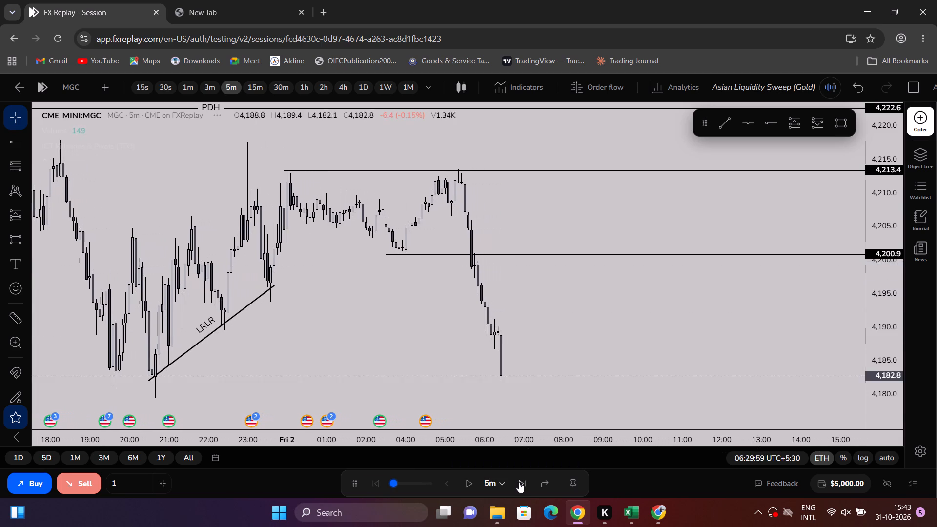
pyautogui.moveTo(495, 340); pyautogui.dragTo(528, 157)
pyautogui.scroll(-6, 585, 182)
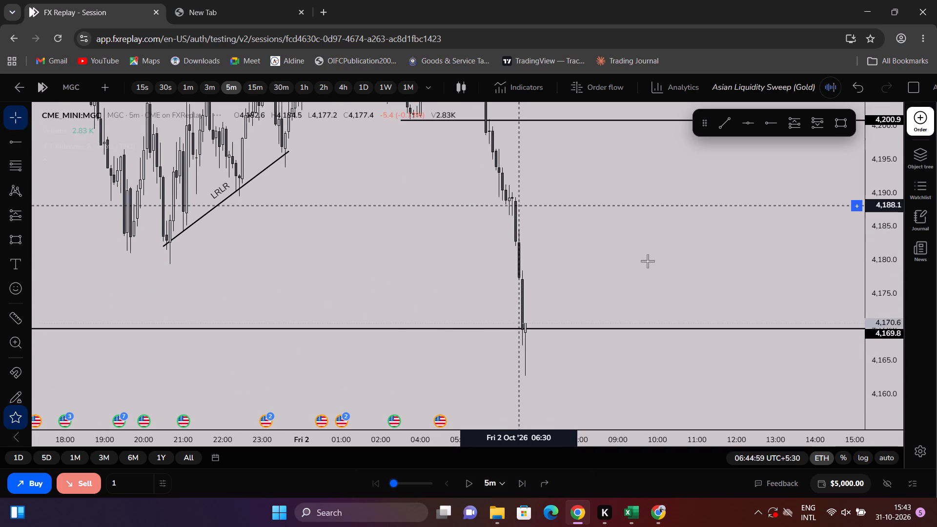
pyautogui.scroll(-3, 648, 261)
pyautogui.scroll(-4, 510, 255)
pyautogui.scroll(4, 516, 262)
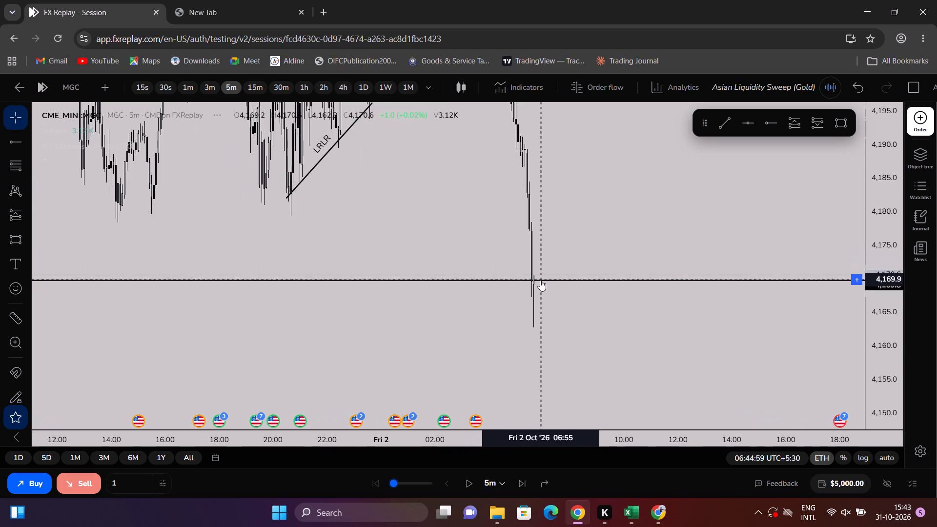
# Inspect the 5-minute candles crossing the ray at the October 1 low, and switch the chart to the 1-minute timeframe.
pyautogui.scroll(9, 532, 289)
pyautogui.moveTo(530, 299); pyautogui.dragTo(470, 345)
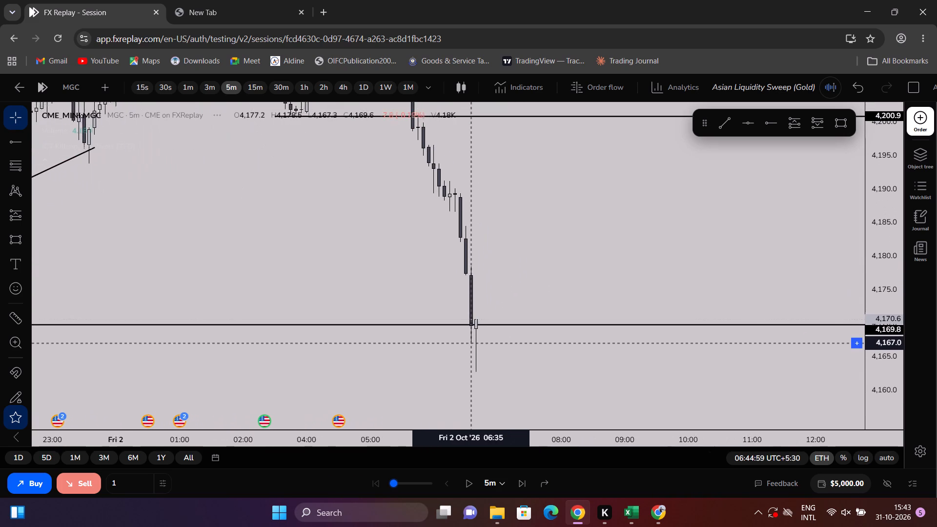
pyautogui.moveTo(470, 345); pyautogui.dragTo(467, 347)
pyautogui.moveTo(872, 371); pyautogui.dragTo(888, 280)
pyautogui.moveTo(764, 275); pyautogui.dragTo(769, 209)
pyautogui.scroll(2, 574, 217)
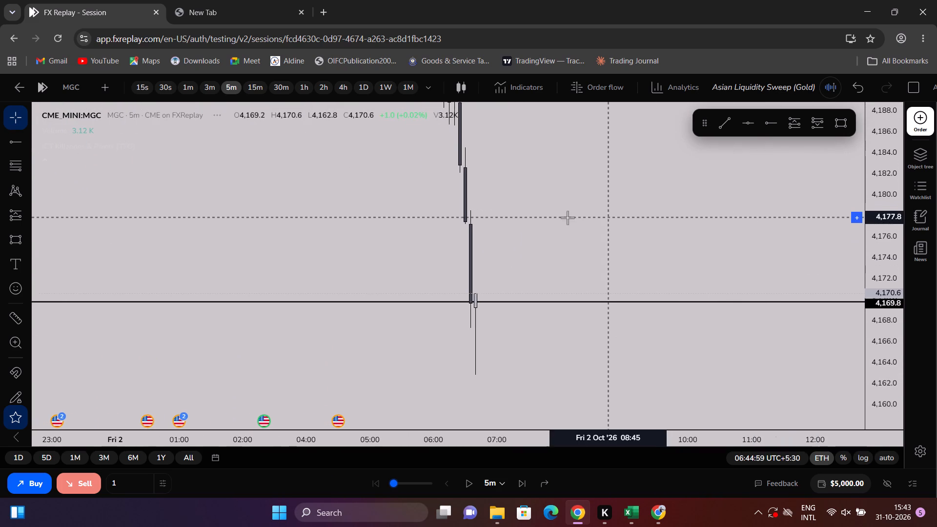
pyautogui.scroll(2, 568, 218)
pyautogui.scroll(-5, 428, 195)
pyautogui.scroll(-3, 477, 199)
pyautogui.scroll(5, 505, 228)
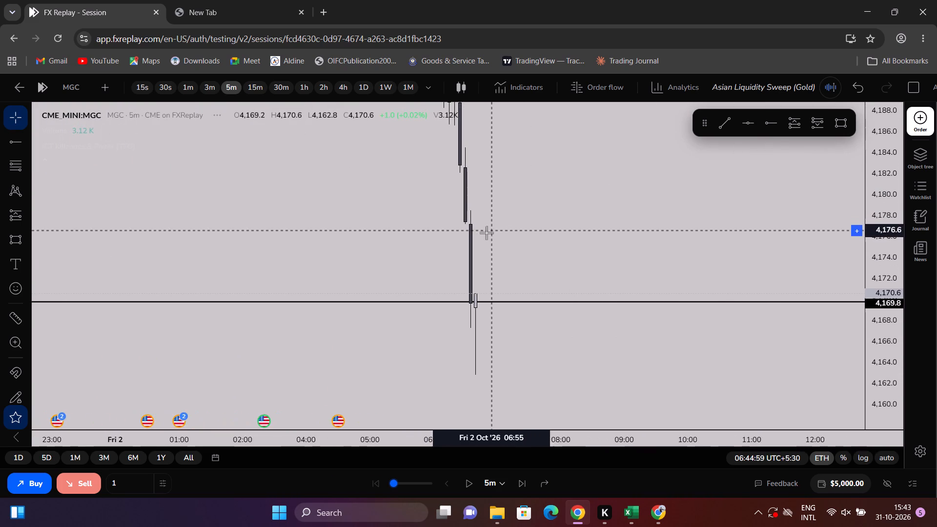
pyautogui.scroll(1, 487, 233)
pyautogui.click(190, 90)
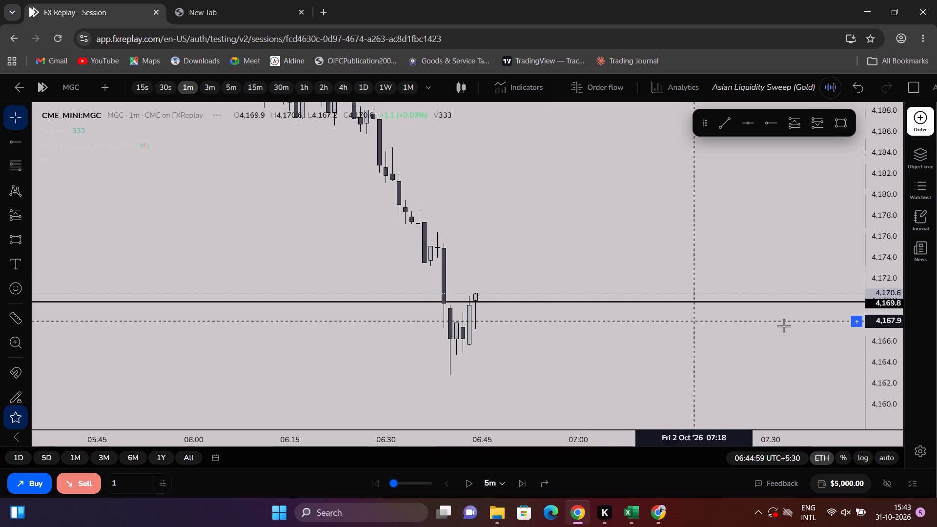
# Draw a rectangle over the 1-minute drop from about 4,174.0 to 4,169.5, spanning 06:38 to about 06:49 on October 2.
pyautogui.moveTo(866, 343); pyautogui.dragTo(861, 230)
pyautogui.scroll(4, 213, 227)
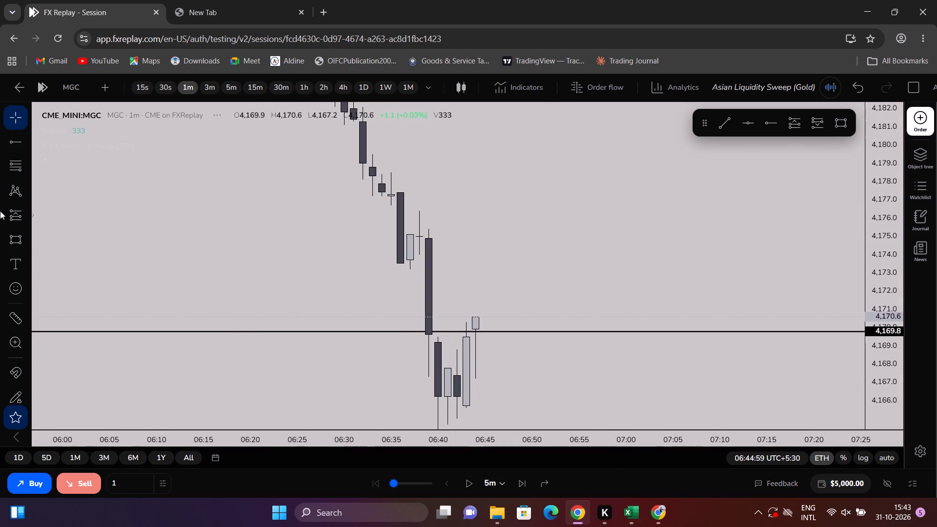
pyautogui.click(9, 235)
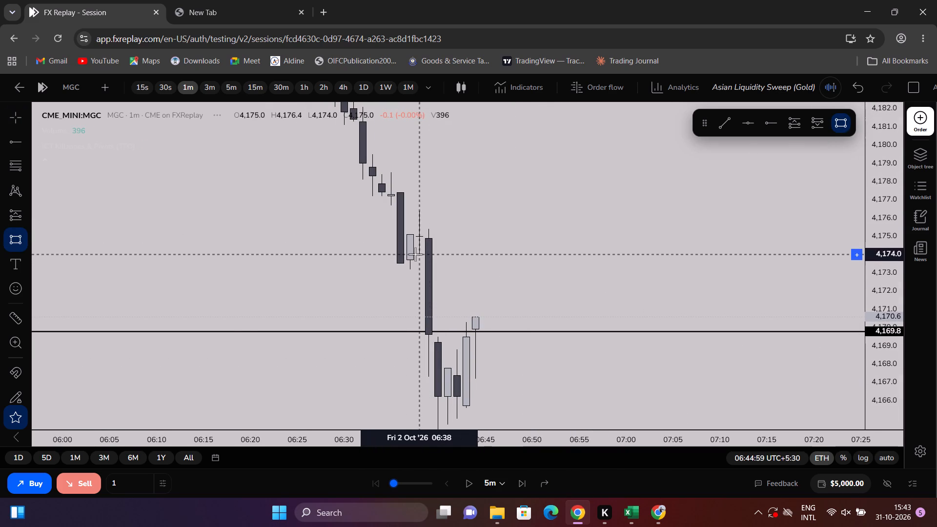
pyautogui.click(415, 254)
pyautogui.click(524, 336)
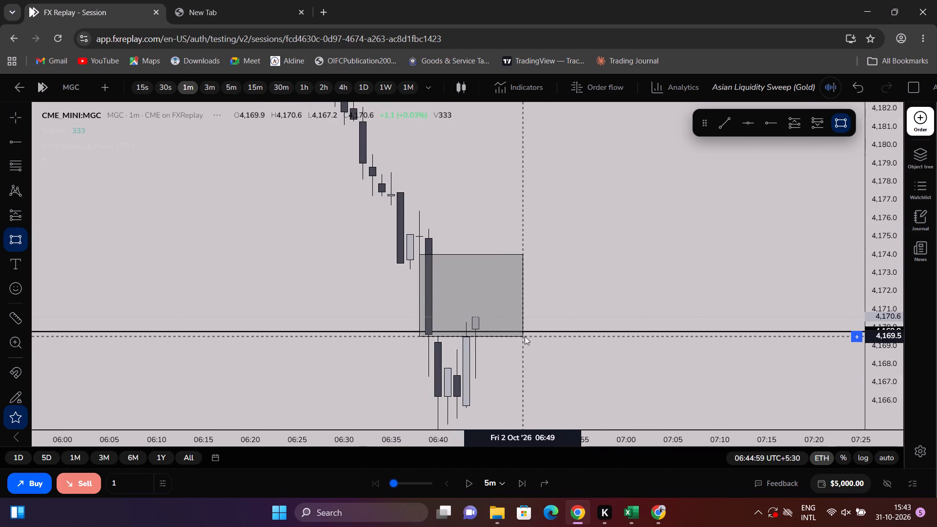
pyautogui.click(545, 293)
# Lower the horizontal ray at the October 1 low to about 4,169.4 so it meets the lowest wick.
pyautogui.moveTo(549, 282); pyautogui.dragTo(580, 229)
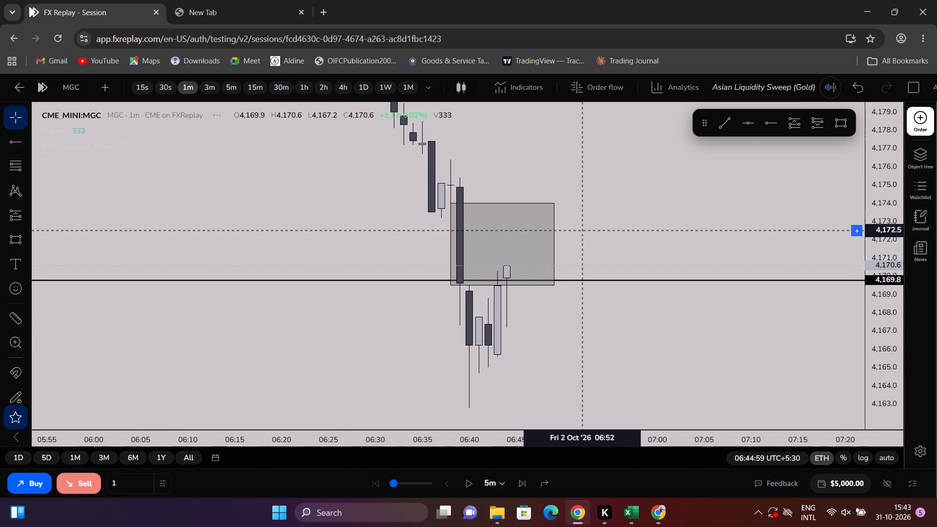
pyautogui.moveTo(580, 229); pyautogui.dragTo(561, 287)
pyautogui.scroll(-6, 745, 288)
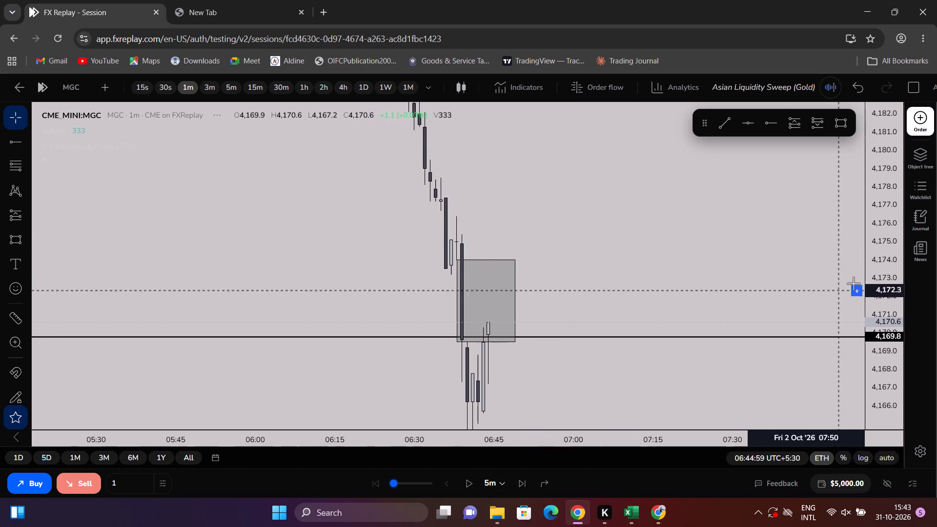
pyautogui.moveTo(896, 238); pyautogui.dragTo(836, 419)
pyautogui.scroll(-20, 356, 274)
pyautogui.scroll(-6, 356, 274)
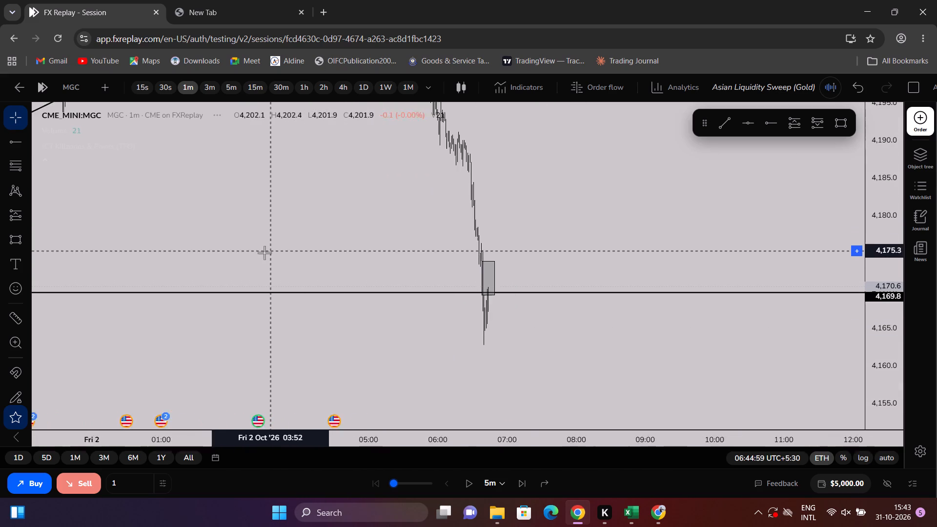
pyautogui.moveTo(252, 244); pyautogui.dragTo(727, 256)
pyautogui.scroll(-8, 561, 251)
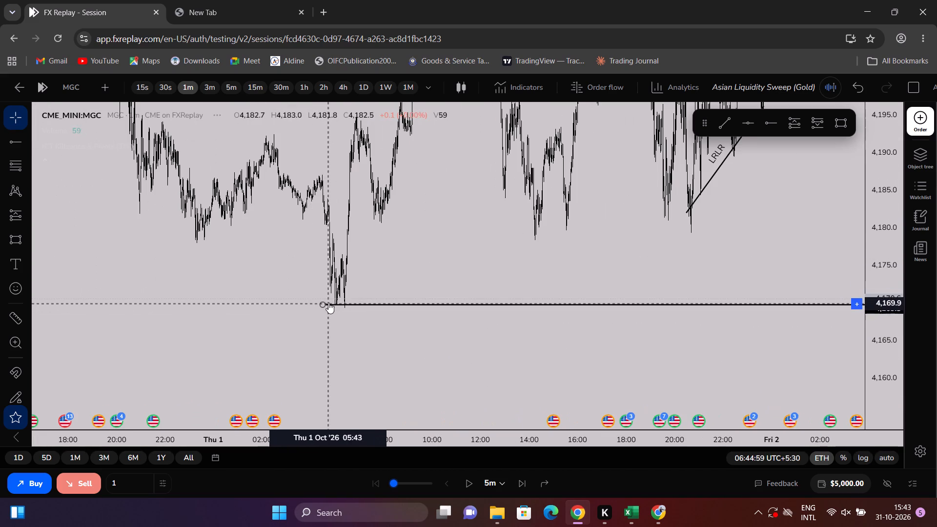
pyautogui.click(326, 303)
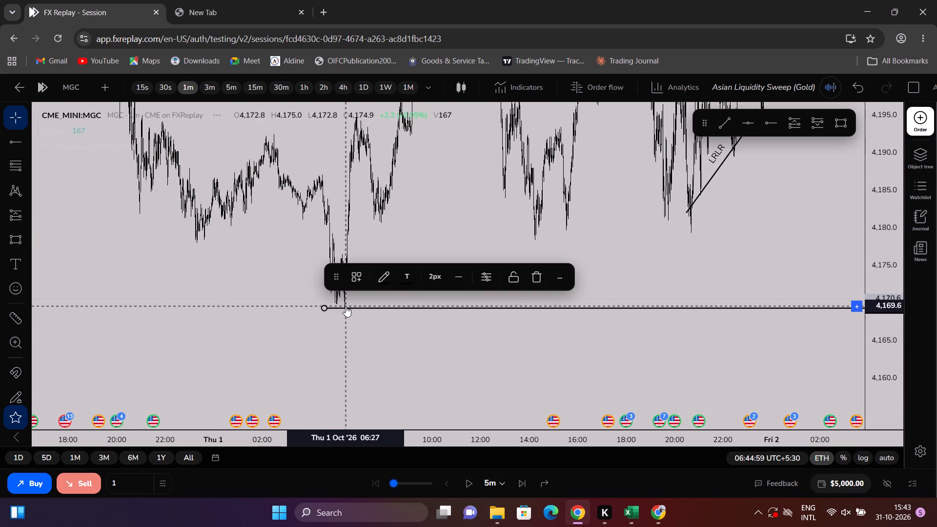
# Label the horizontal ray at the October 1 low as PDL.
pyautogui.doubleClick(345, 307)
pyautogui.click(460, 216)
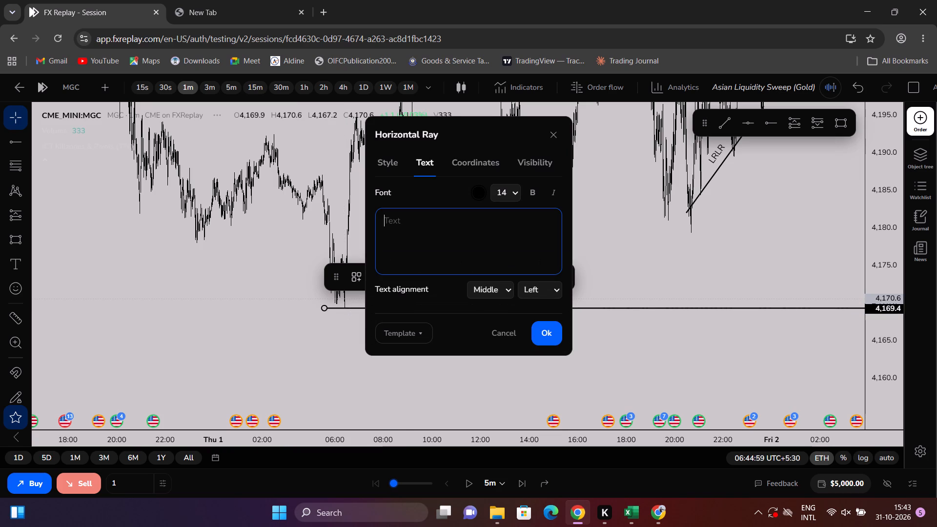
pyautogui.write('PDL')
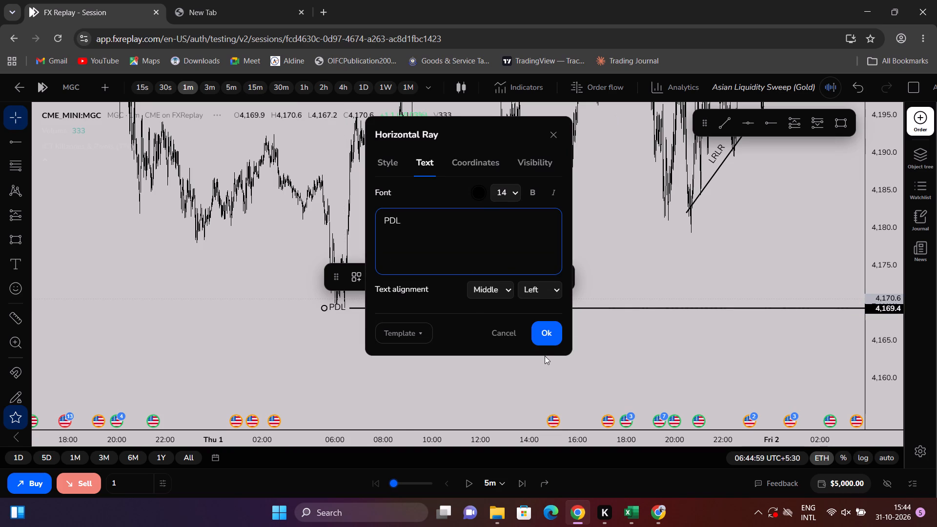
pyautogui.moveTo(703, 350); pyautogui.dragTo(515, 354)
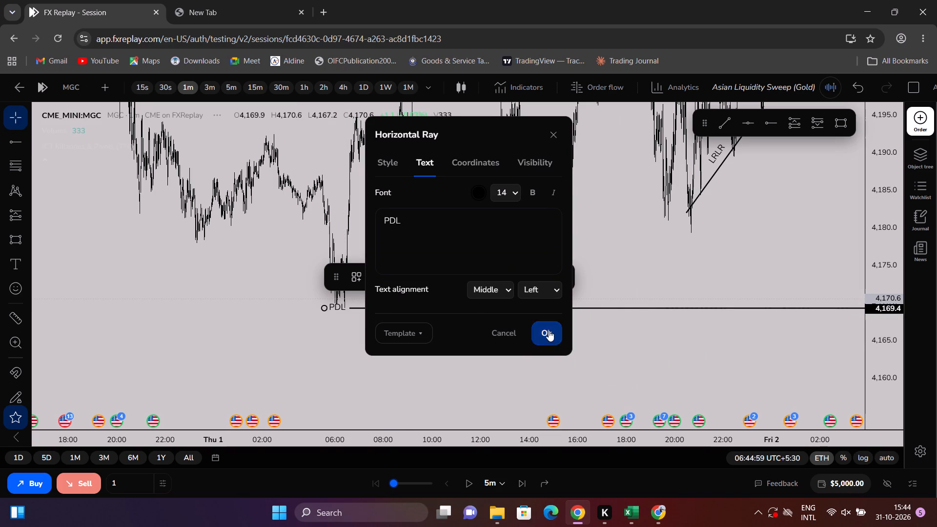
pyautogui.click(549, 330)
# Examine the October 2 1-minute price action between the 4,213.4 and 4,200.9 rays.
pyautogui.moveTo(713, 331); pyautogui.dragTo(448, 463)
pyautogui.scroll(4, 585, 315)
pyautogui.moveTo(578, 258); pyautogui.dragTo(600, 397)
pyautogui.scroll(4, 703, 358)
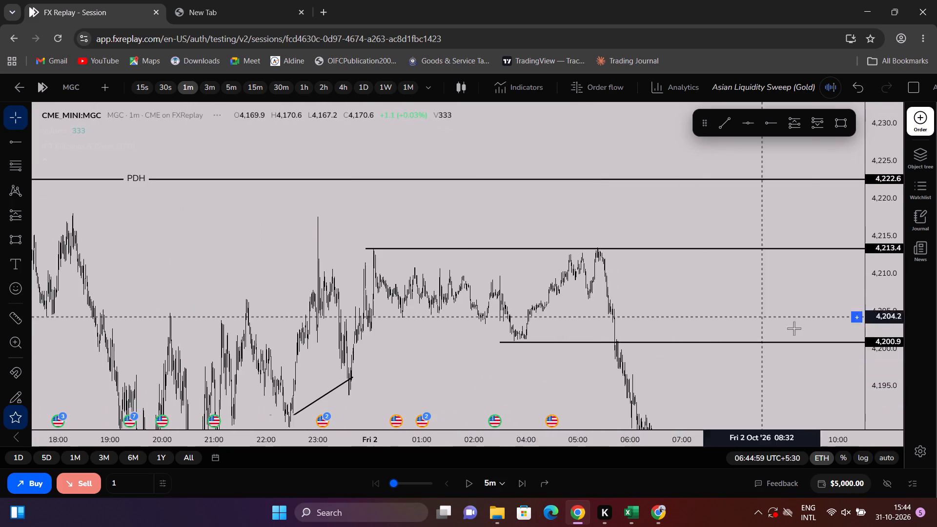
pyautogui.moveTo(838, 387); pyautogui.dragTo(876, 324)
pyautogui.moveTo(883, 323); pyautogui.dragTo(863, 38)
pyautogui.scroll(9, 666, 94)
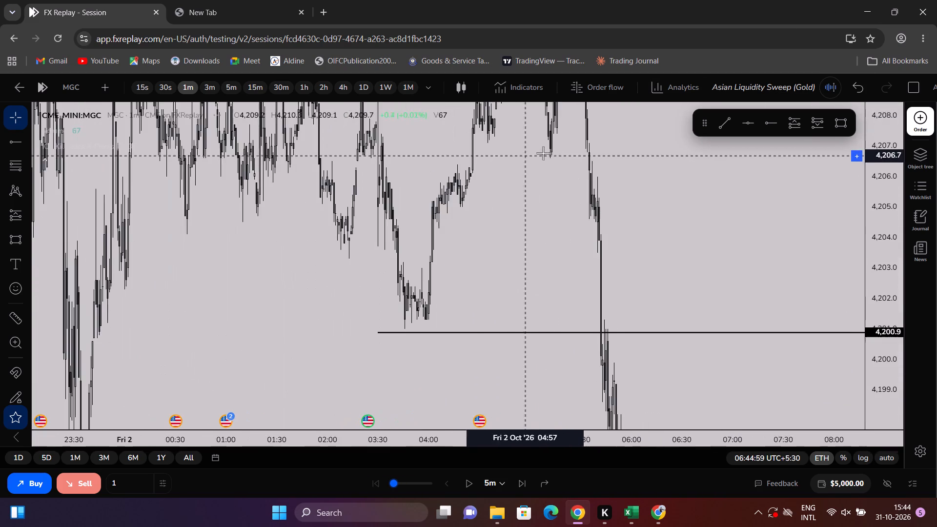
pyautogui.moveTo(561, 160); pyautogui.dragTo(610, 365)
pyautogui.scroll(9, 566, 252)
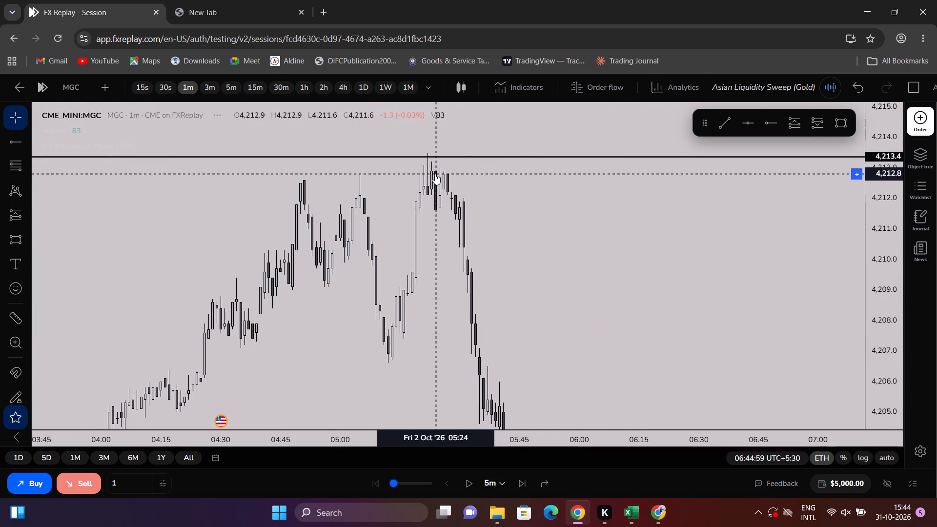
pyautogui.scroll(-8, 445, 174)
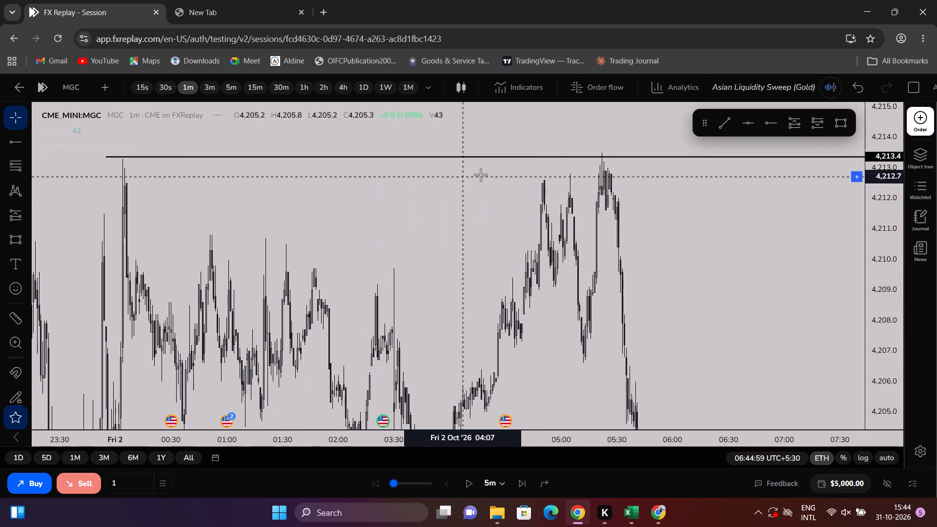
pyautogui.scroll(7, 536, 185)
pyautogui.moveTo(542, 209); pyautogui.dragTo(542, 144)
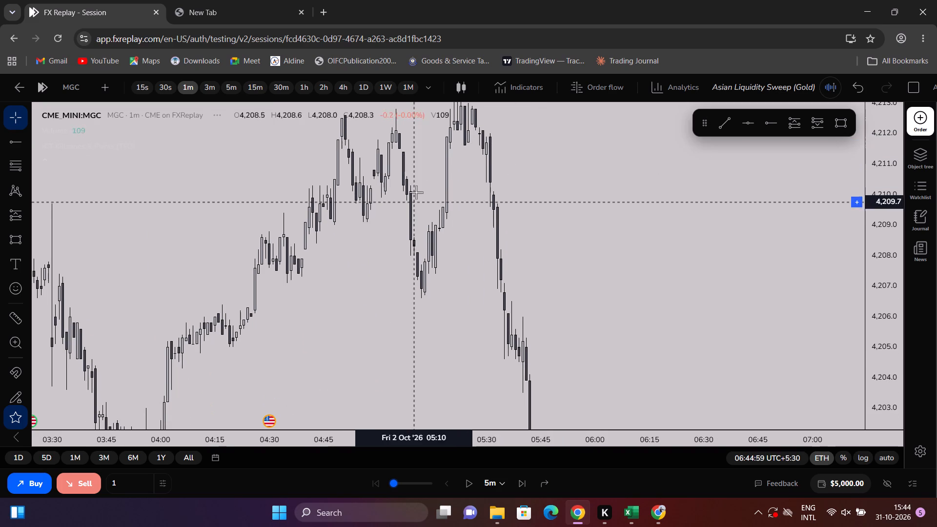
pyautogui.moveTo(876, 226); pyautogui.dragTo(792, 375)
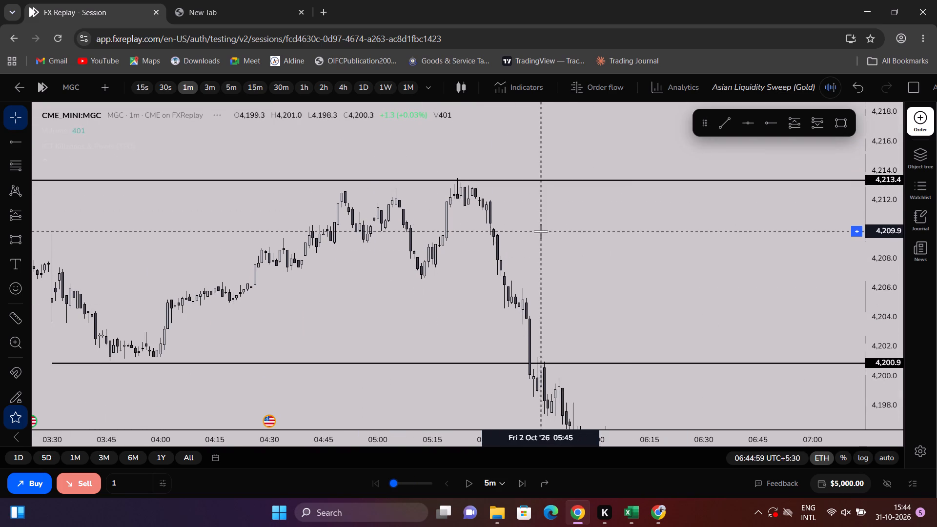
# Examine the 1-minute decline from the 4,200.9 ray down to the PDL ray and the rectangle.
pyautogui.scroll(-3, 541, 234)
pyautogui.moveTo(543, 237); pyautogui.dragTo(531, 121)
pyautogui.moveTo(576, 318); pyautogui.dragTo(487, 132)
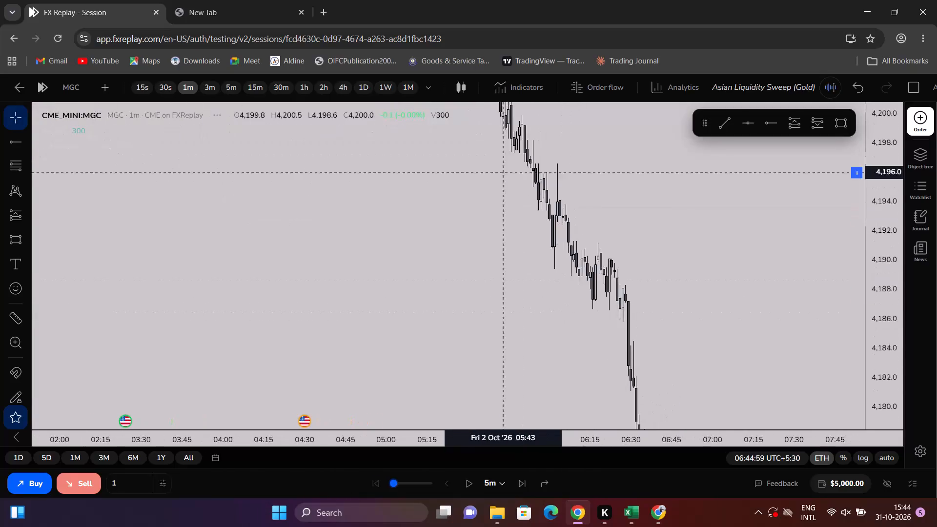
pyautogui.moveTo(487, 132); pyautogui.dragTo(473, 84)
pyautogui.moveTo(591, 345); pyautogui.dragTo(537, 115)
pyautogui.scroll(6, 647, 262)
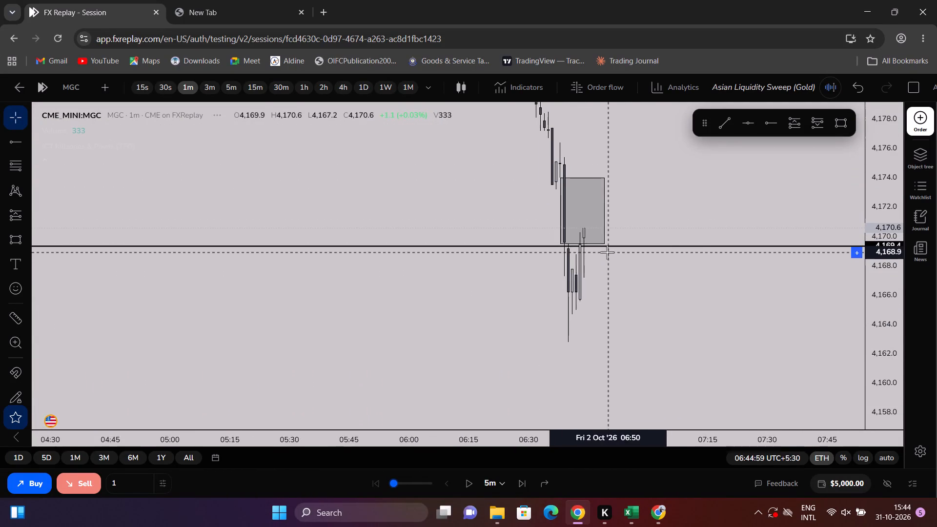
pyautogui.scroll(2, 607, 252)
pyautogui.moveTo(679, 178); pyautogui.dragTo(486, 263)
pyautogui.scroll(-5, 763, 241)
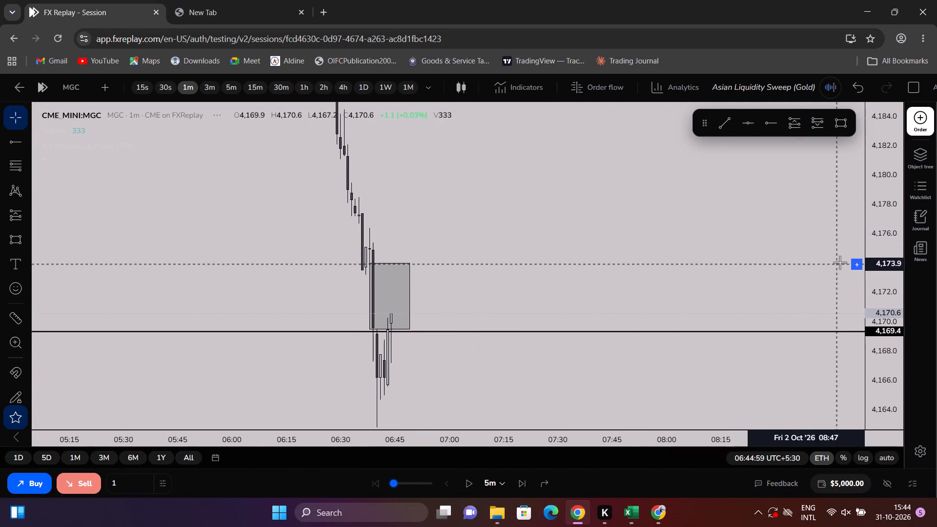
pyautogui.moveTo(868, 242); pyautogui.dragTo(849, 443)
pyautogui.scroll(-9, 535, 324)
pyautogui.scroll(4, 576, 314)
pyautogui.moveTo(503, 316); pyautogui.dragTo(636, 310)
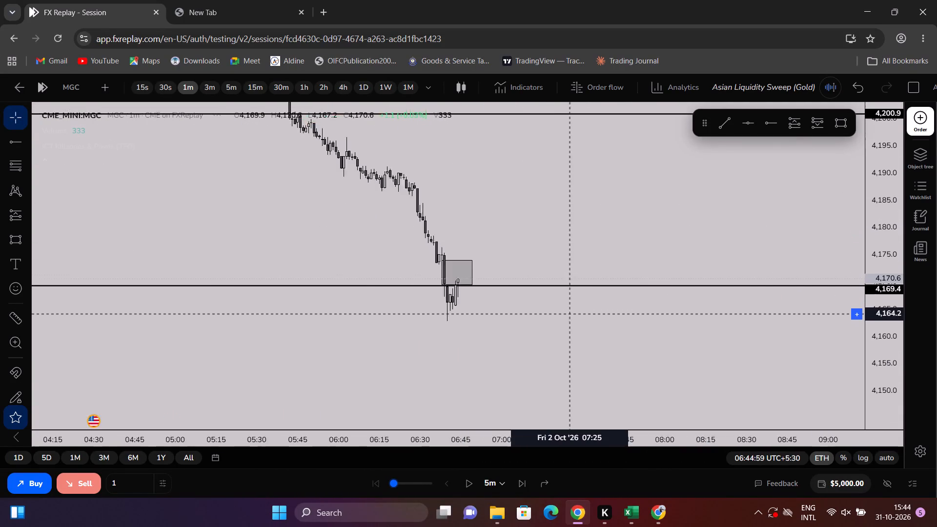
pyautogui.moveTo(636, 310); pyautogui.dragTo(691, 300)
# Set the replay interval to 1 minute and advance the replay to 06:52:59 on October 2.
pyautogui.scroll(4, 763, 317)
pyautogui.moveTo(865, 351); pyautogui.dragTo(863, 234)
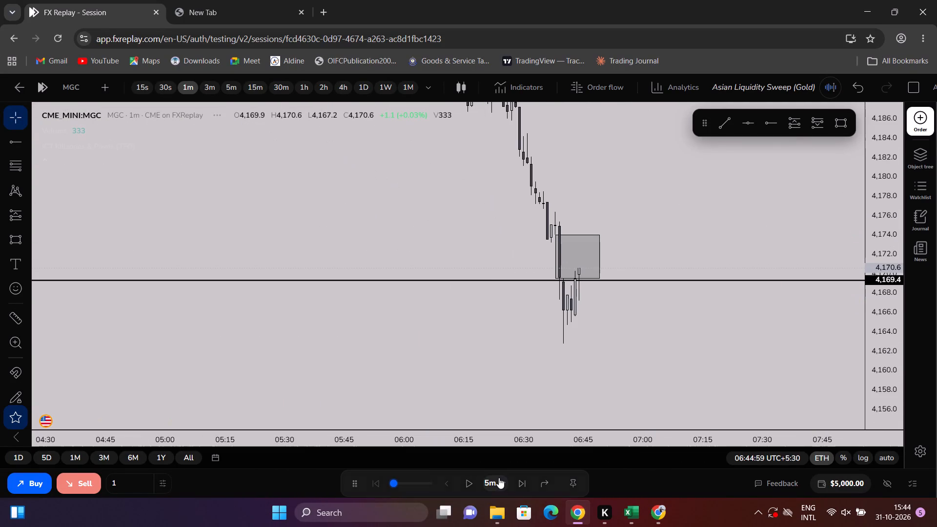
pyautogui.click(499, 478)
pyautogui.scroll(-3, 475, 407)
pyautogui.scroll(1, 477, 410)
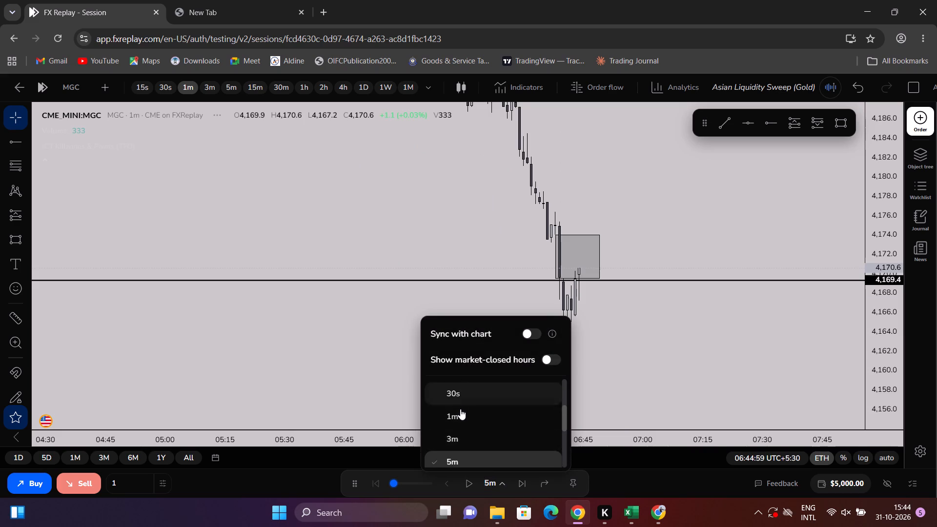
pyautogui.click(460, 414)
pyautogui.scroll(1, 518, 430)
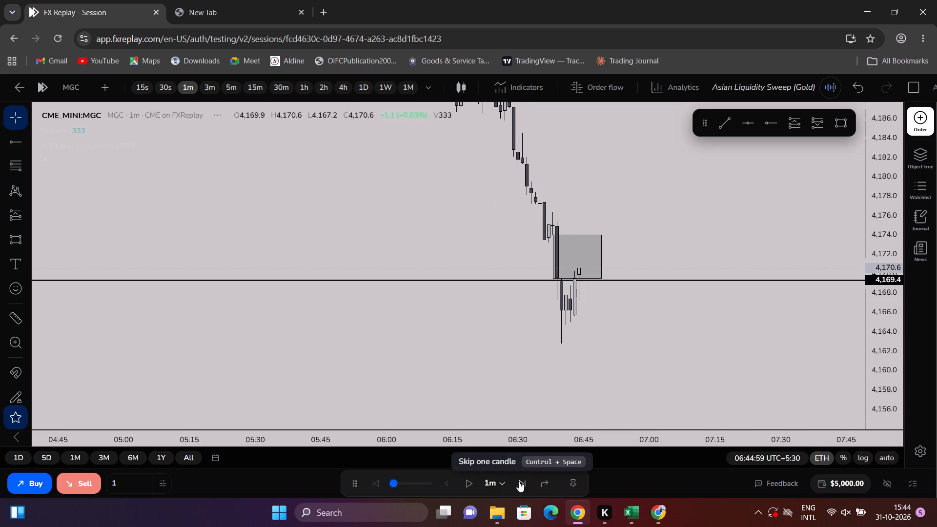
pyautogui.click(520, 483)
pyautogui.click(520, 483)
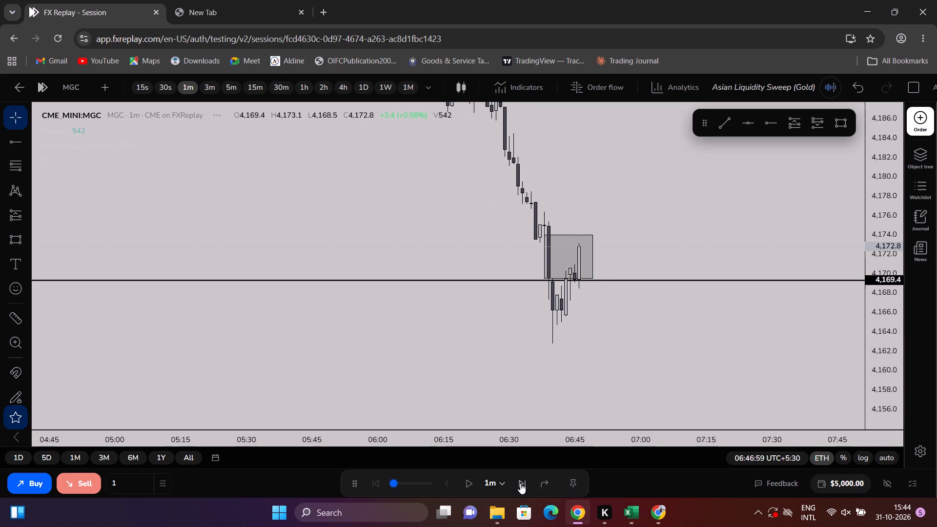
pyautogui.click(520, 483)
pyautogui.click(520, 483)
pyautogui.click(520, 483)
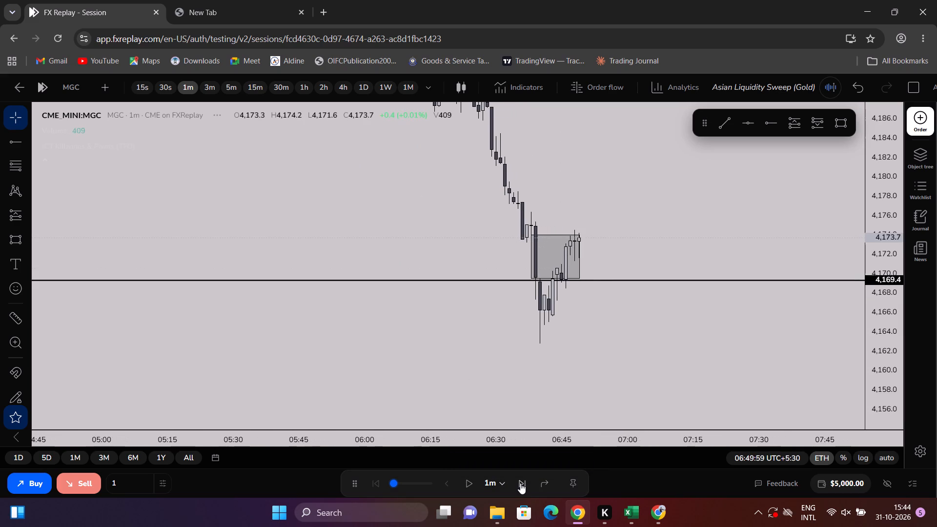
pyautogui.click(520, 483)
pyautogui.click(520, 483)
pyautogui.click(520, 483)
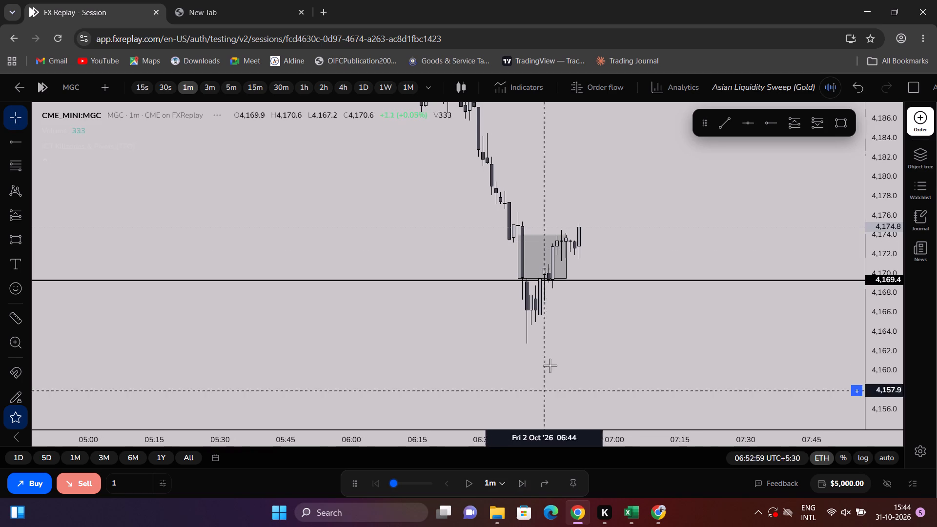
# Extend the end of the rectangle above the PDL ray to about 07:05 on October 2.
pyautogui.moveTo(565, 256); pyautogui.dragTo(618, 251)
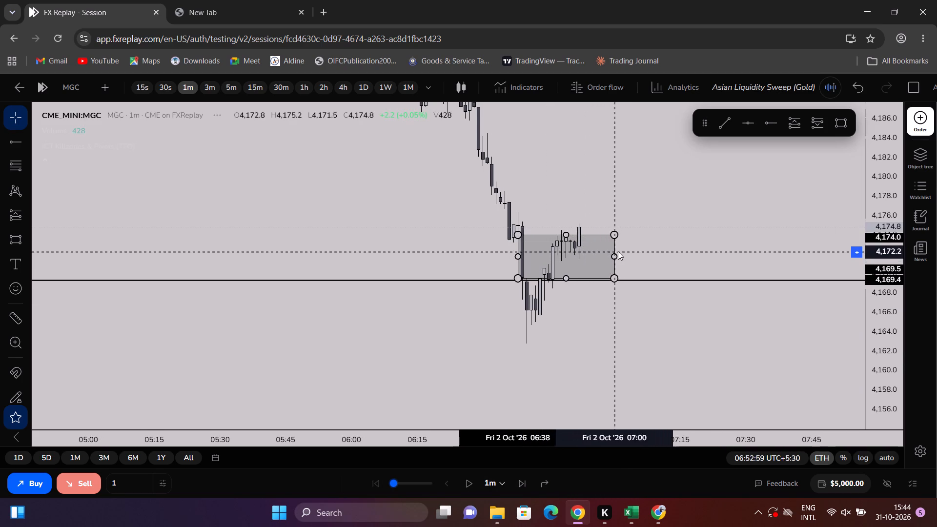
pyautogui.moveTo(618, 251); pyautogui.dragTo(636, 251)
pyautogui.click(621, 252)
pyautogui.click(636, 258)
pyautogui.click(627, 257)
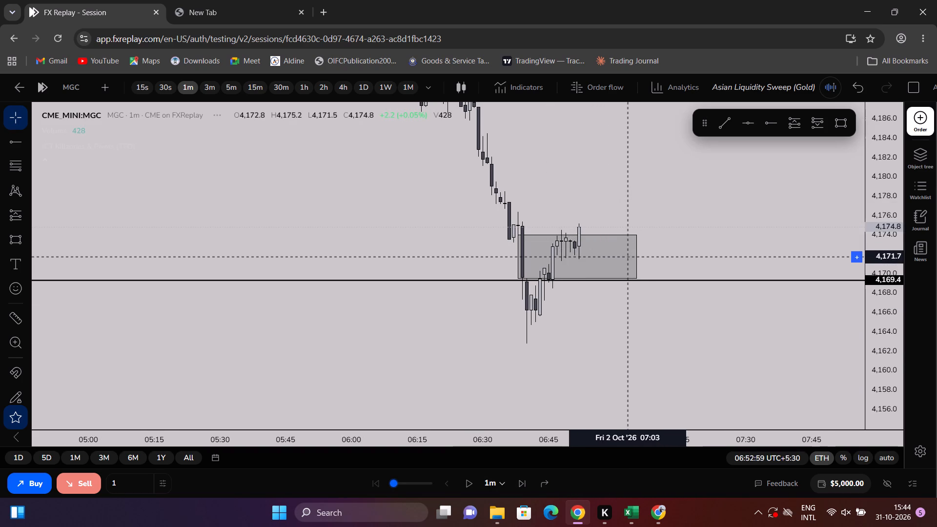
# Label the rectangle above the PDL ray "1M IFVG".
pyautogui.click(638, 258)
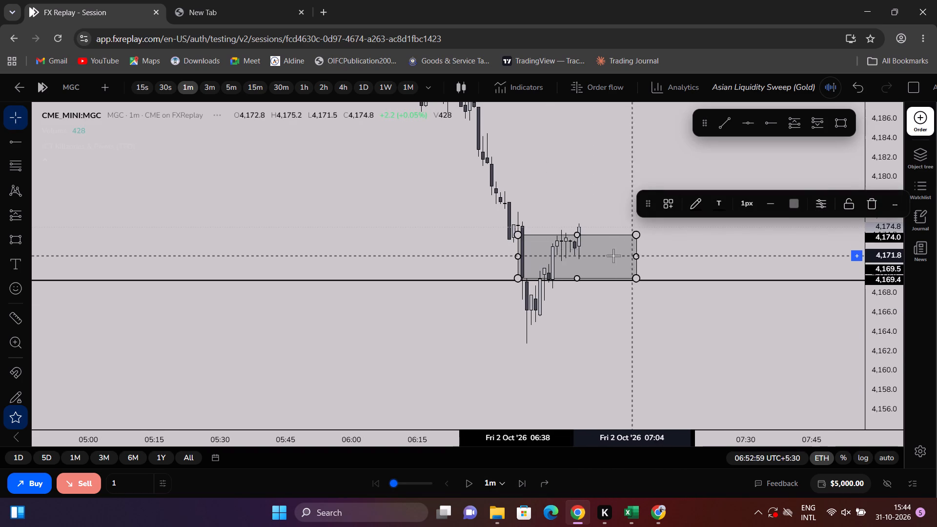
pyautogui.click(577, 256)
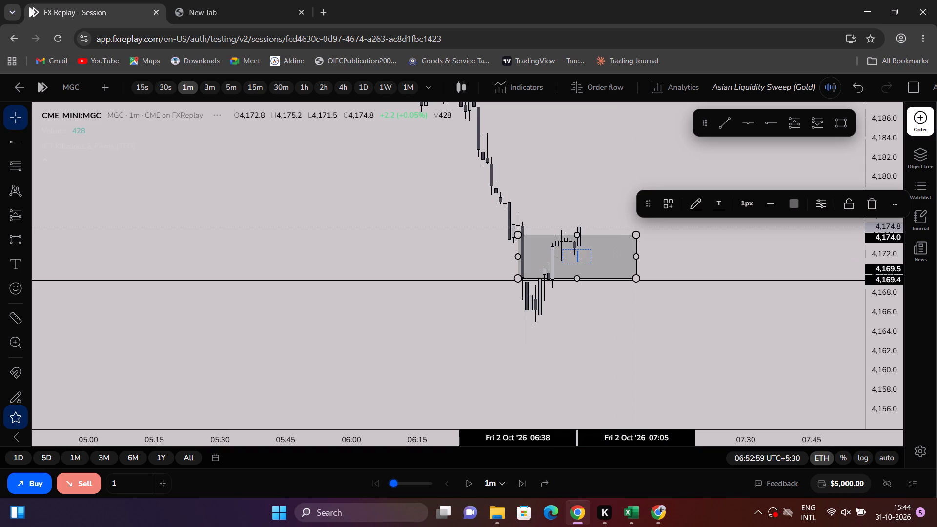
pyautogui.write('1M')
pyautogui.press('space')
pyautogui.write('IFVG')
pyautogui.click(605, 312)
# Place a long position at 06:53 on October 2 with entry about 4,175.0 and stop about 4,162.6, below the sweep low.
pyautogui.moveTo(607, 313); pyautogui.dragTo(458, 321)
pyautogui.scroll(7, 455, 322)
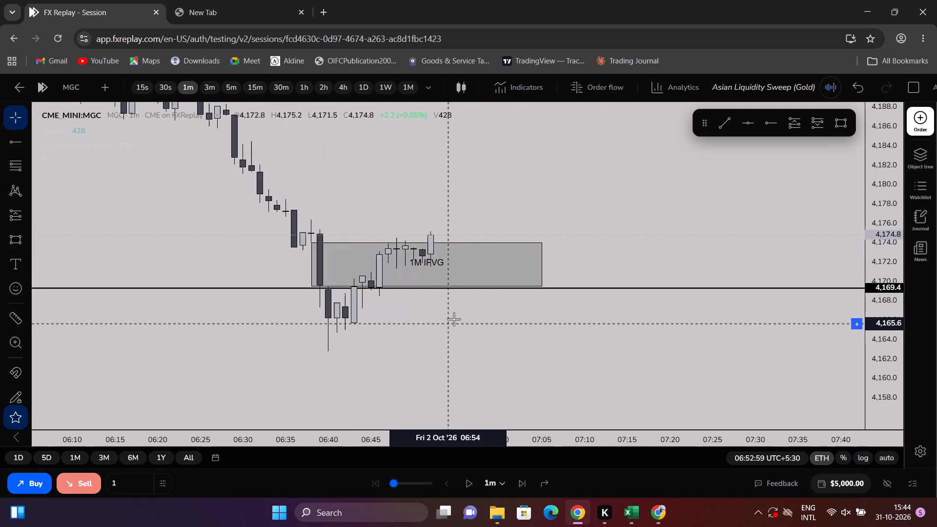
pyautogui.scroll(-4, 507, 310)
pyautogui.scroll(-5, 599, 315)
pyautogui.scroll(-4, 679, 317)
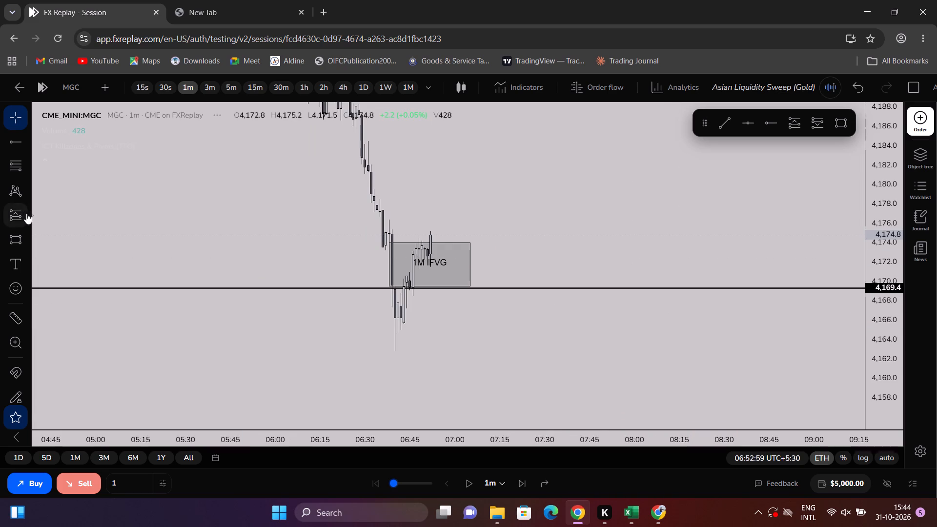
pyautogui.click(27, 214)
pyautogui.click(61, 224)
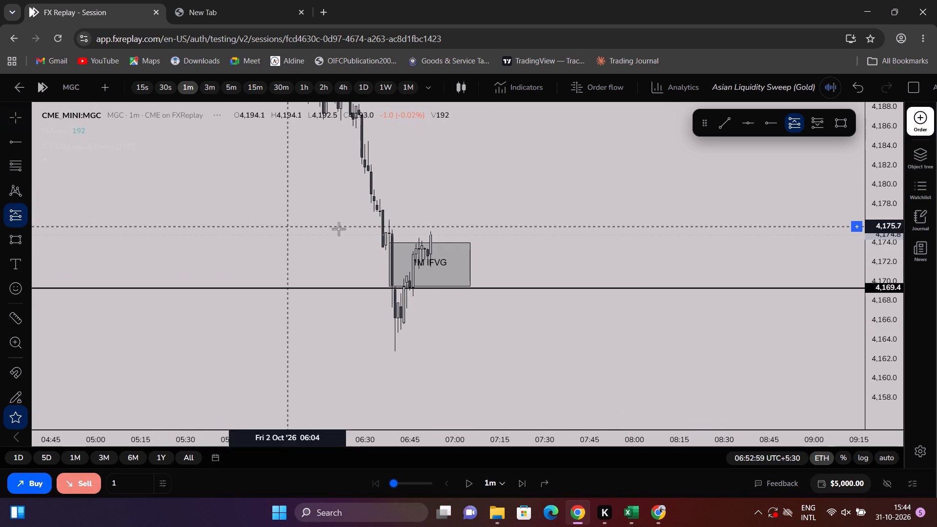
pyautogui.click(434, 233)
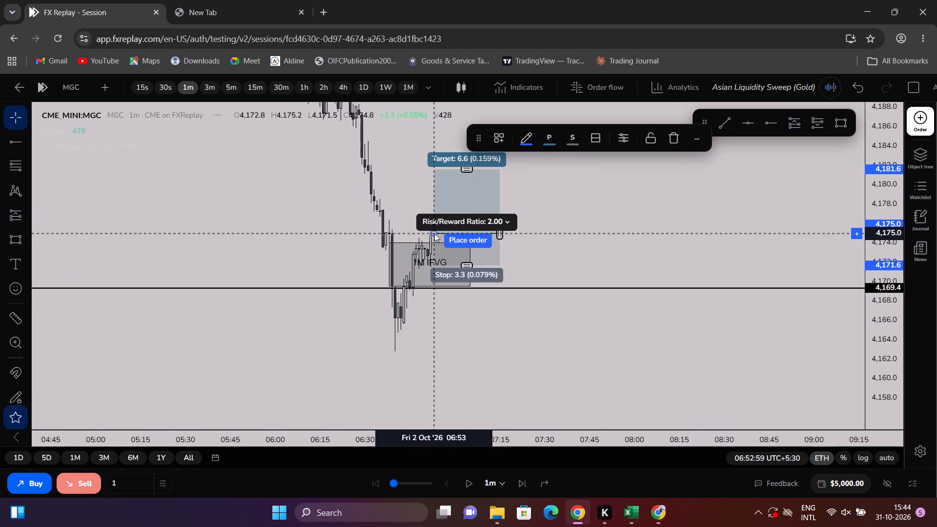
pyautogui.moveTo(467, 265); pyautogui.dragTo(465, 348)
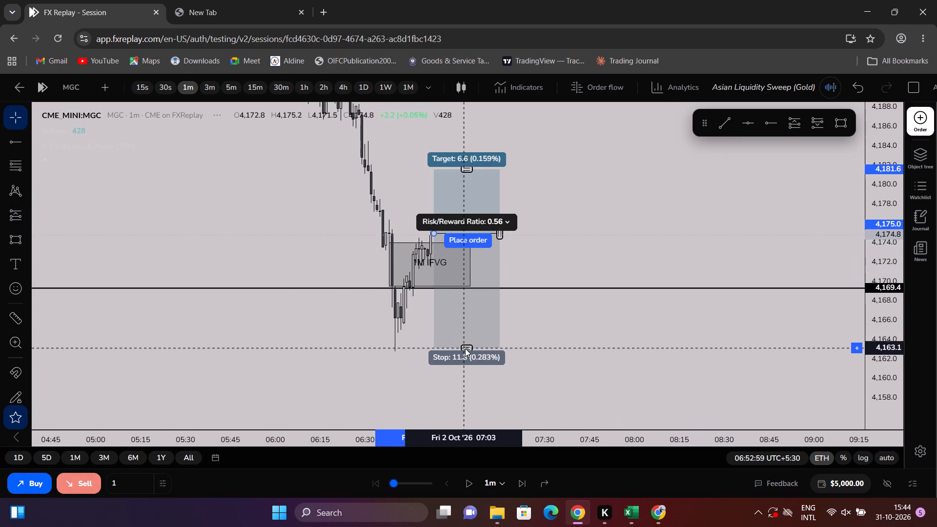
pyautogui.moveTo(465, 348); pyautogui.dragTo(468, 353)
# Raise the long position's target to about 4,200.7, just under the 4,200.9 ray.
pyautogui.moveTo(585, 291); pyautogui.dragTo(587, 430)
pyautogui.scroll(-7, 636, 334)
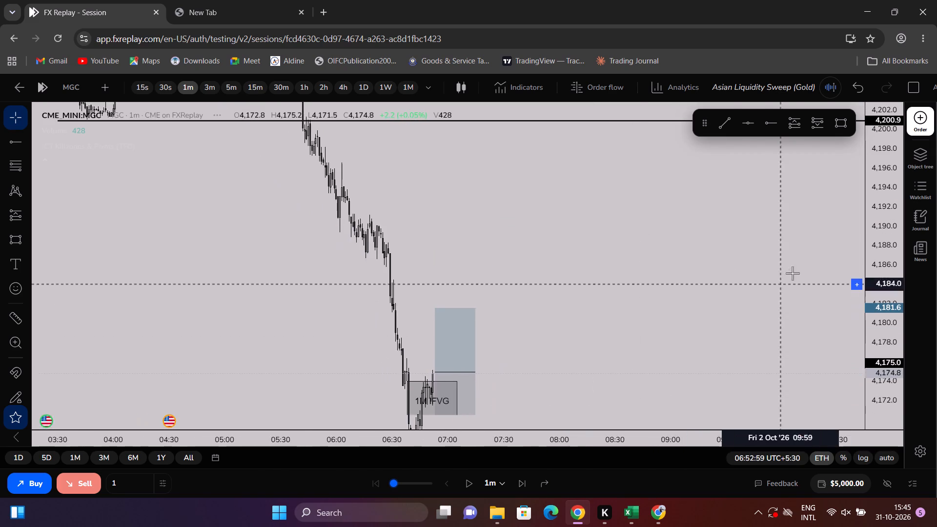
pyautogui.scroll(-4, 793, 273)
pyautogui.moveTo(869, 247); pyautogui.dragTo(878, 417)
pyautogui.scroll(-9, 564, 287)
pyautogui.scroll(-4, 440, 241)
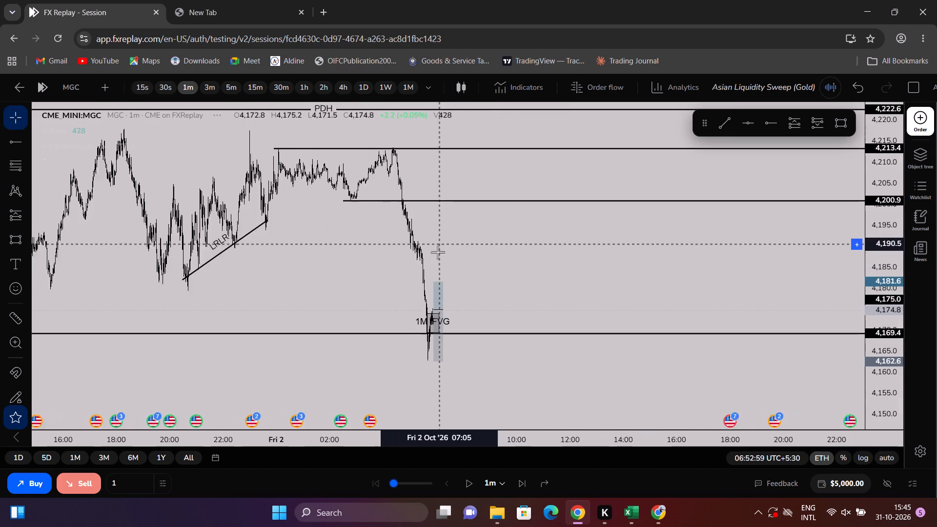
pyautogui.moveTo(436, 281); pyautogui.dragTo(453, 208)
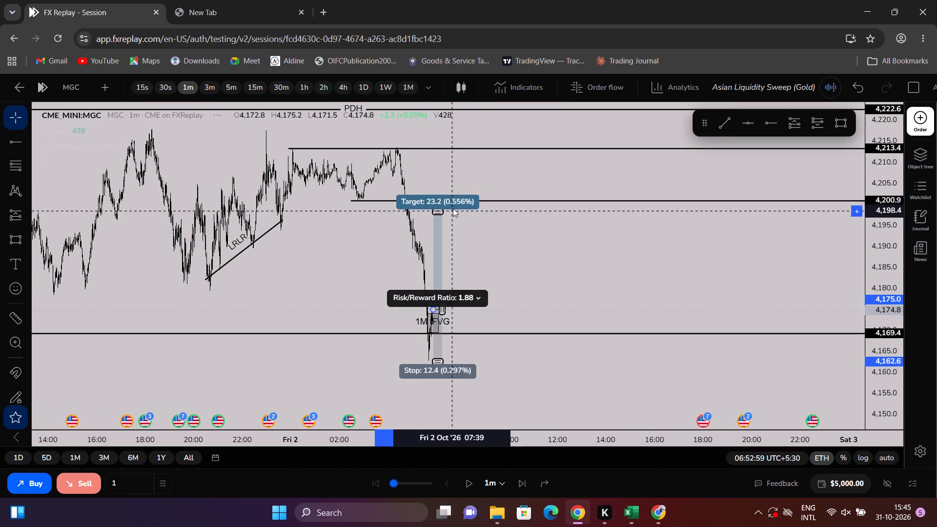
pyautogui.moveTo(453, 208); pyautogui.dragTo(456, 200)
pyautogui.click(471, 235)
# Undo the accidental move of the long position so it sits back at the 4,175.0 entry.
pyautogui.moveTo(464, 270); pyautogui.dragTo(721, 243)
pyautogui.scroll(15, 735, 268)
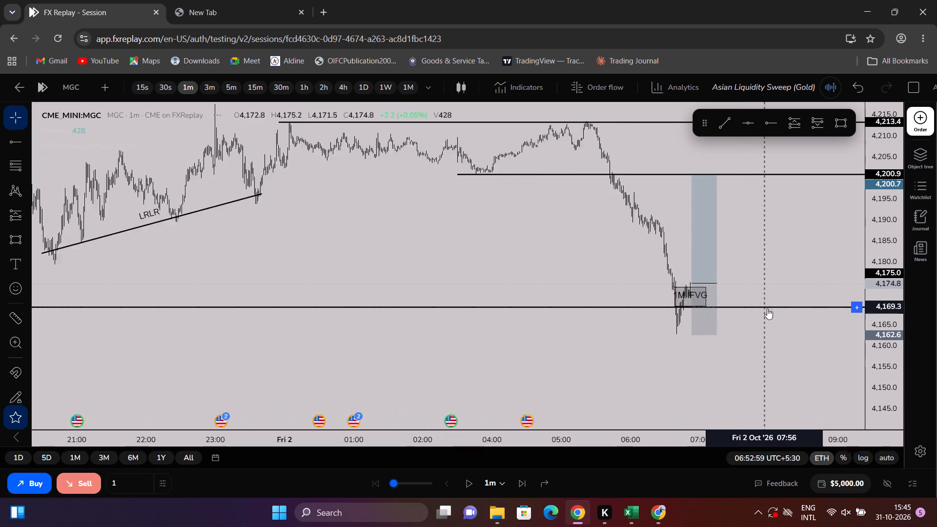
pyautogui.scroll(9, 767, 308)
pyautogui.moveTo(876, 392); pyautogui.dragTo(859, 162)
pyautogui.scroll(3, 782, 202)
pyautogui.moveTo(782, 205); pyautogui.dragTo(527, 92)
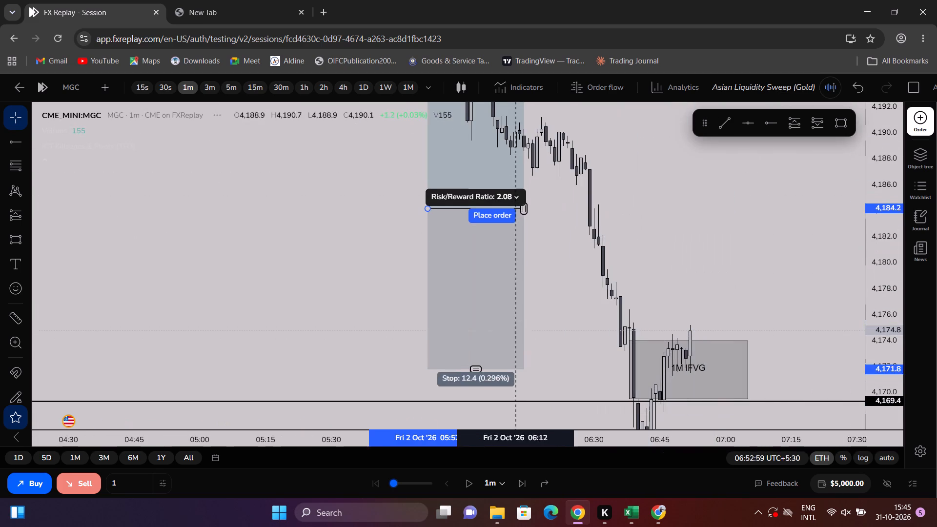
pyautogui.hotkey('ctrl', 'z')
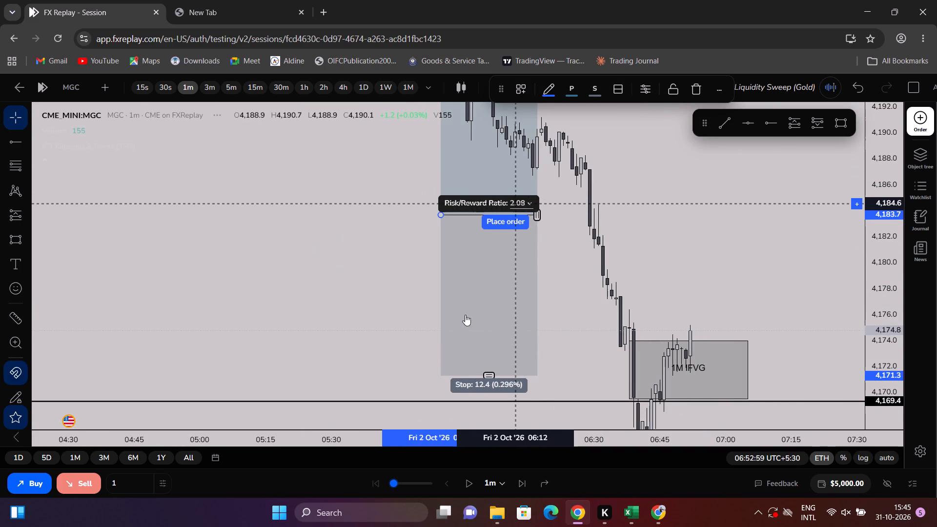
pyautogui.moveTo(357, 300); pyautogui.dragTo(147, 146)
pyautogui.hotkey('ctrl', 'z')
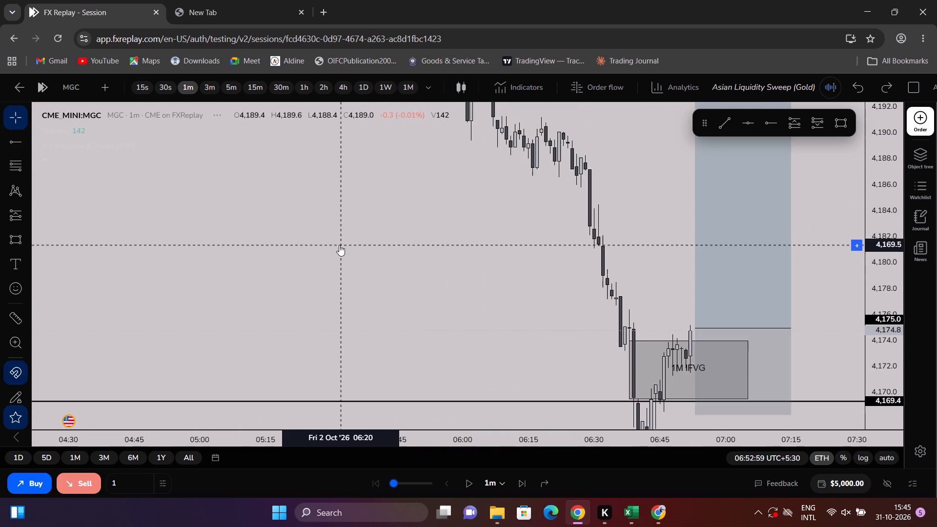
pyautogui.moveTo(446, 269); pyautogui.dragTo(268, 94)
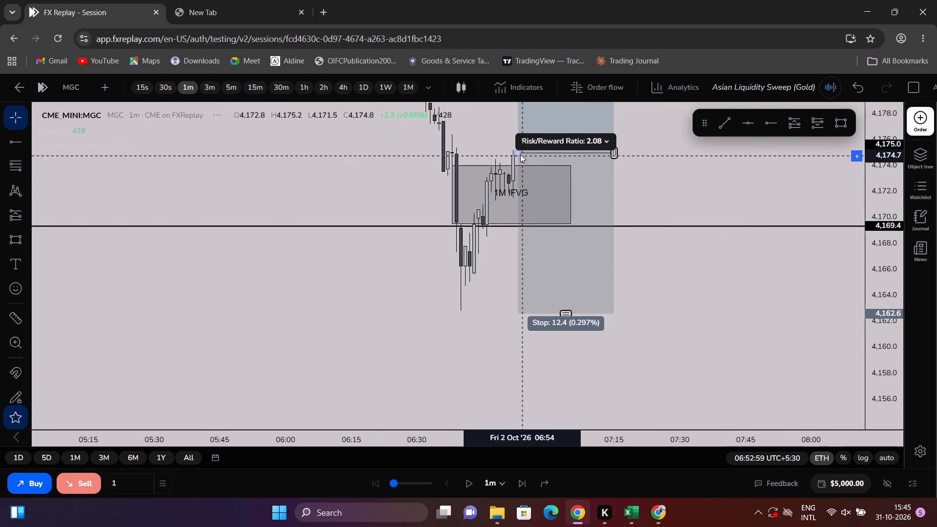
# Switch to the 5-minute chart and examine the long position against the PDL, 4,200.9 and 4,213.4 rays.
pyautogui.click(229, 85)
pyautogui.moveTo(600, 194); pyautogui.dragTo(615, 206)
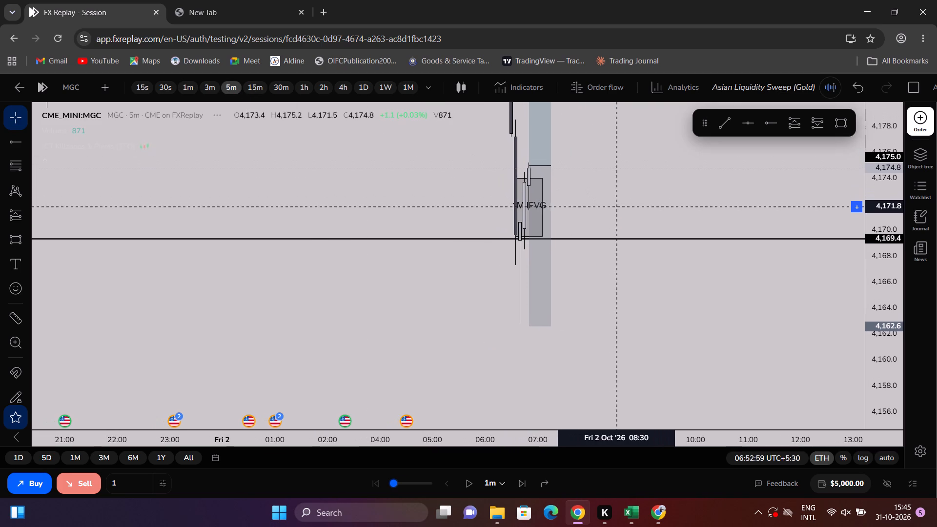
pyautogui.moveTo(615, 206); pyautogui.dragTo(617, 206)
pyautogui.click(539, 211)
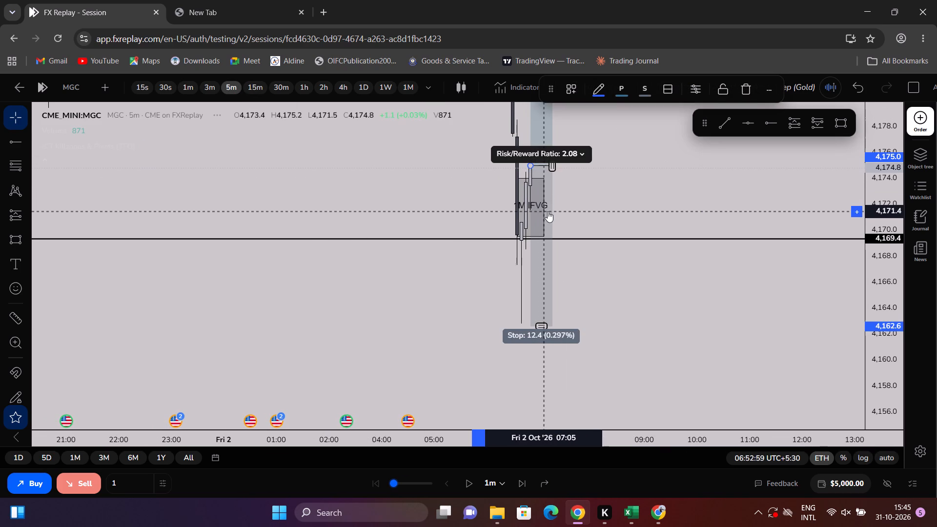
pyautogui.click(539, 326)
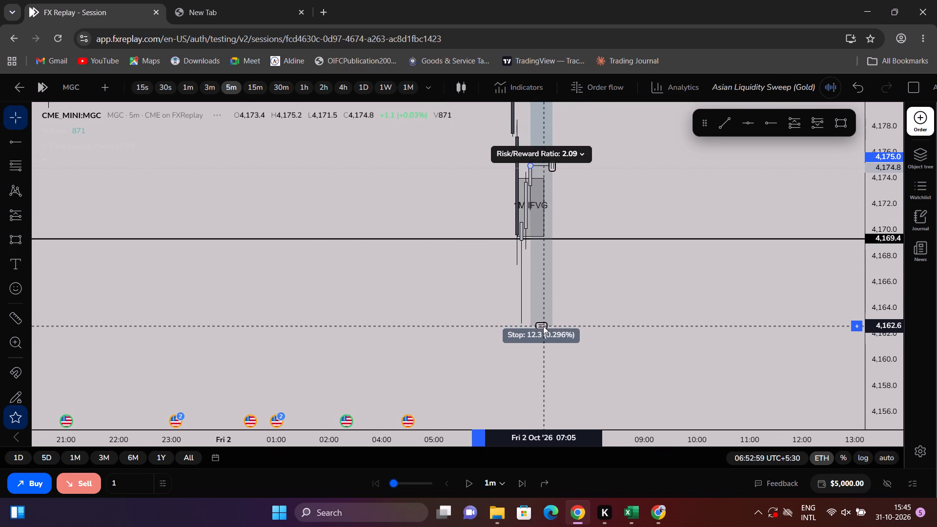
pyautogui.moveTo(600, 269); pyautogui.dragTo(619, 453)
pyautogui.scroll(-4, 705, 265)
pyautogui.moveTo(887, 198); pyautogui.dragTo(819, 385)
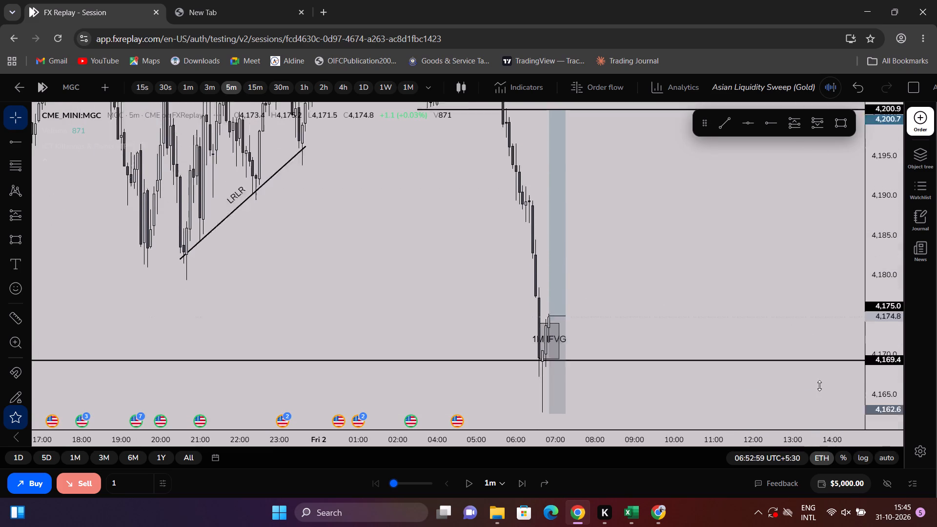
pyautogui.moveTo(819, 385); pyautogui.dragTo(818, 385)
pyautogui.scroll(-4, 610, 285)
pyautogui.scroll(-2, 528, 254)
pyautogui.scroll(2, 491, 247)
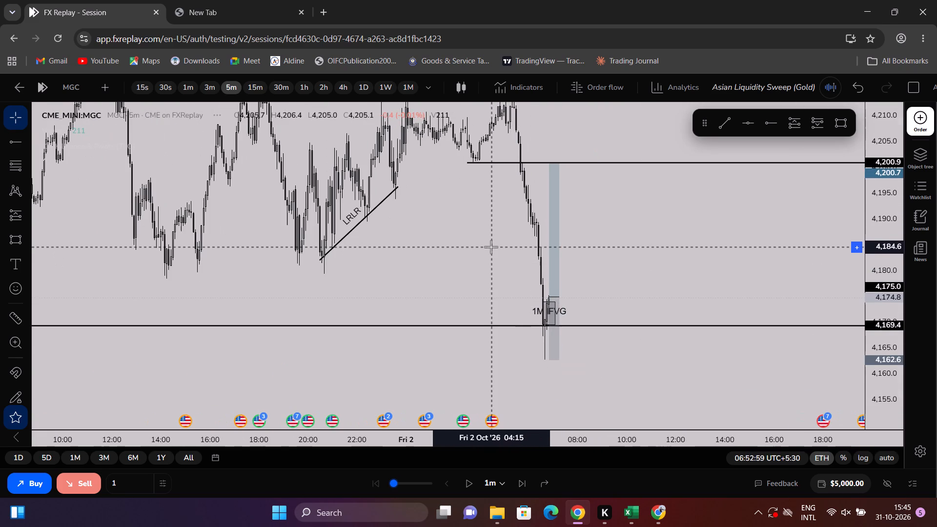
pyautogui.moveTo(468, 220); pyautogui.dragTo(460, 276)
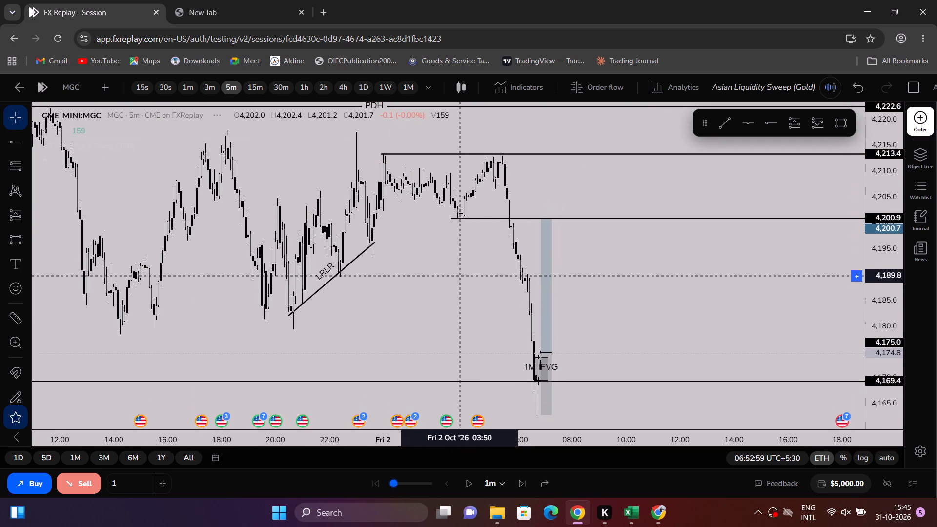
pyautogui.moveTo(460, 276); pyautogui.dragTo(460, 216)
pyautogui.scroll(4, 611, 195)
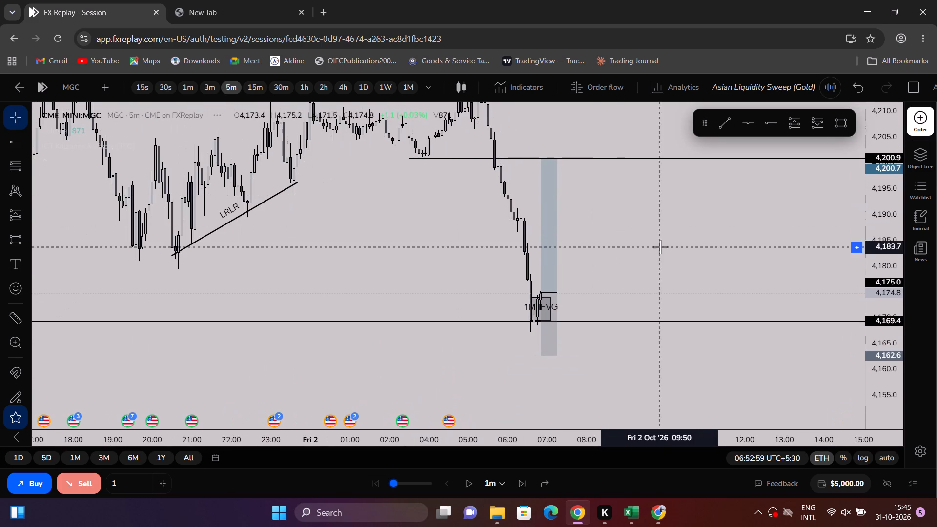
# Prepare a market Buy order with its stop loss at 4162.5 and take profit at 4200.4.
pyautogui.click(932, 117)
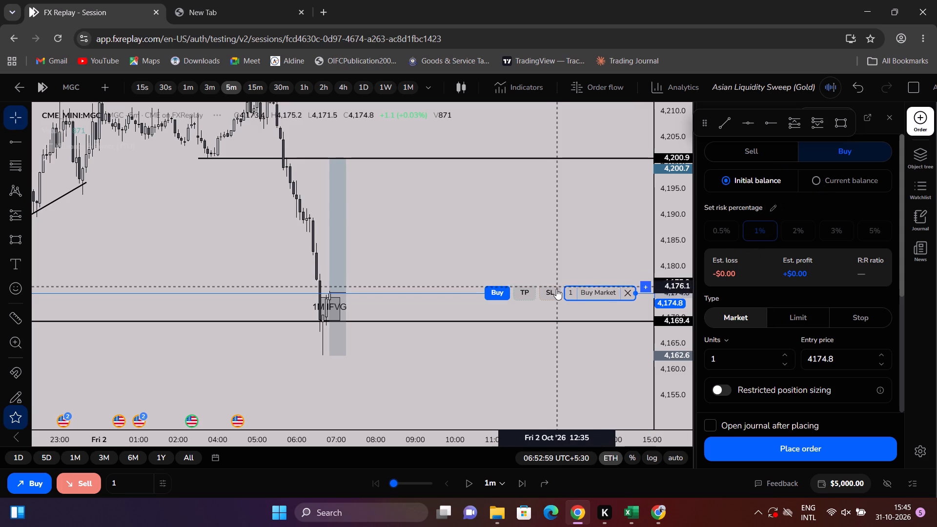
pyautogui.moveTo(550, 294); pyautogui.dragTo(555, 358)
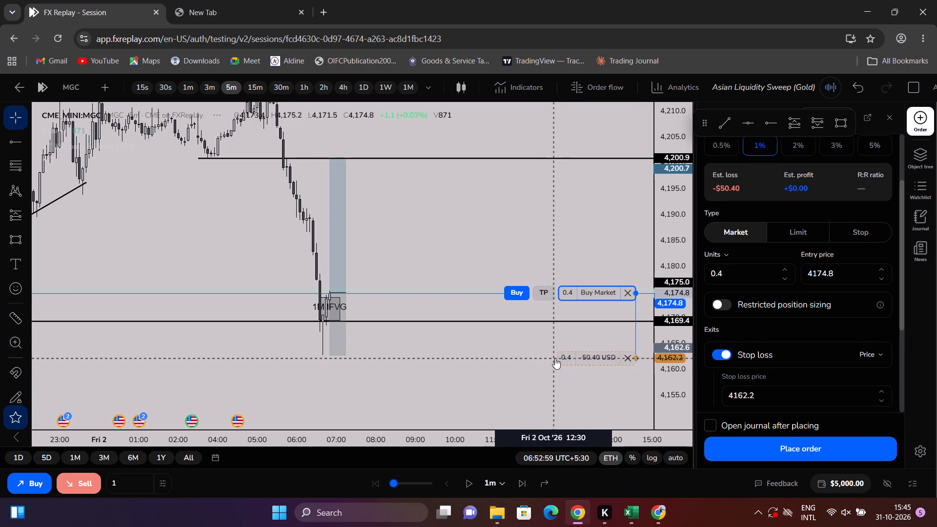
pyautogui.moveTo(555, 358); pyautogui.dragTo(558, 356)
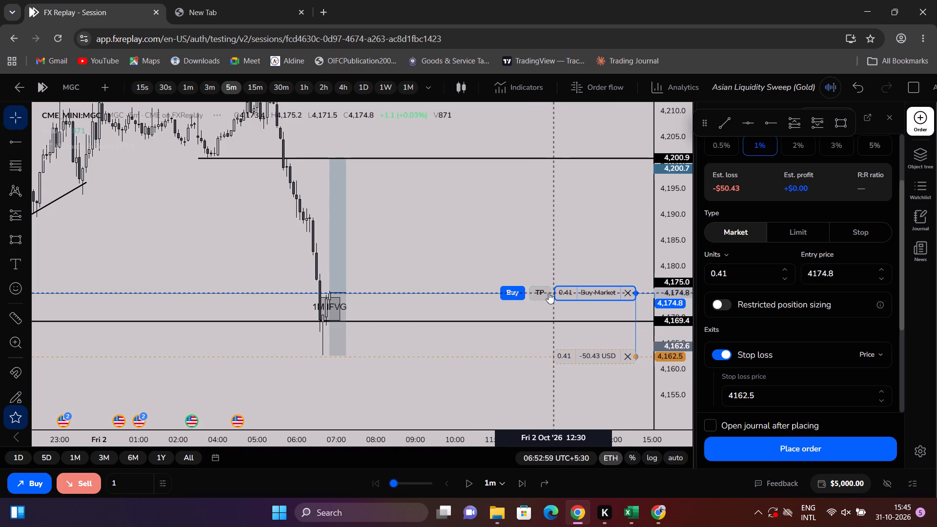
pyautogui.moveTo(539, 293); pyautogui.dragTo(532, 157)
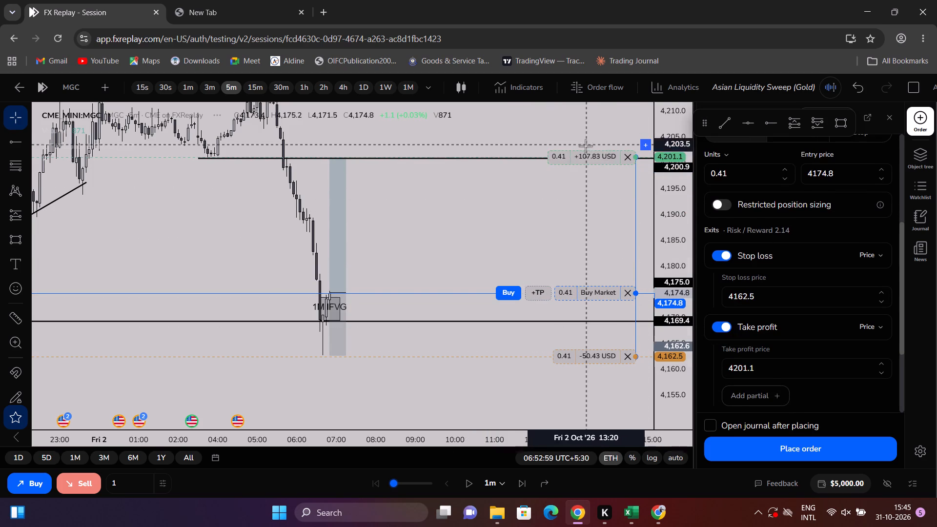
pyautogui.moveTo(585, 150); pyautogui.dragTo(589, 161)
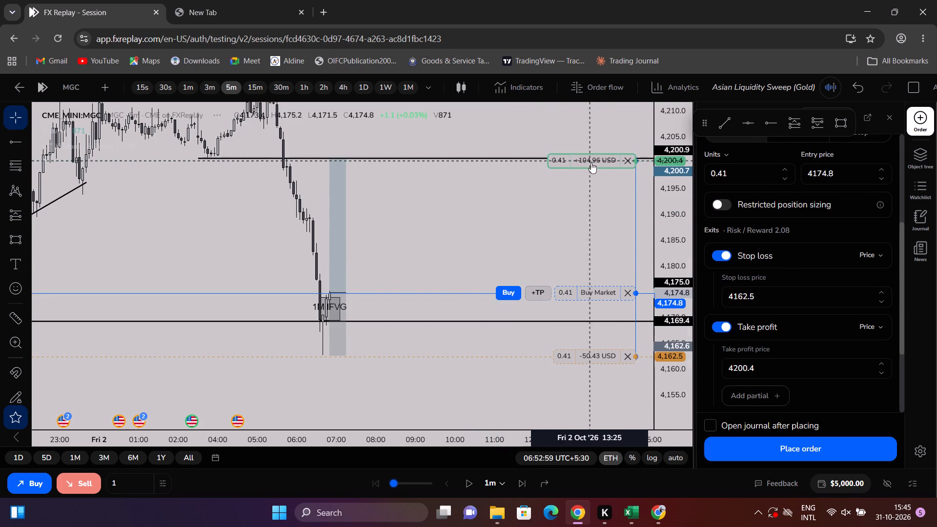
# Review the Buy order's risk, order type, exit, tag and strategy settings.
pyautogui.scroll(3, 809, 314)
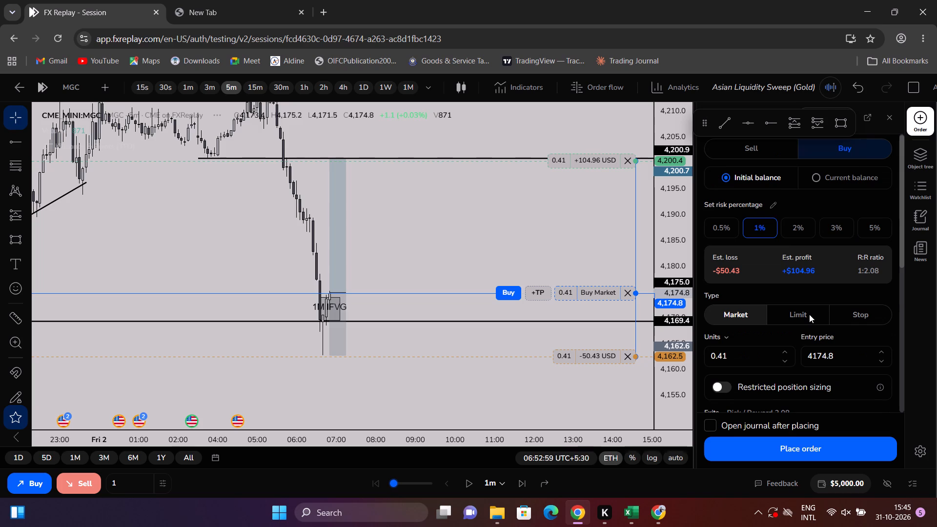
pyautogui.scroll(4, 809, 314)
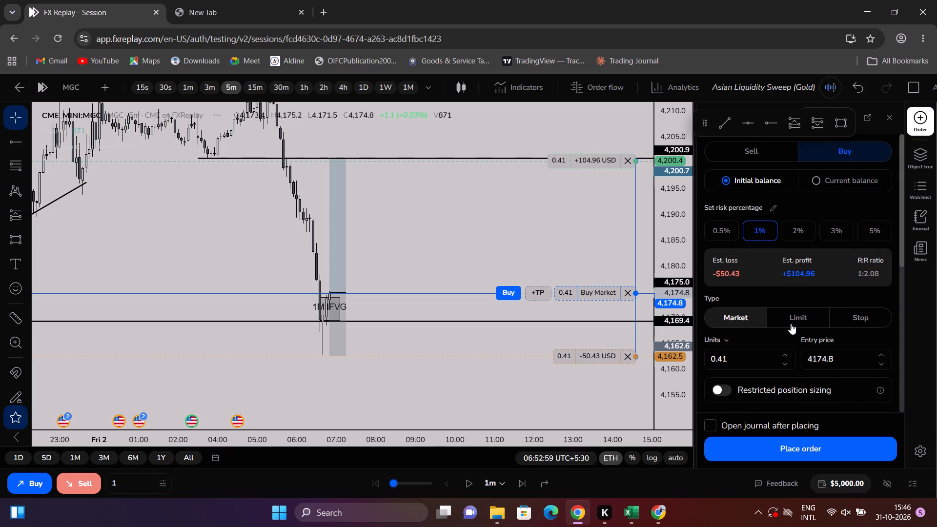
pyautogui.scroll(-6, 768, 336)
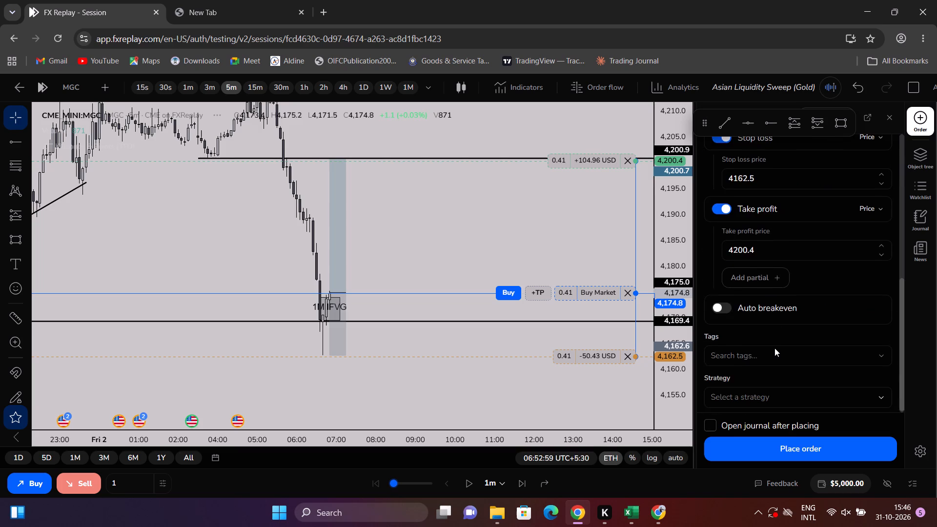
pyautogui.scroll(6, 774, 348)
pyautogui.scroll(-1, 759, 315)
pyautogui.scroll(2, 759, 315)
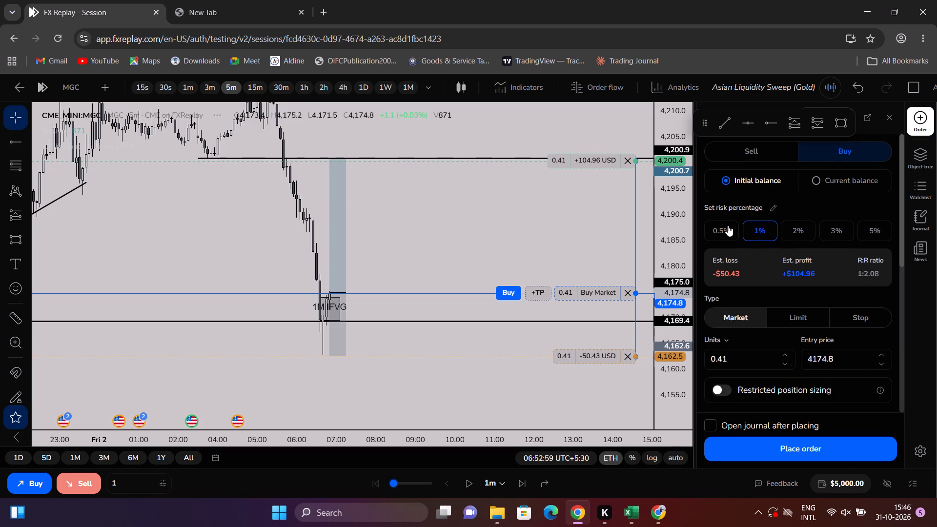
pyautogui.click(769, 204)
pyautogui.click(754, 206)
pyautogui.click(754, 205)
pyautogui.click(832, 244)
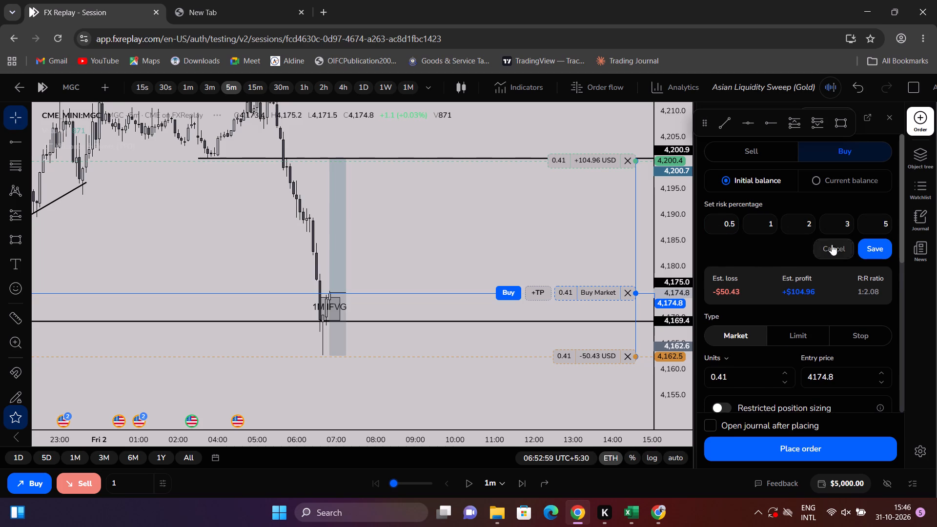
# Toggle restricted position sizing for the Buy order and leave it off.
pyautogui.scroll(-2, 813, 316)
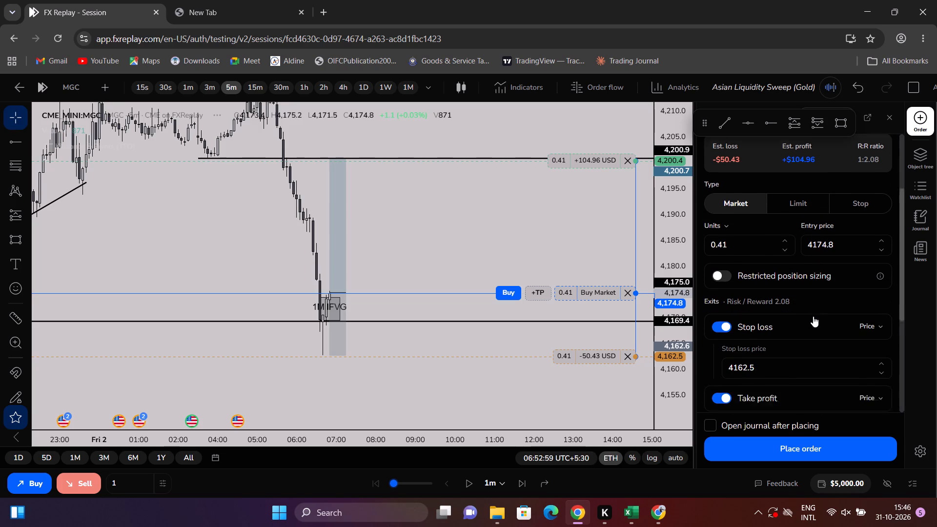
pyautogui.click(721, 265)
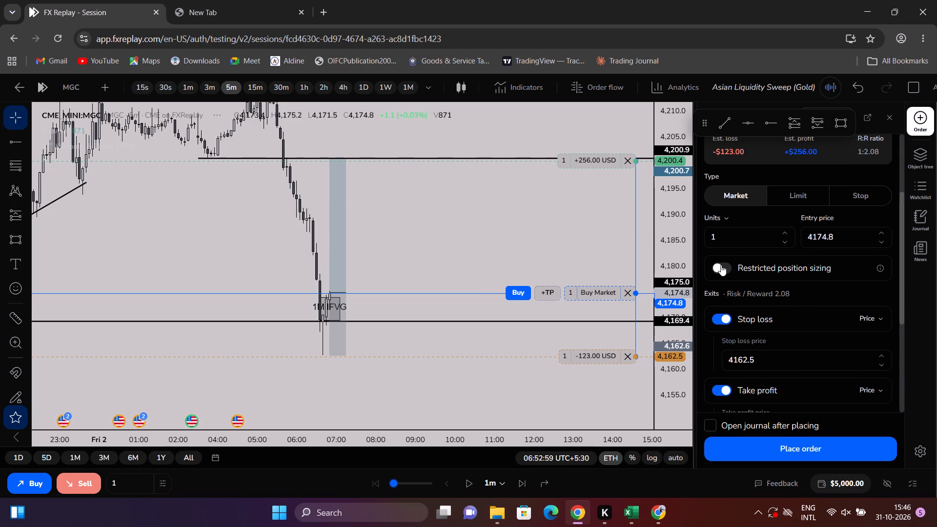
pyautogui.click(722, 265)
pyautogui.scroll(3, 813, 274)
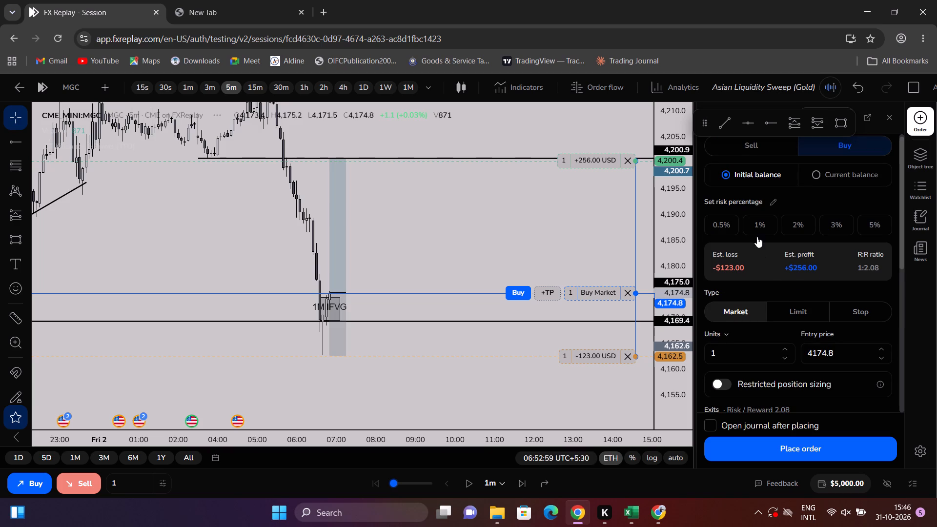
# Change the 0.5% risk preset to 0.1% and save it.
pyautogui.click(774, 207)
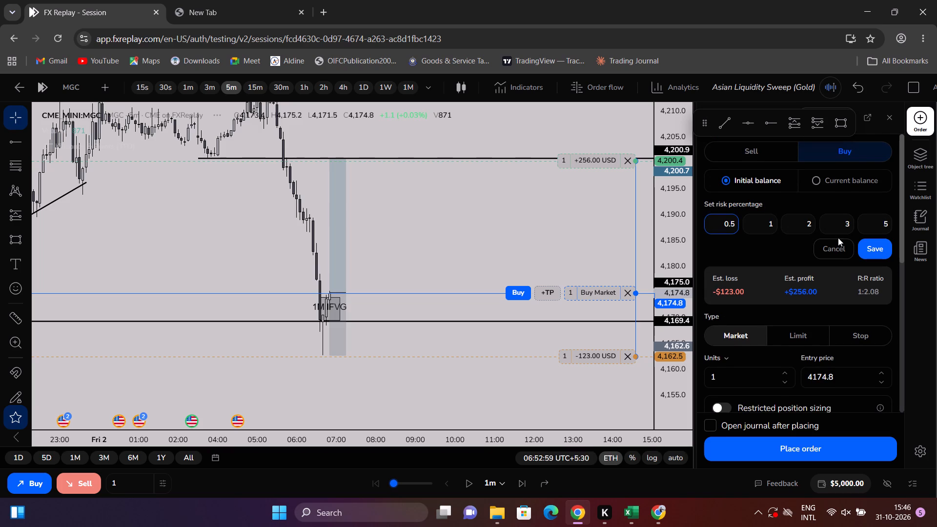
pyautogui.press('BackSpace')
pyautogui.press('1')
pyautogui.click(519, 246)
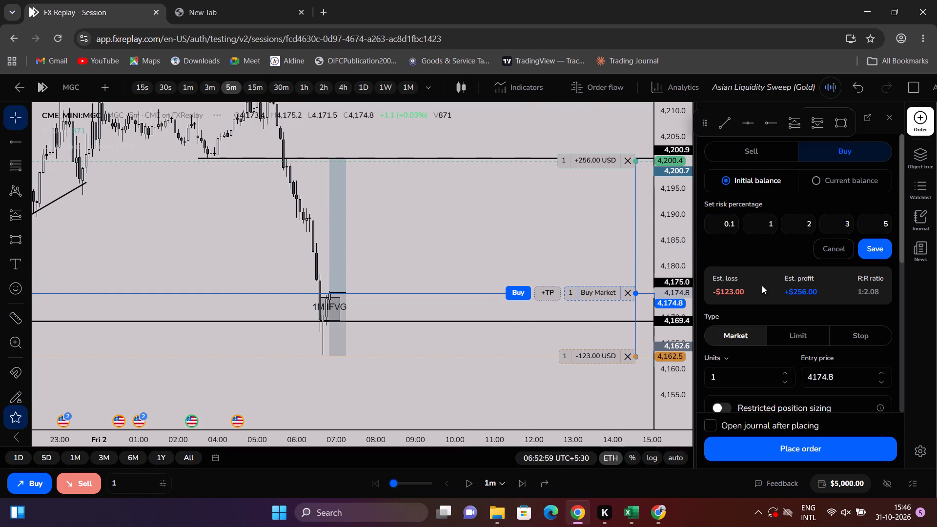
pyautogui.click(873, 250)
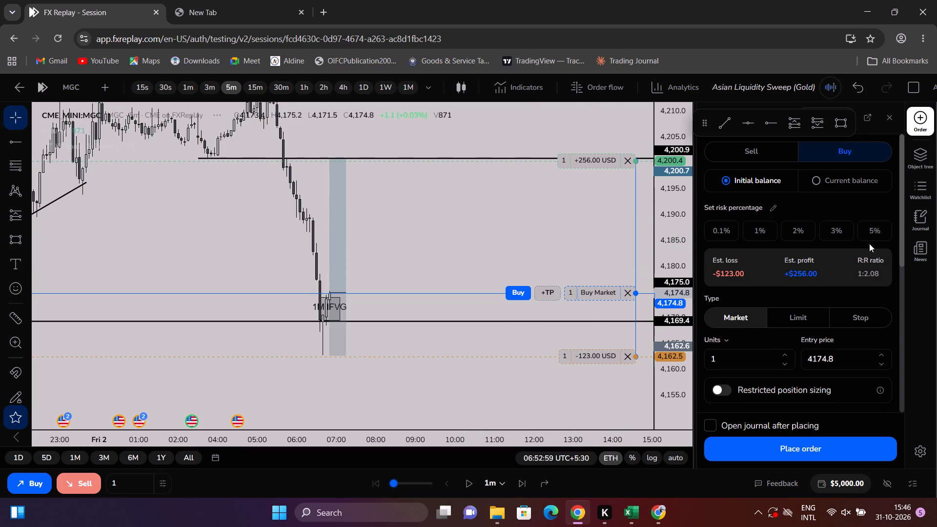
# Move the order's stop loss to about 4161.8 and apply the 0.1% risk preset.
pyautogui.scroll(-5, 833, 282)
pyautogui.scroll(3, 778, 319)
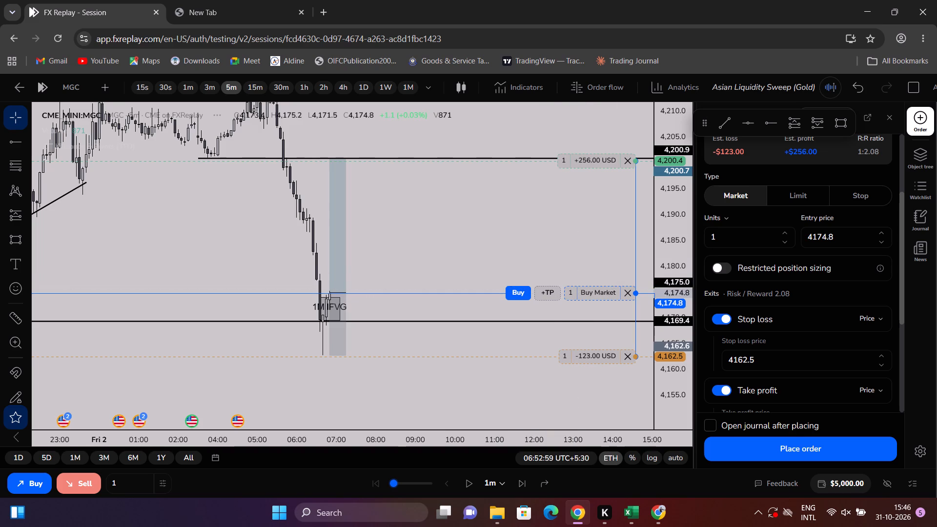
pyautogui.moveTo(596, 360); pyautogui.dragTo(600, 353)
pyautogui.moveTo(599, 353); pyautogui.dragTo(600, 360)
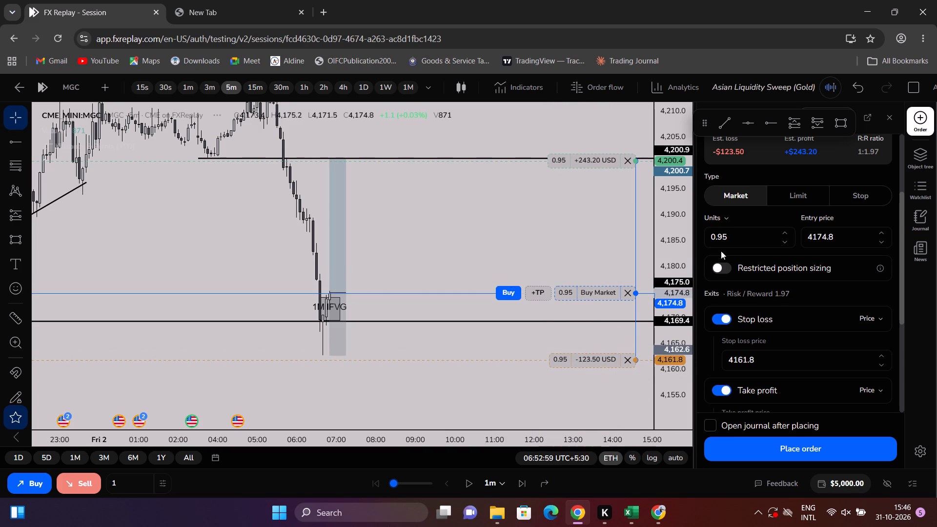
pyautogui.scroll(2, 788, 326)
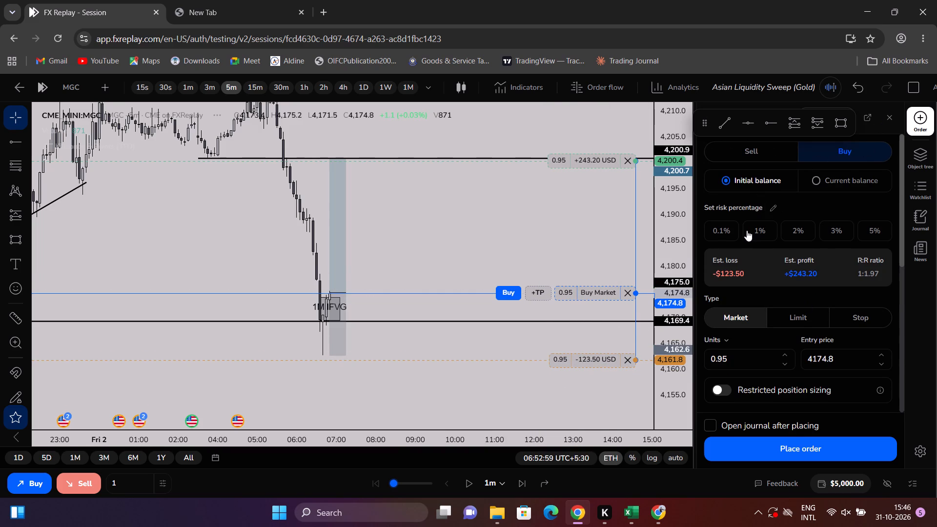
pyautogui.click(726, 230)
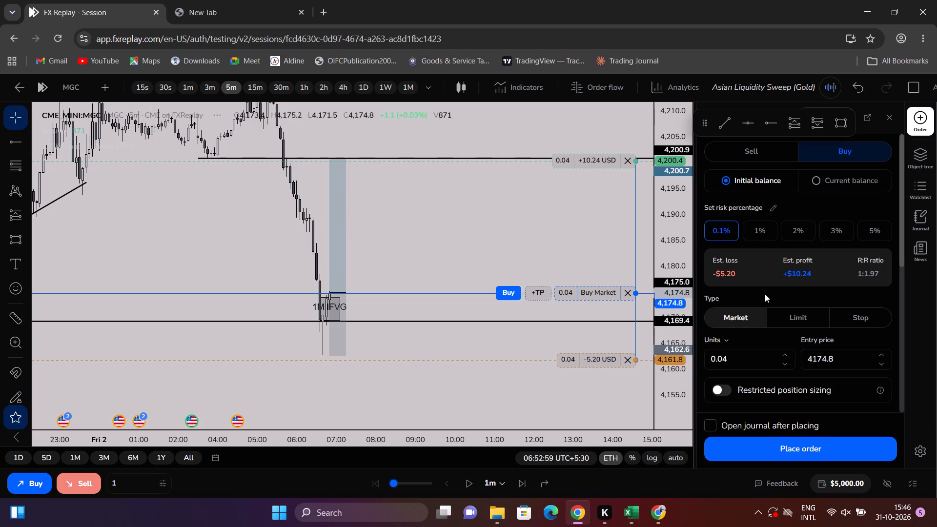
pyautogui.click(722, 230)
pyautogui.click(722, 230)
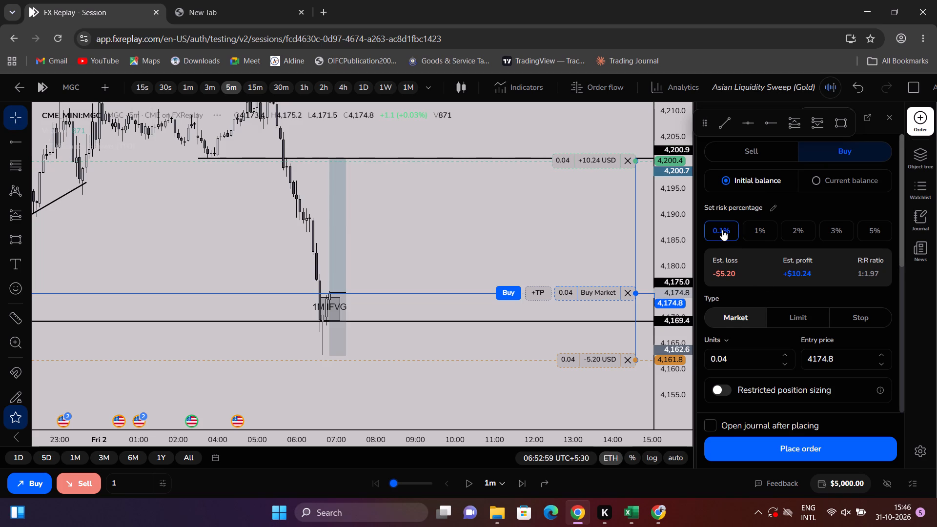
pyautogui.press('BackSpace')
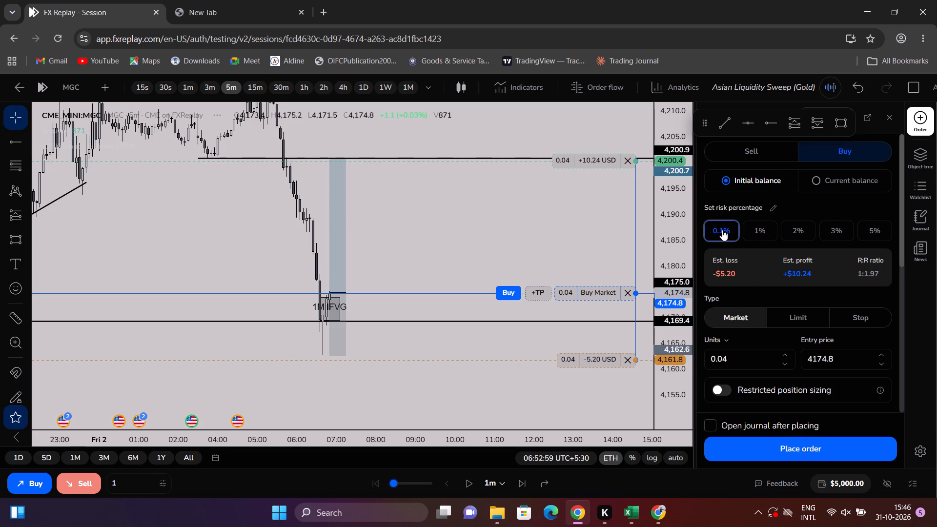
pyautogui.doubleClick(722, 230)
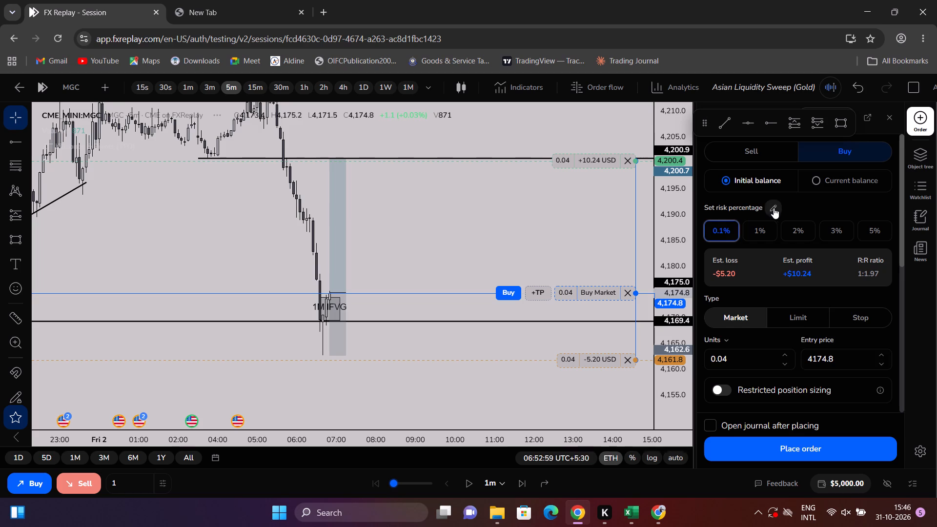
# Change the lowest risk percentage preset to 0.3% and save it.
pyautogui.click(774, 208)
pyautogui.press('BackSpace')
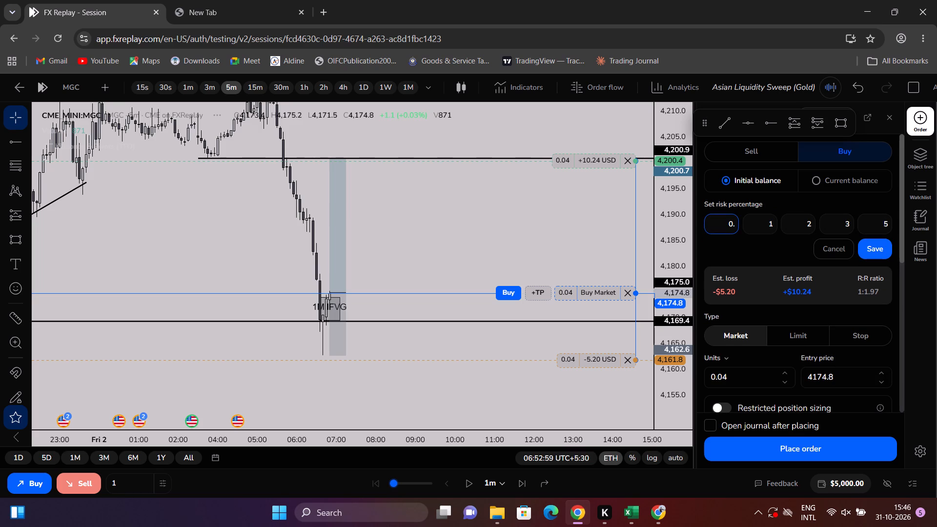
pyautogui.press('3')
pyautogui.click(736, 251)
pyautogui.click(874, 246)
# Size the Buy order with the 0.3% risk preset and adjust its stop loss to about 4162.4.
pyautogui.moveTo(600, 362); pyautogui.dragTo(601, 362)
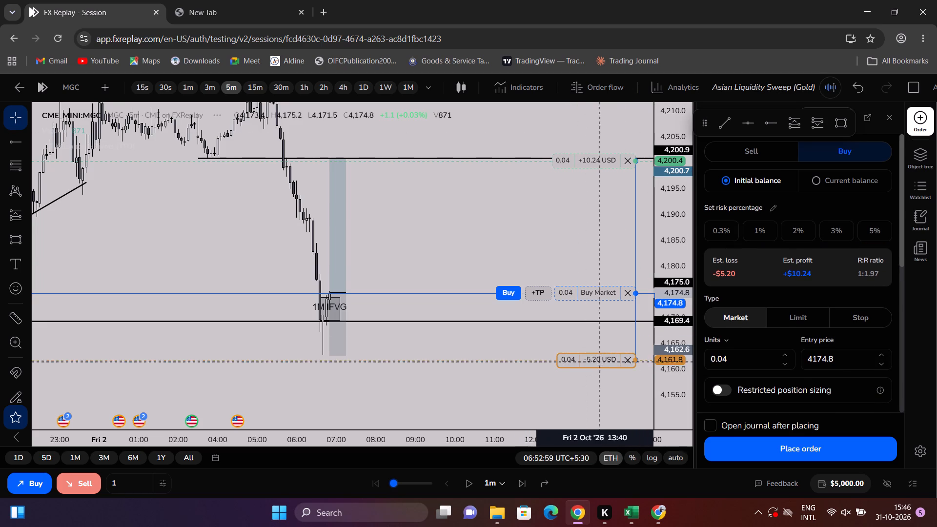
pyautogui.moveTo(601, 362); pyautogui.dragTo(606, 356)
pyautogui.moveTo(602, 356); pyautogui.dragTo(602, 364)
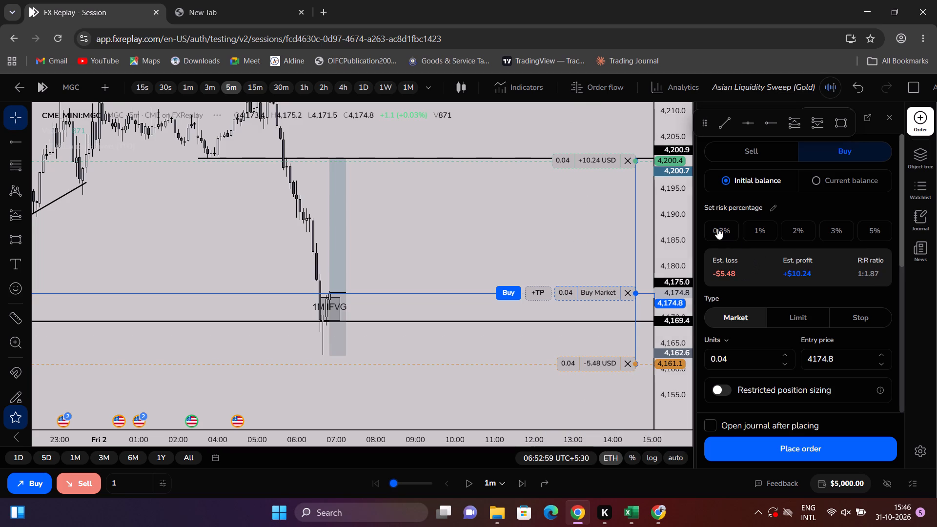
pyautogui.click(717, 228)
pyautogui.click(751, 289)
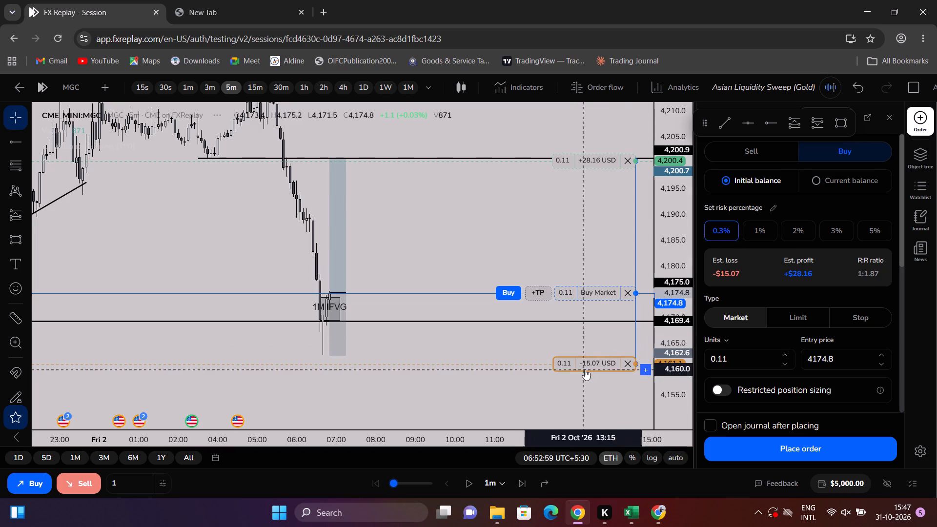
pyautogui.moveTo(596, 366); pyautogui.dragTo(608, 357)
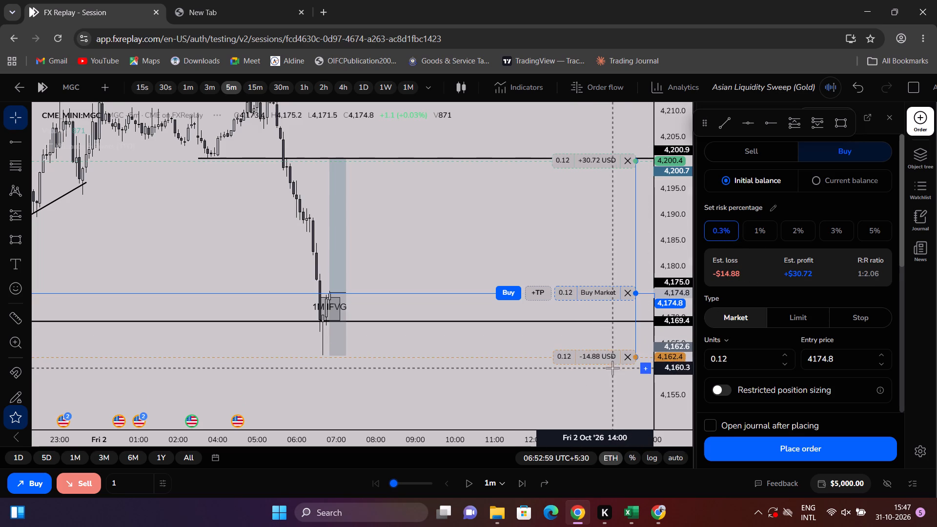
# Shift the order to a 4175.0 entry with its stop loss at 4162.6, and set its type back to Market.
pyautogui.click(571, 291)
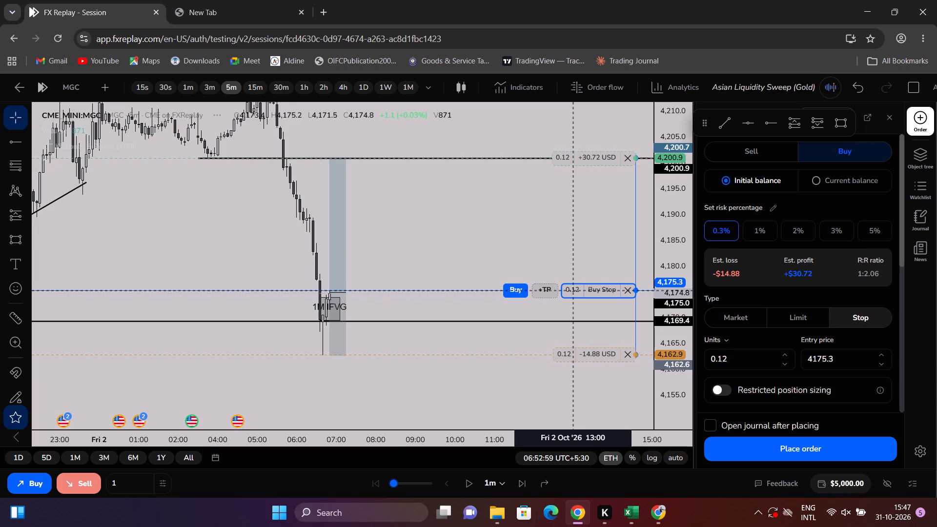
pyautogui.scroll(3, 827, 211)
pyautogui.scroll(4, 781, 217)
pyautogui.scroll(-2, 775, 316)
pyautogui.click(731, 190)
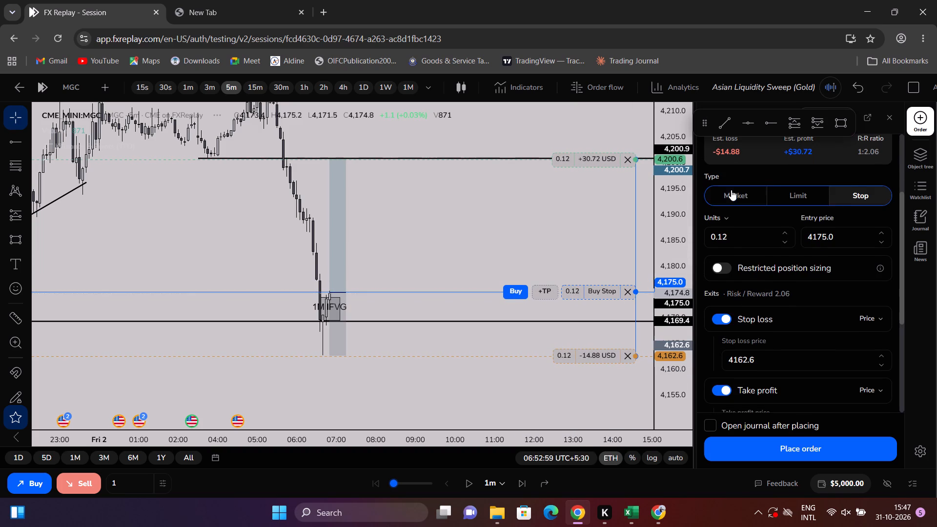
pyautogui.scroll(3, 794, 273)
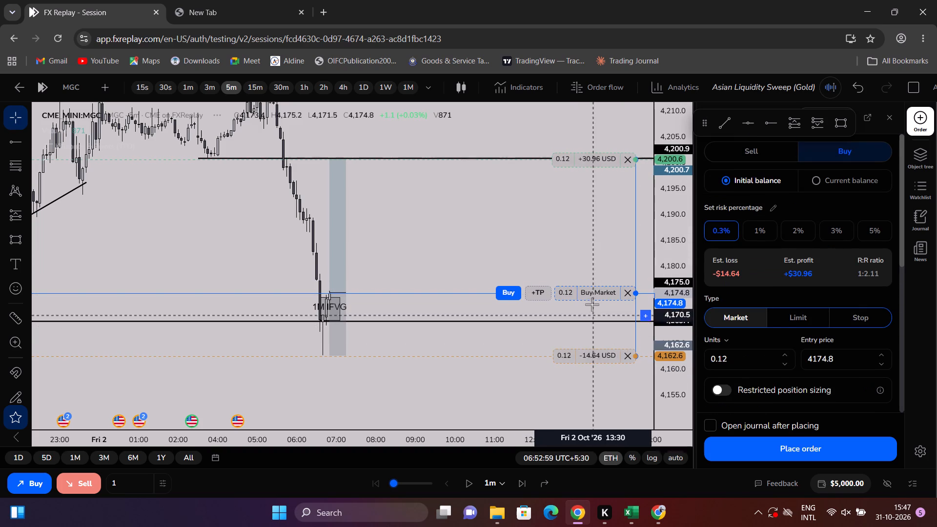
# Adjust the take profit to 4200.4 and place the 0.12-unit market Buy order.
pyautogui.moveTo(600, 157); pyautogui.dragTo(606, 164)
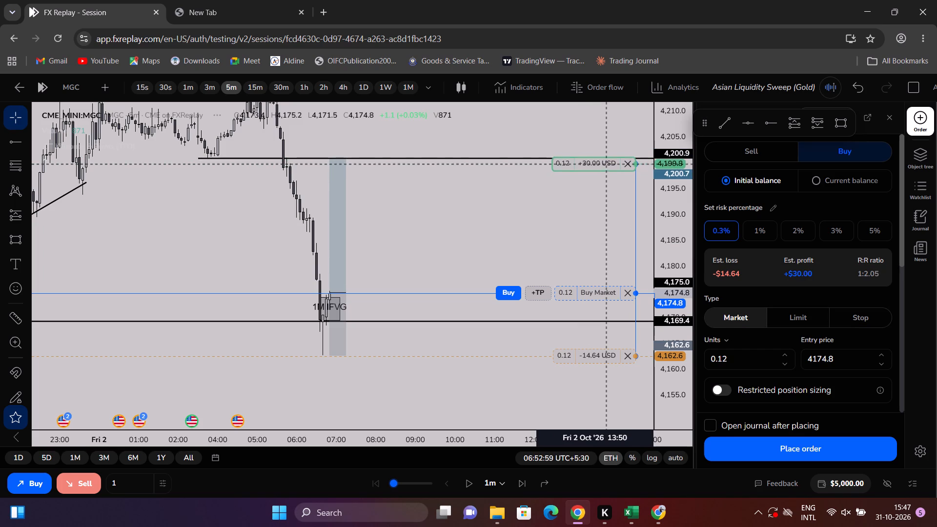
pyautogui.moveTo(606, 164); pyautogui.dragTo(608, 161)
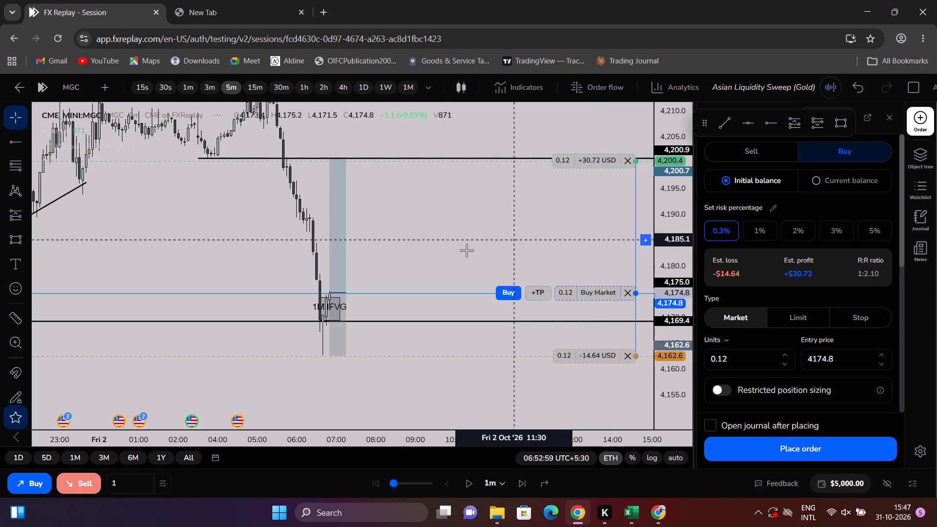
pyautogui.click(808, 451)
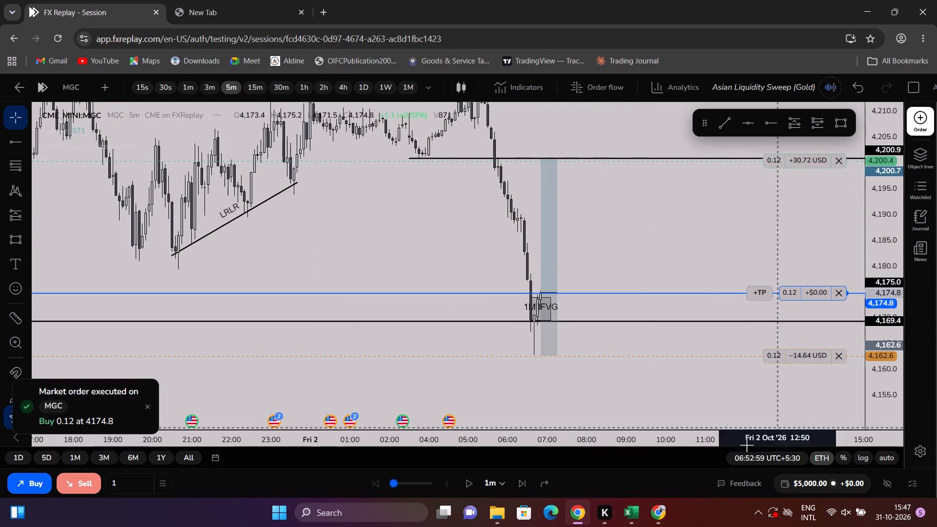
# Advance the replay in 1-minute steps to 07:44:59 on October 2 with the long trade open.
pyautogui.click(523, 486)
pyautogui.click(523, 486)
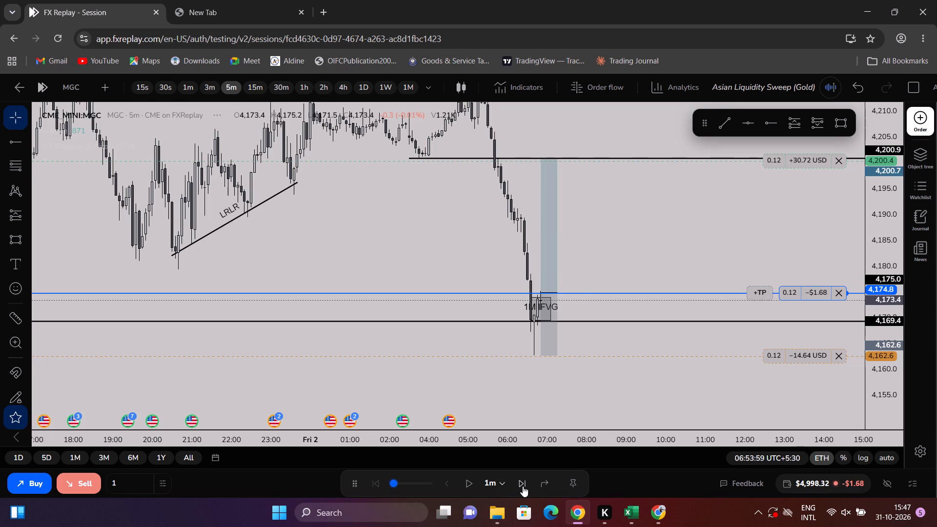
pyautogui.click(523, 486)
pyautogui.click(523, 486)
pyautogui.tripleClick(523, 486)
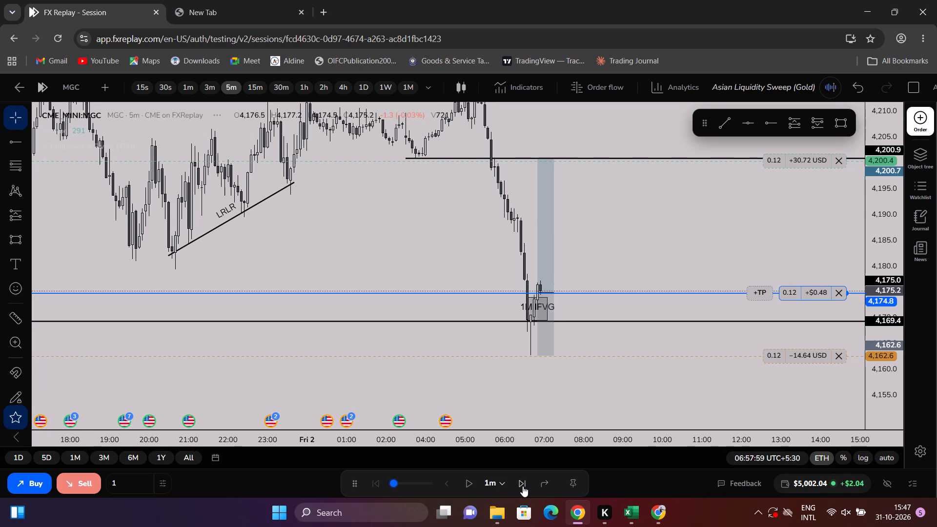
pyautogui.tripleClick(523, 486)
pyautogui.tripleClick(523, 486)
pyautogui.tripleClick(523, 486)
pyautogui.tripleClick(523, 486)
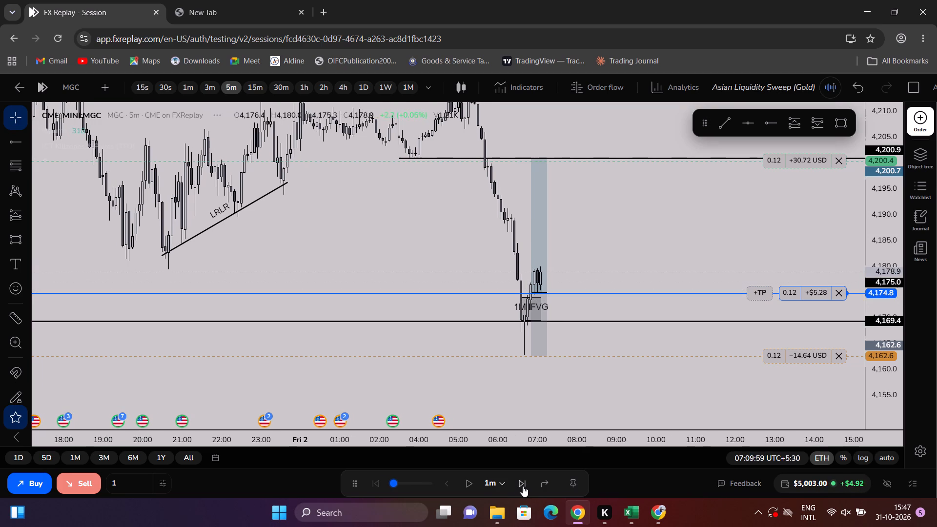
pyautogui.tripleClick(523, 486)
pyautogui.tripleClick(523, 486)
pyautogui.tripleClick(523, 486)
pyautogui.tripleClick(523, 486)
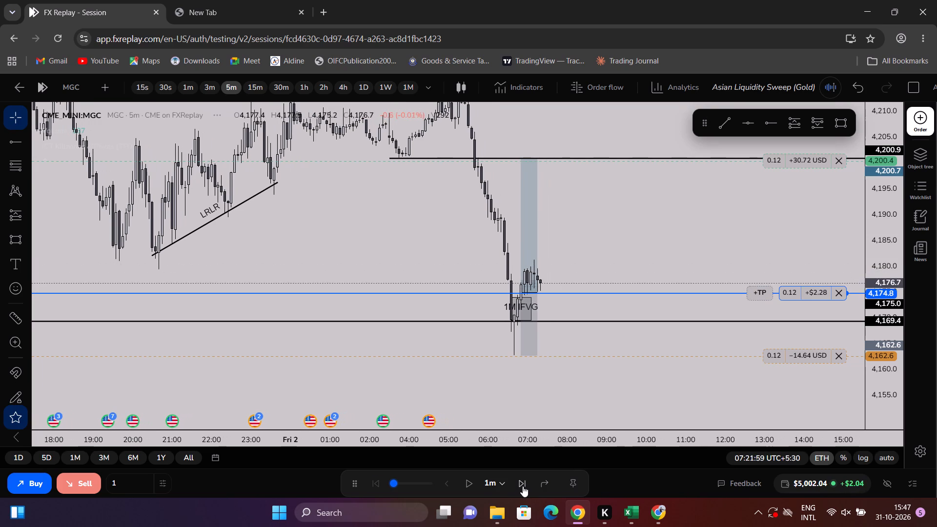
pyautogui.tripleClick(523, 486)
pyautogui.tripleClick(523, 486)
pyautogui.tripleClick(523, 486)
pyautogui.tripleClick(523, 486)
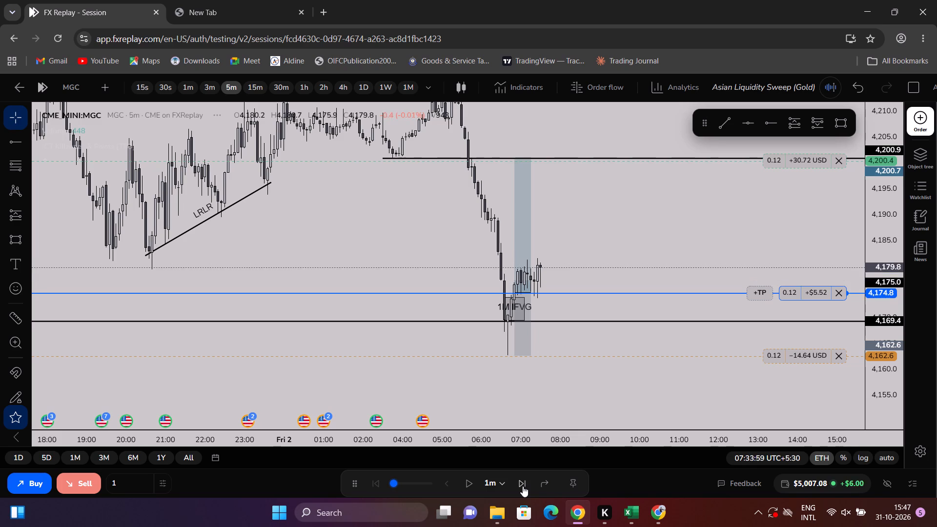
pyautogui.tripleClick(523, 486)
pyautogui.tripleClick(523, 486)
pyautogui.tripleClick(523, 486)
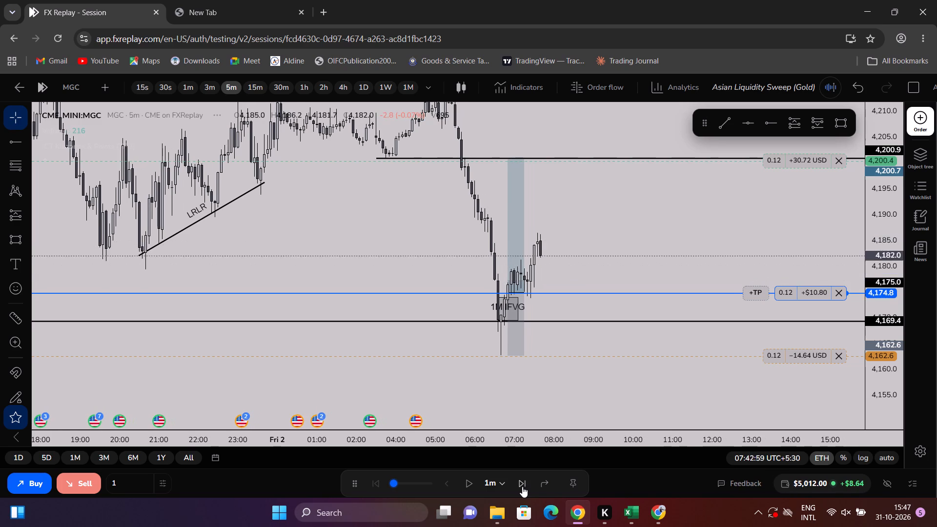
# Examine the price action around the 1M IFVG, the long's entry, stop and 4200.4 target on the 5-minute chart.
pyautogui.click(514, 309)
pyautogui.click(715, 389)
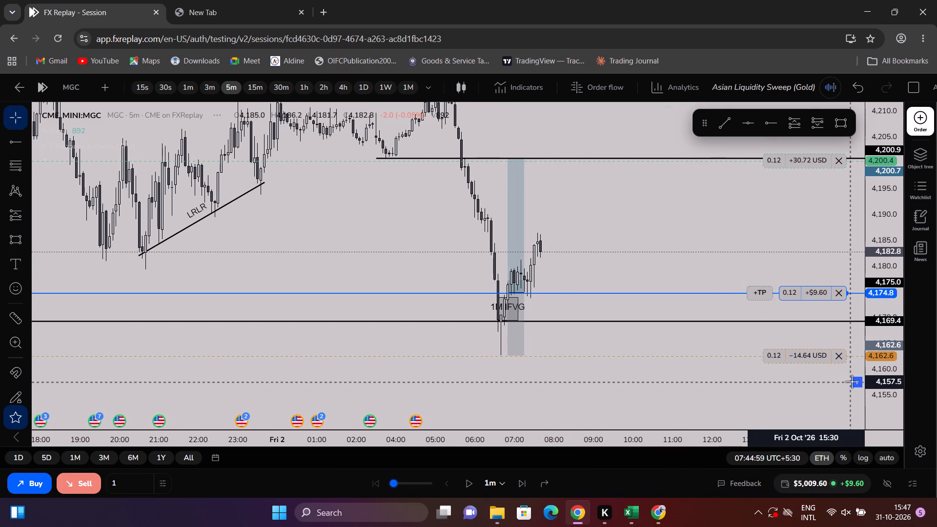
pyautogui.moveTo(887, 378); pyautogui.dragTo(898, 274)
pyautogui.scroll(4, 731, 260)
pyautogui.moveTo(696, 282); pyautogui.dragTo(713, 227)
pyautogui.scroll(3, 648, 267)
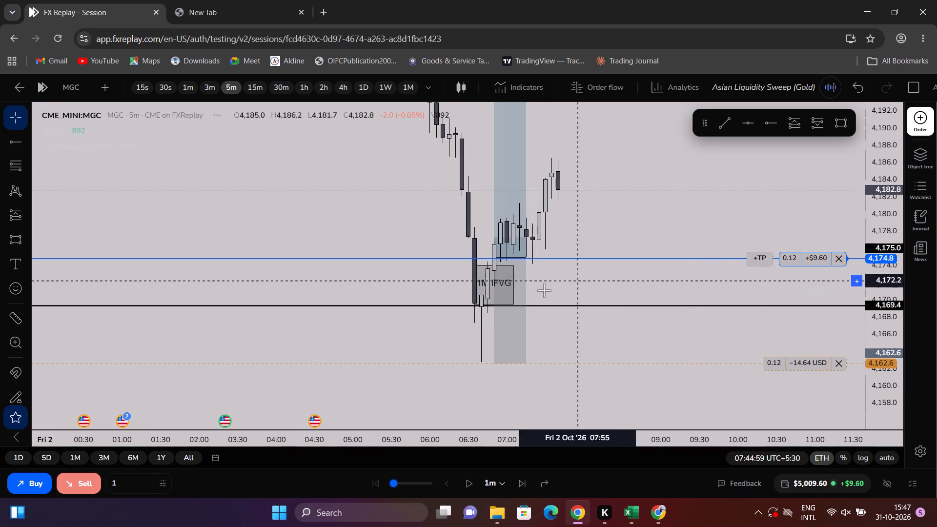
pyautogui.click(509, 292)
pyautogui.moveTo(589, 278); pyautogui.dragTo(517, 387)
pyautogui.scroll(-2, 638, 343)
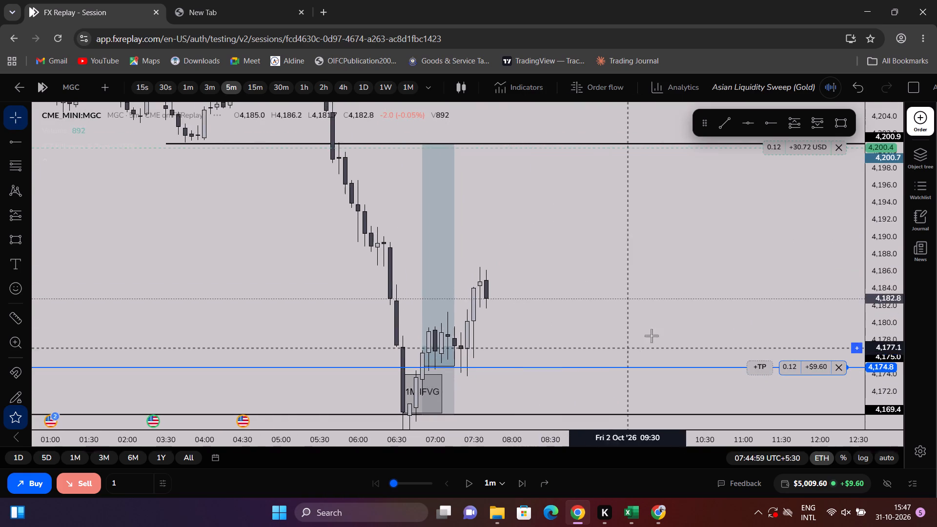
pyautogui.scroll(-2, 652, 336)
pyautogui.scroll(-4, 746, 299)
pyautogui.moveTo(696, 292); pyautogui.dragTo(768, 247)
pyautogui.moveTo(895, 262); pyautogui.dragTo(893, 314)
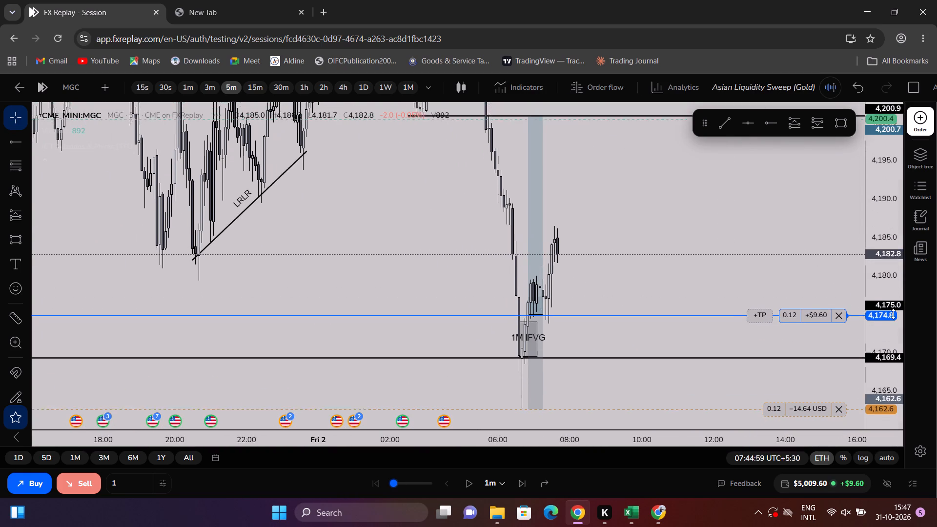
pyautogui.moveTo(893, 314); pyautogui.dragTo(878, 334)
# Advance the replay in 1-minute steps to 08:22:59 on October 2 with the long trade open.
pyautogui.tripleClick(518, 478)
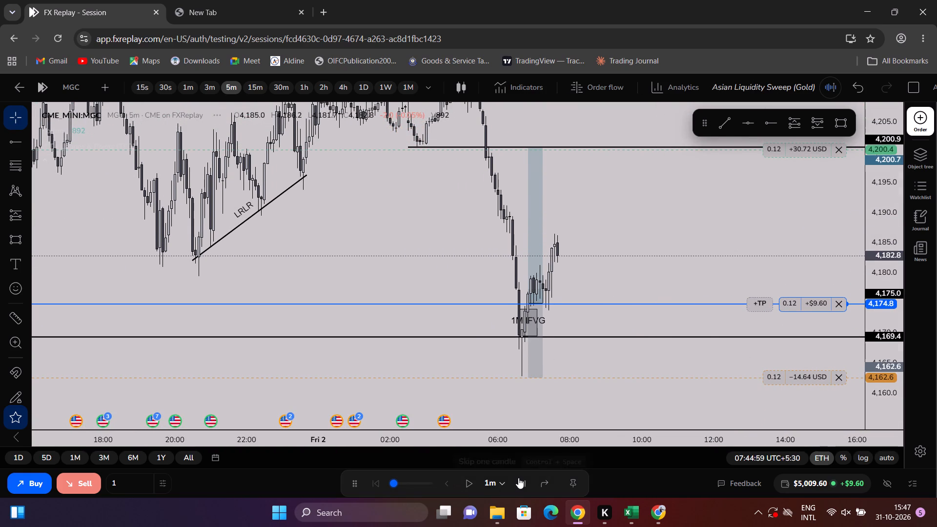
pyautogui.tripleClick(518, 478)
pyautogui.tripleClick(518, 478)
pyautogui.tripleClick(518, 478)
pyautogui.tripleClick(518, 478)
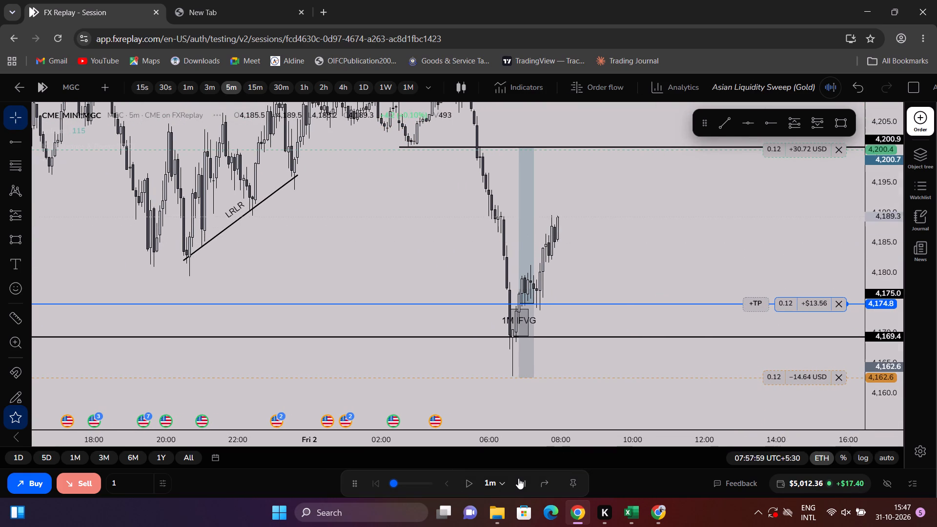
pyautogui.tripleClick(518, 478)
pyautogui.tripleClick(518, 478)
pyautogui.tripleClick(518, 478)
pyautogui.tripleClick(518, 478)
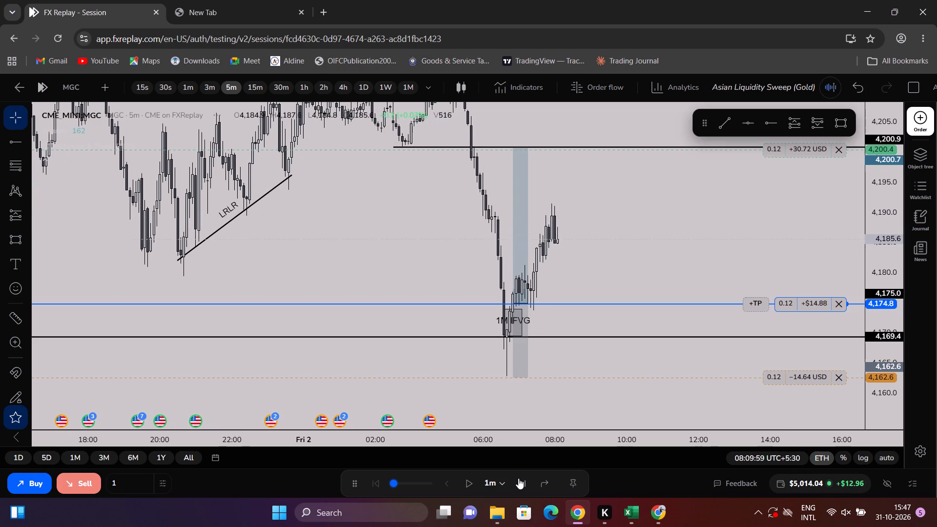
pyautogui.tripleClick(518, 478)
pyautogui.tripleClick(518, 478)
pyautogui.tripleClick(518, 478)
pyautogui.doubleClick(518, 478)
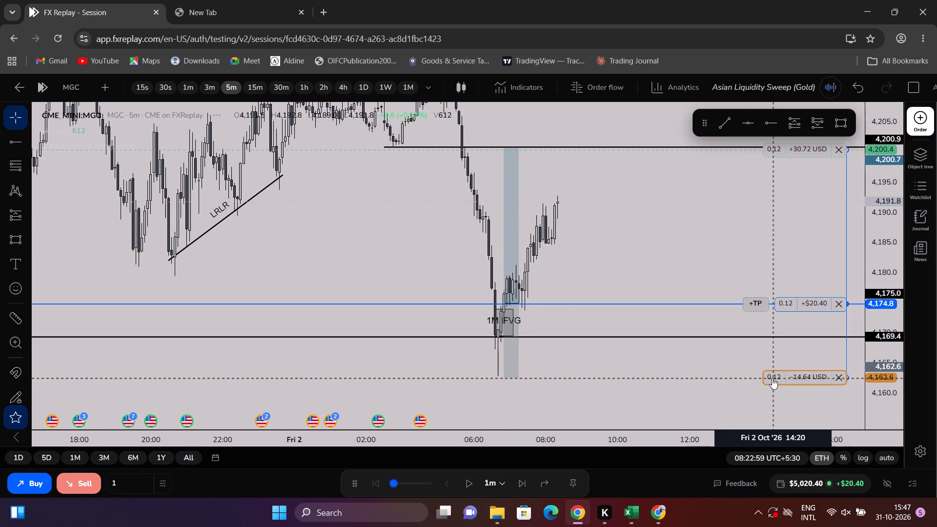
# Move the open long's stop loss up to 4175.1, just above the entry price.
pyautogui.moveTo(779, 375); pyautogui.dragTo(782, 300)
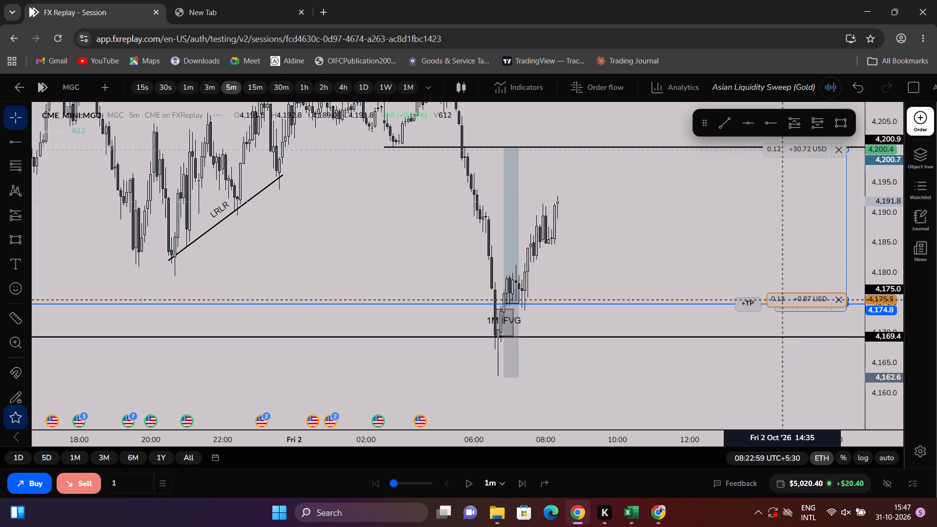
pyautogui.moveTo(782, 300); pyautogui.dragTo(783, 302)
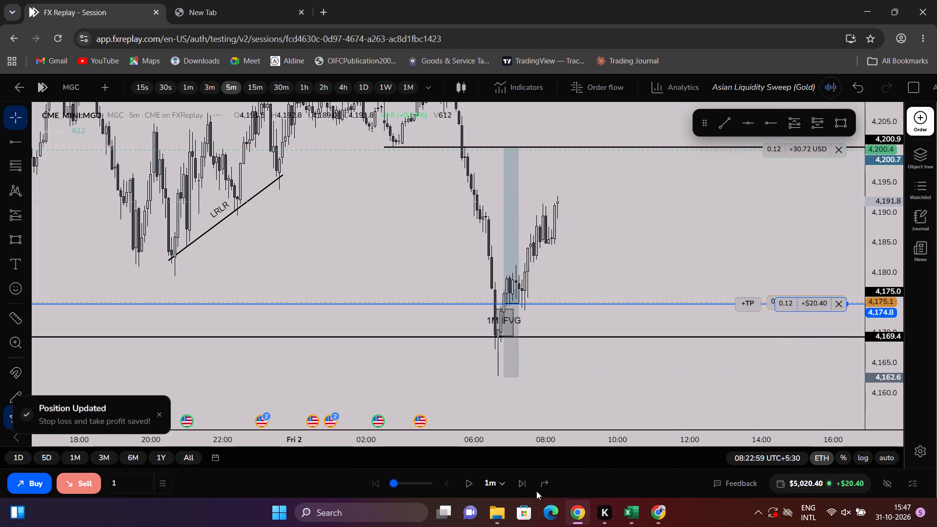
# Advance the replay in 1-minute steps to 08:34:59 on October 2 to run the long to its take profit.
pyautogui.tripleClick(523, 481)
pyautogui.tripleClick(522, 481)
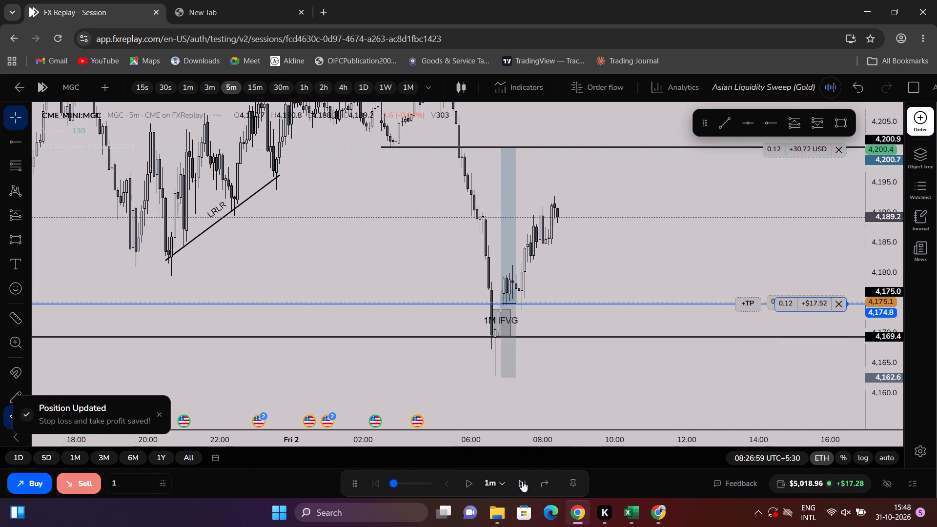
pyautogui.tripleClick(522, 481)
pyautogui.tripleClick(522, 481)
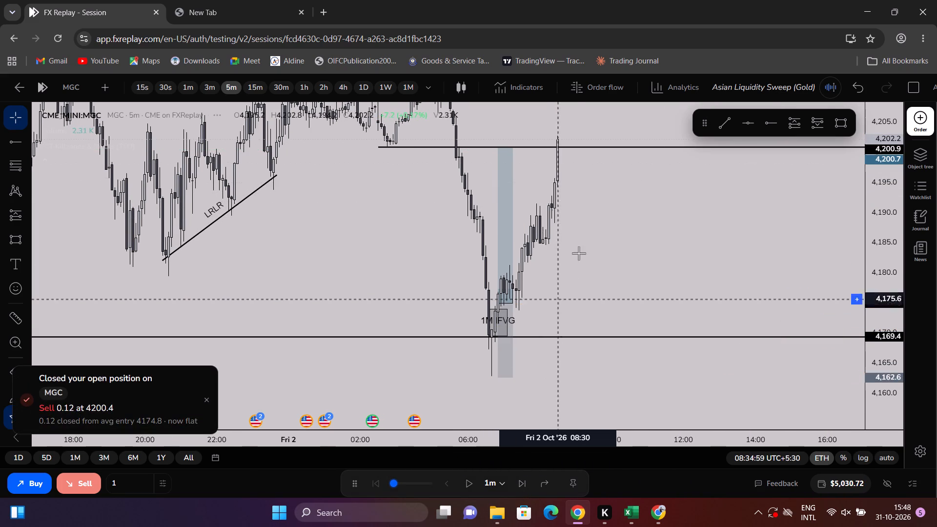
# Continue the replay in 1-minute steps to 09:33:59 on October 2 to follow price after the exit.
pyautogui.moveTo(581, 244); pyautogui.dragTo(524, 333)
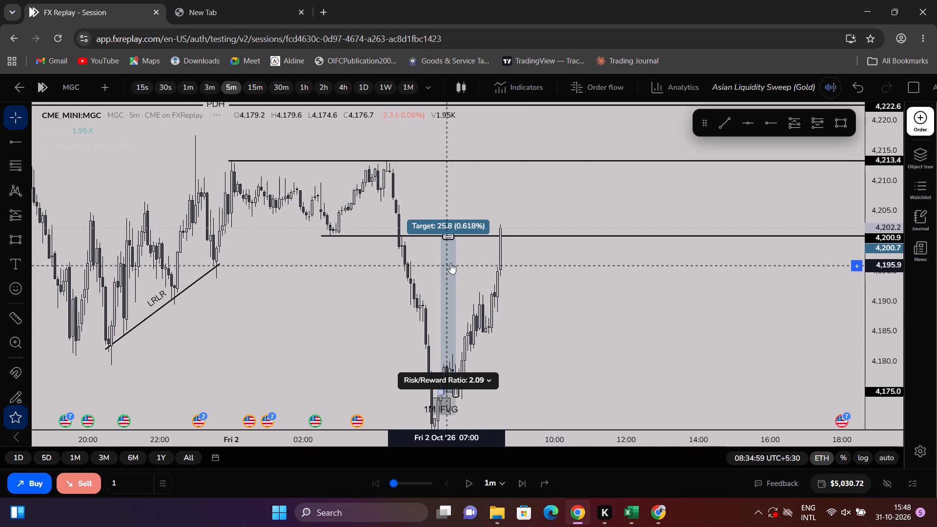
pyautogui.tripleClick(520, 481)
pyautogui.tripleClick(519, 481)
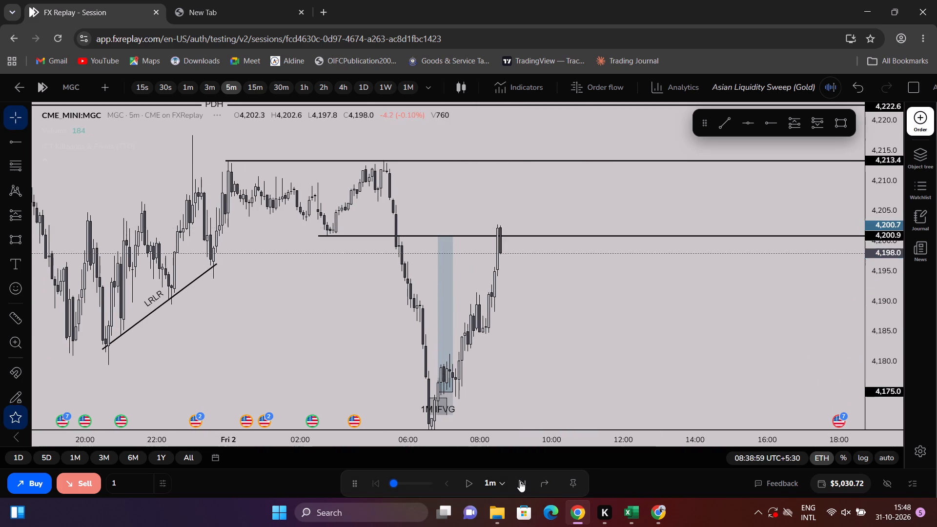
pyautogui.tripleClick(521, 481)
pyautogui.tripleClick(522, 481)
pyautogui.tripleClick(522, 481)
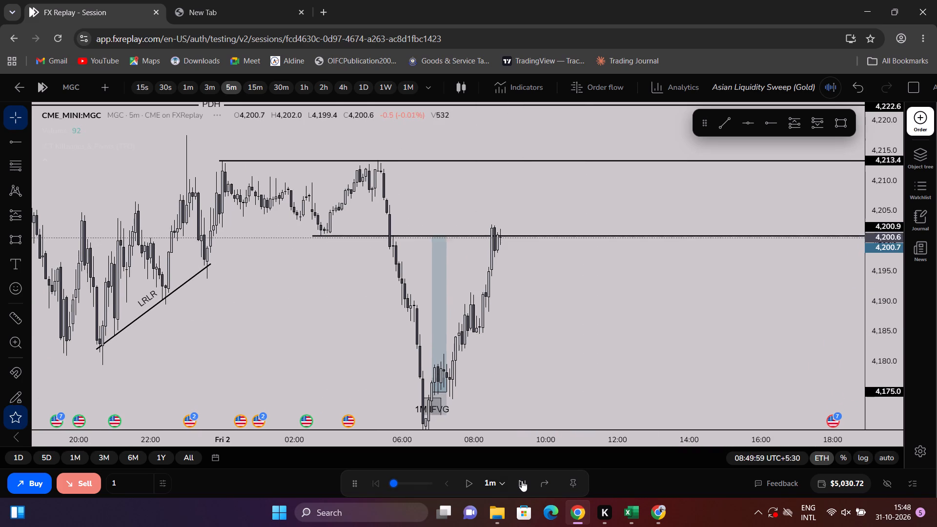
pyautogui.tripleClick(522, 481)
pyautogui.tripleClick(522, 481)
pyautogui.tripleClick(522, 481)
pyautogui.tripleClick(522, 481)
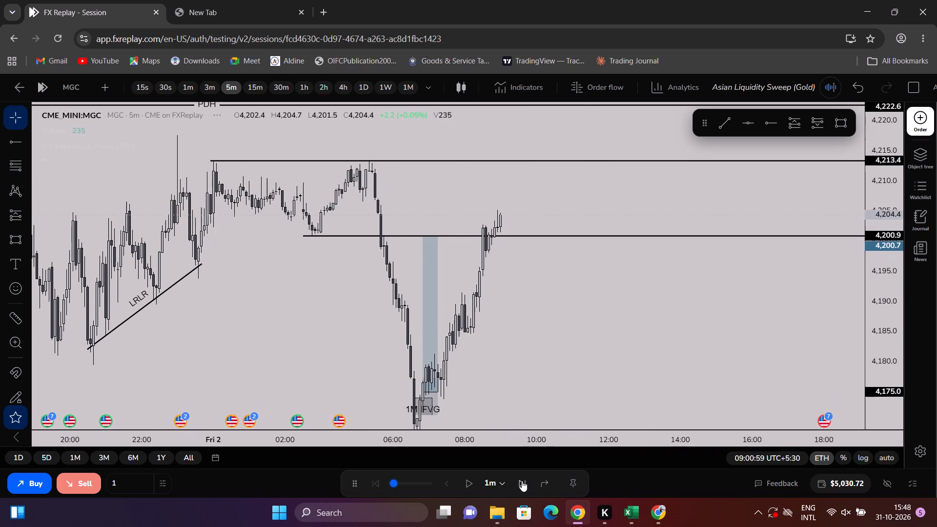
pyautogui.tripleClick(522, 481)
pyautogui.tripleClick(522, 481)
pyautogui.tripleClick(522, 481)
pyautogui.tripleClick(522, 481)
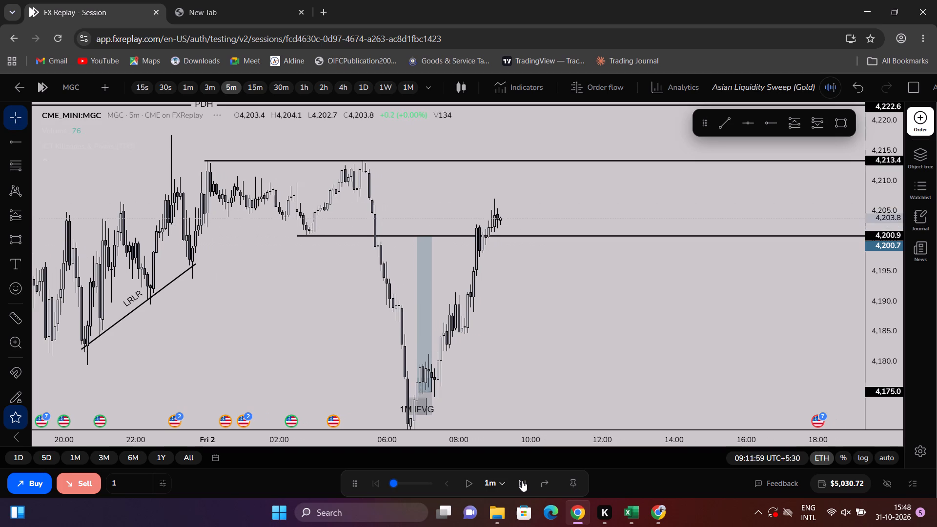
pyautogui.tripleClick(522, 481)
pyautogui.tripleClick(522, 481)
pyautogui.tripleClick(522, 481)
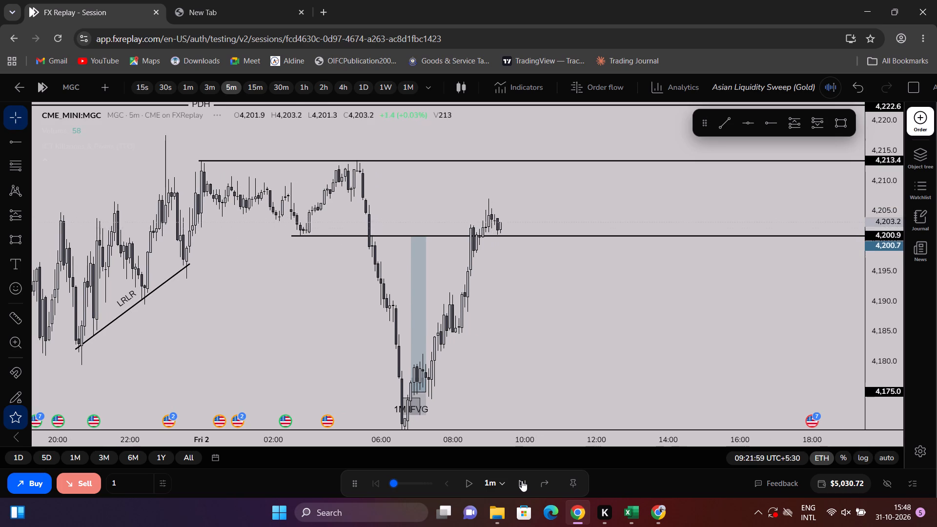
pyautogui.tripleClick(522, 481)
pyautogui.tripleClick(522, 481)
pyautogui.tripleClick(522, 481)
pyautogui.doubleClick(522, 481)
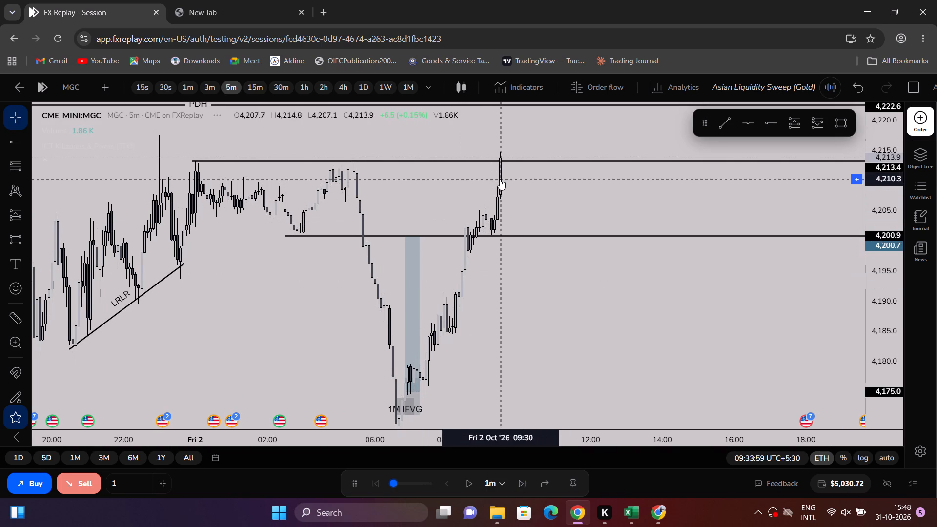
# Try the long position drawing's target at 4214.0, then settle it at about 4201.2 near the 4200.9 line.
pyautogui.moveTo(624, 325); pyautogui.dragTo(662, 356)
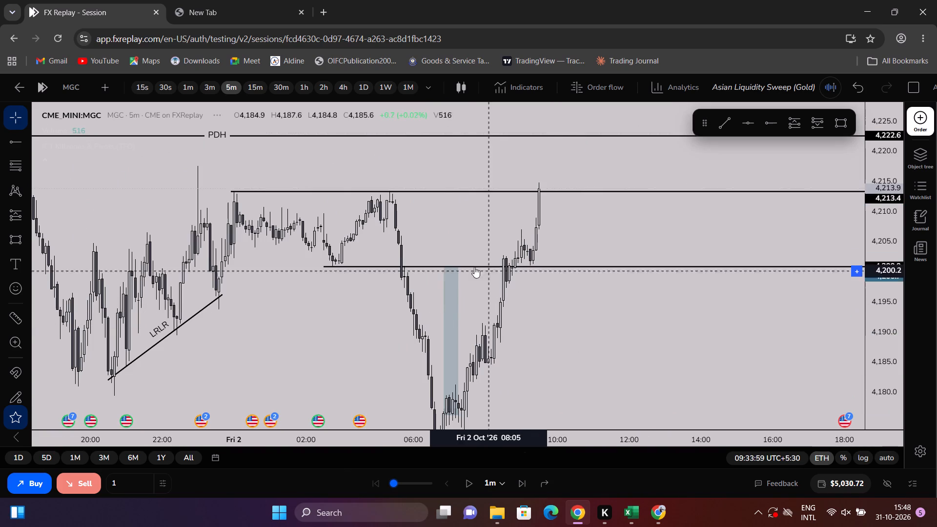
pyautogui.moveTo(448, 270); pyautogui.dragTo(482, 190)
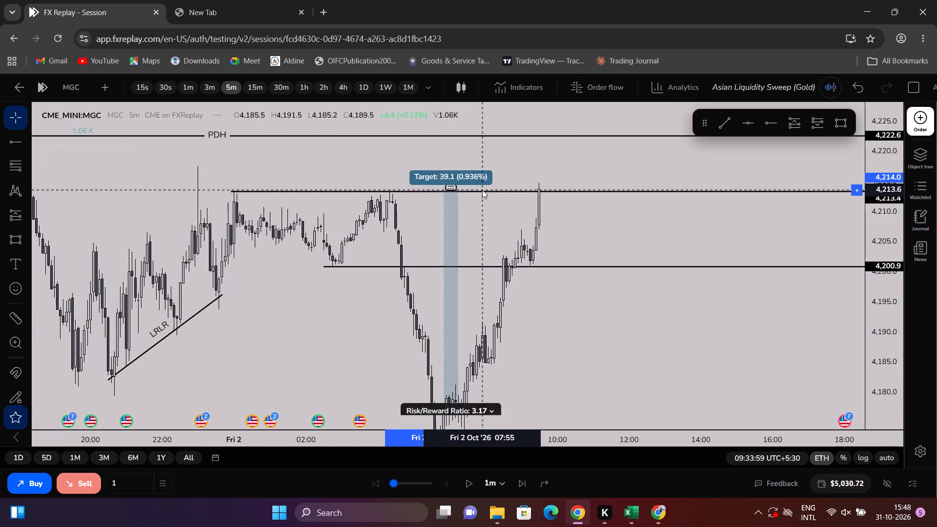
pyautogui.moveTo(482, 190); pyautogui.dragTo(483, 264)
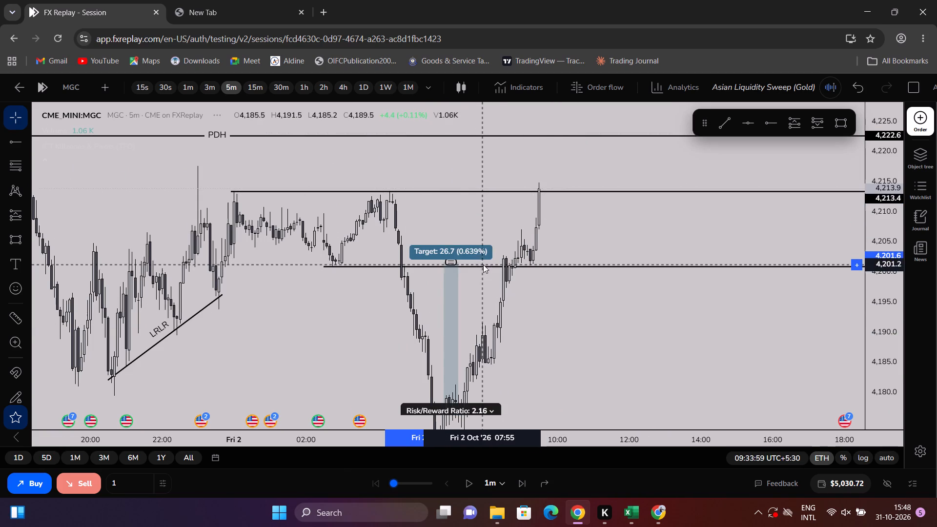
pyautogui.moveTo(483, 264); pyautogui.dragTo(483, 267)
# On the 1-minute chart, extend the 1M IFVG box's right edge to about 07:22 on October 2.
pyautogui.moveTo(552, 336); pyautogui.dragTo(618, 228)
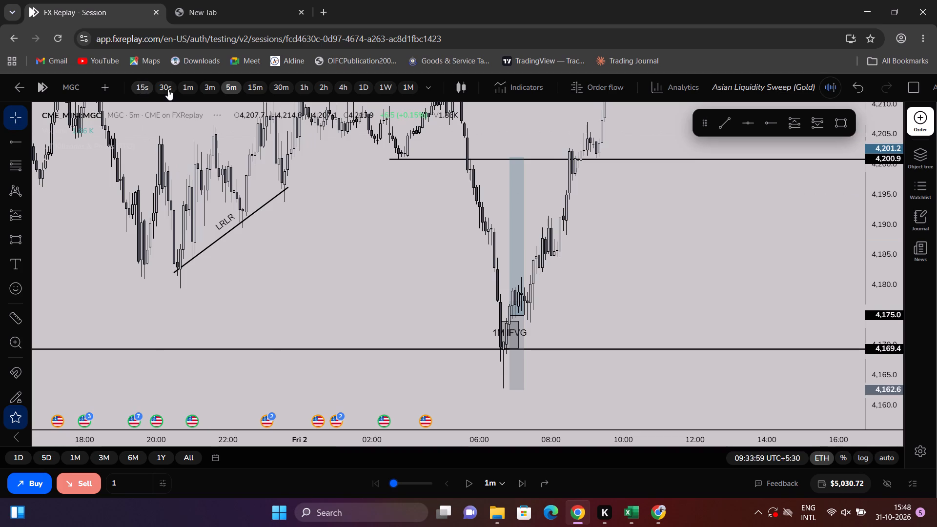
pyautogui.click(186, 88)
pyautogui.moveTo(856, 395); pyautogui.dragTo(867, 315)
pyautogui.moveTo(491, 281); pyautogui.dragTo(688, 233)
pyautogui.moveTo(893, 364); pyautogui.dragTo(899, 206)
pyautogui.scroll(4, 661, 274)
pyautogui.moveTo(534, 291); pyautogui.dragTo(677, 286)
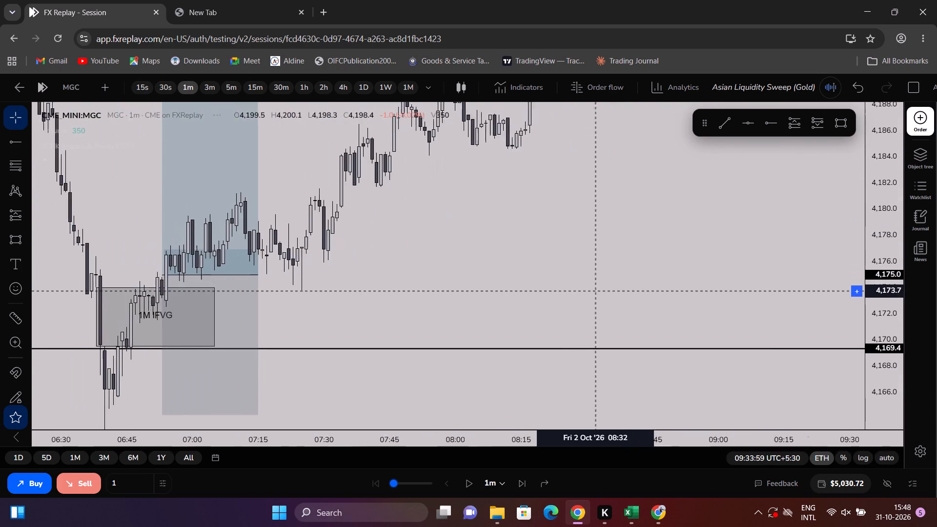
pyautogui.moveTo(677, 286); pyautogui.dragTo(936, 247)
pyautogui.scroll(3, 672, 305)
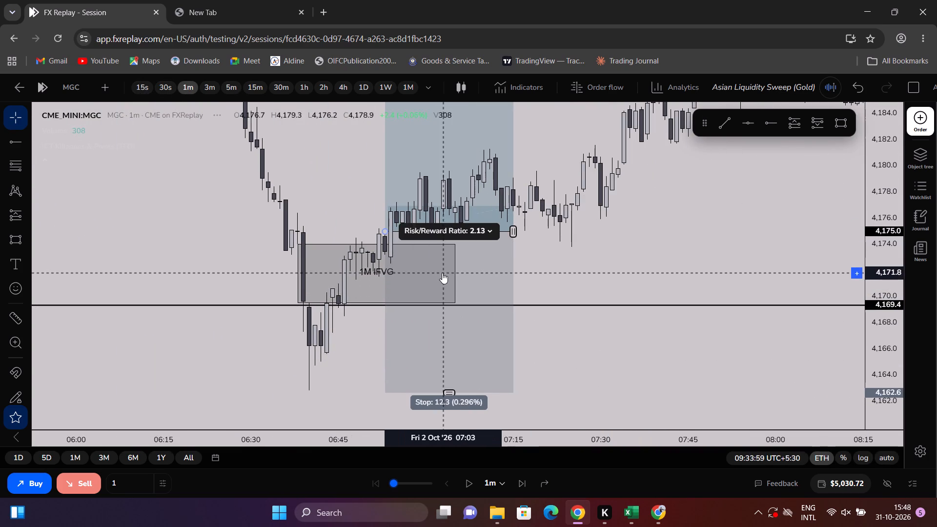
pyautogui.click(456, 271)
pyautogui.click(455, 272)
pyautogui.click(455, 280)
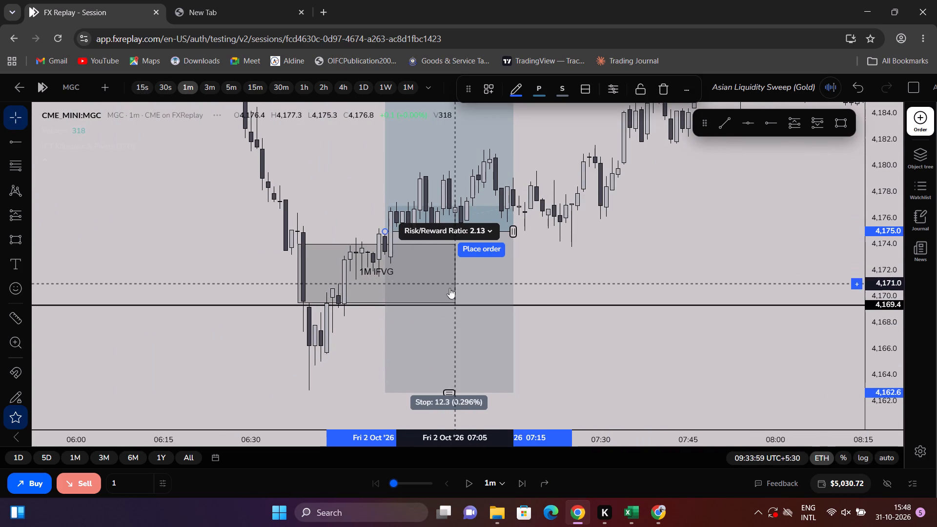
pyautogui.click(321, 287)
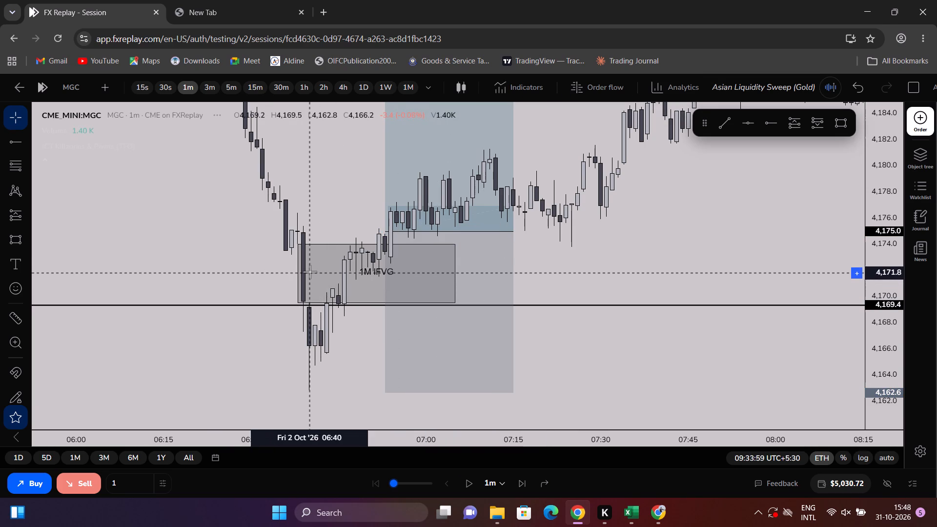
pyautogui.click(300, 271)
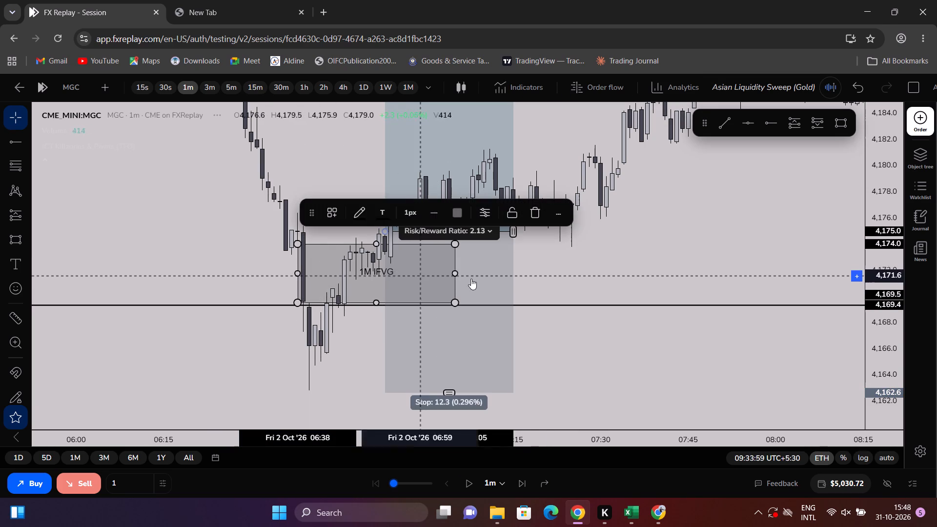
pyautogui.moveTo(455, 273); pyautogui.dragTo(492, 272)
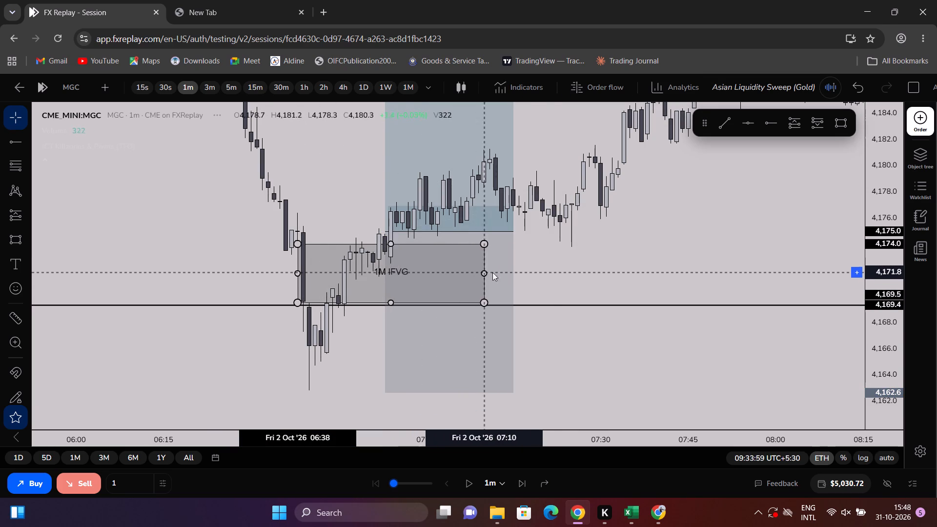
pyautogui.moveTo(492, 272); pyautogui.dragTo(553, 274)
pyautogui.click(587, 272)
pyautogui.click(620, 275)
# Shorten the PDL line by moving its start point to about 04:08 on October 2 at 4169.6.
pyautogui.scroll(-3, 641, 271)
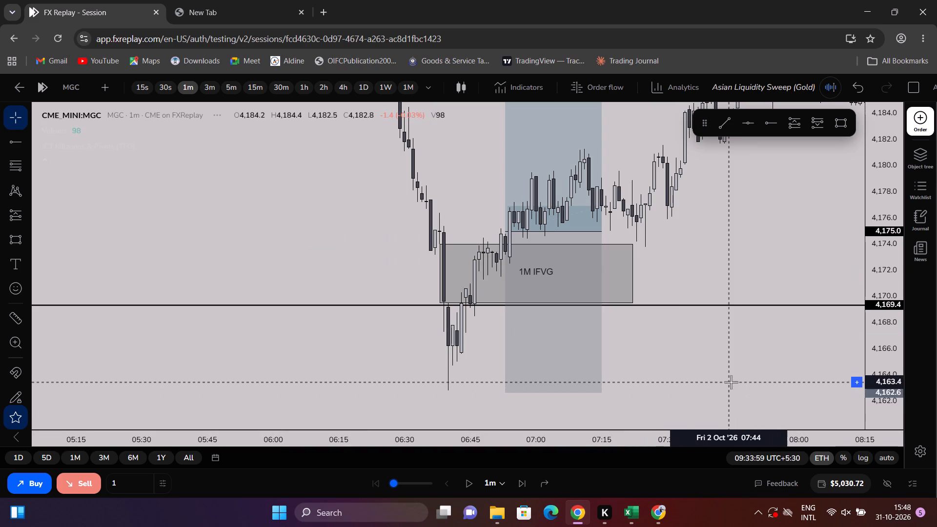
pyautogui.scroll(-13, 309, 368)
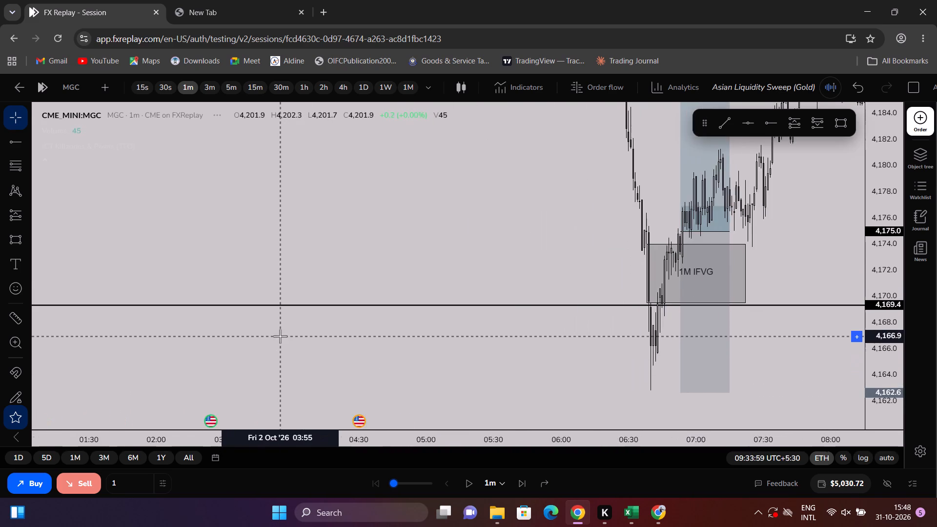
pyautogui.scroll(-20, 280, 336)
pyautogui.scroll(-7, 280, 336)
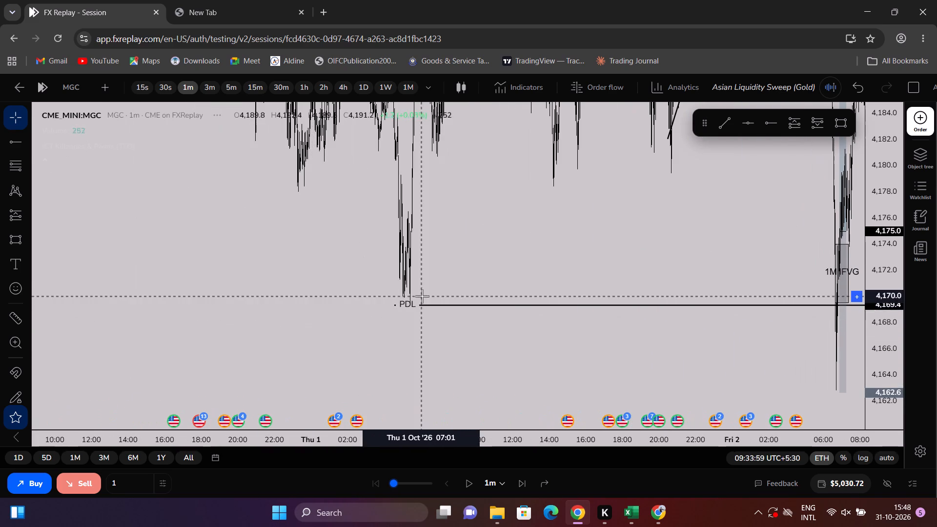
pyautogui.click(423, 307)
pyautogui.moveTo(392, 305); pyautogui.dragTo(406, 304)
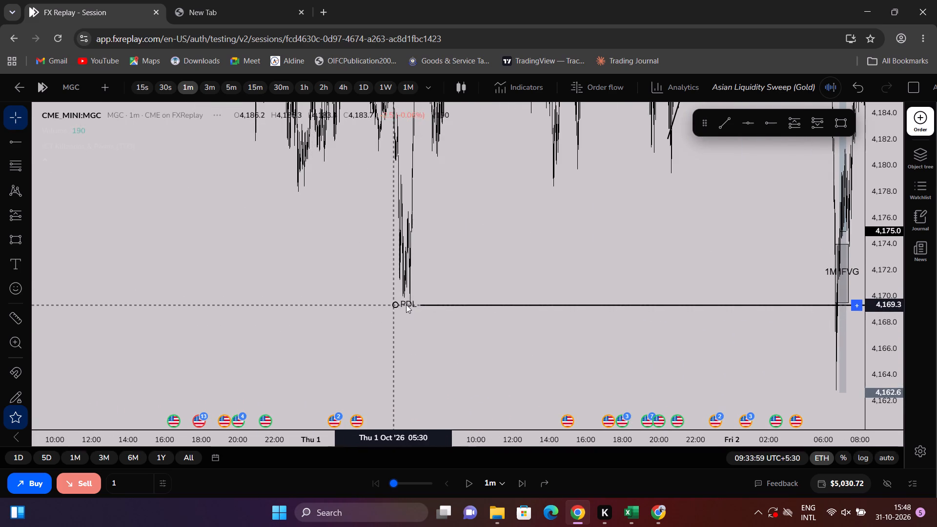
pyautogui.moveTo(406, 304); pyautogui.dragTo(693, 303)
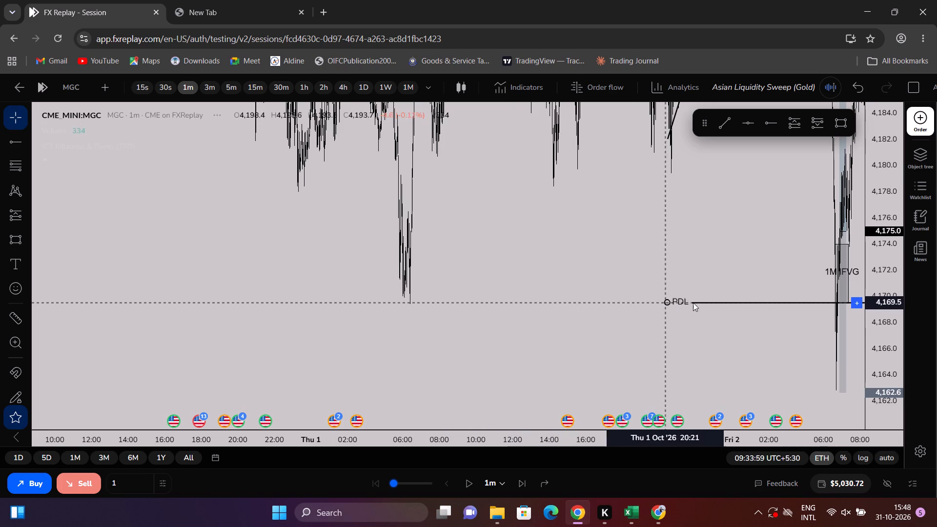
pyautogui.moveTo(693, 303); pyautogui.dragTo(787, 302)
pyautogui.scroll(20, 779, 322)
pyautogui.scroll(9, 779, 322)
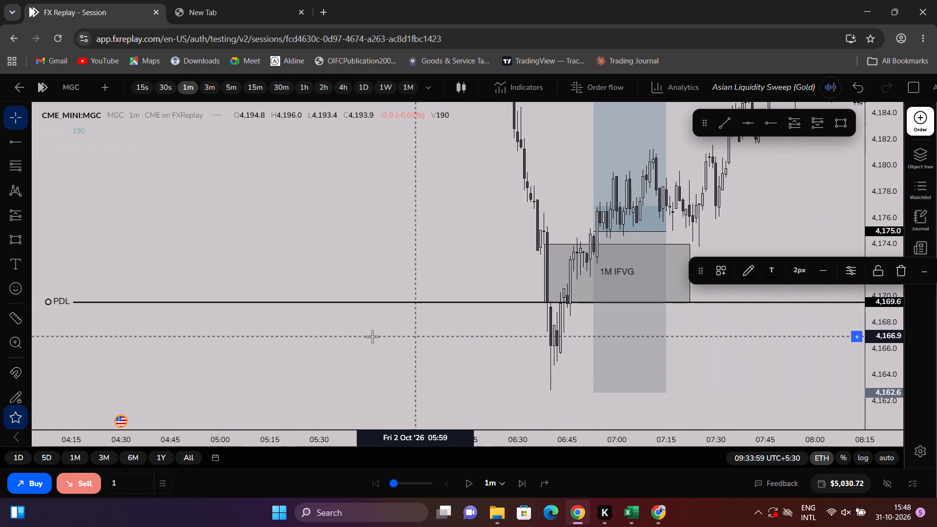
# Adjust the long position drawing's stop to about 4162.5, at the October 2 swing low.
pyautogui.scroll(1, 348, 331)
pyautogui.scroll(-1, 348, 331)
pyautogui.moveTo(381, 327); pyautogui.dragTo(366, 334)
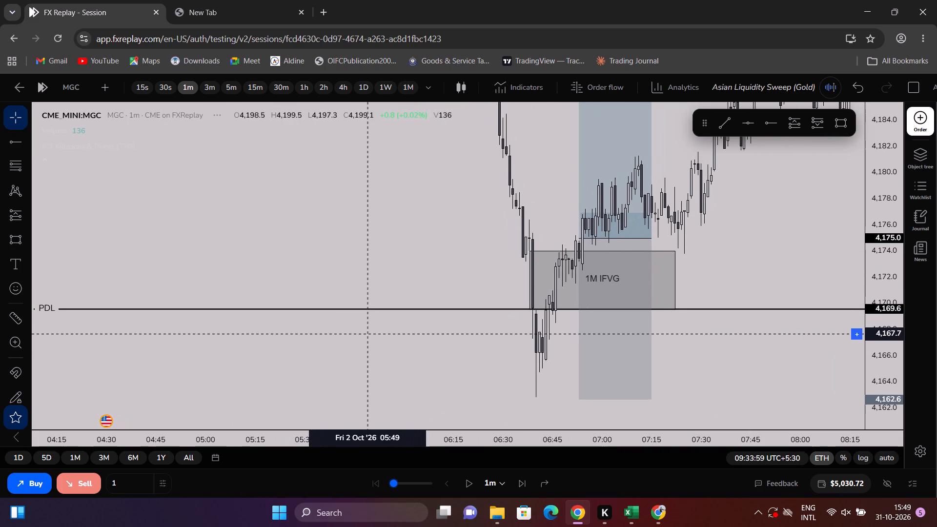
pyautogui.moveTo(366, 334); pyautogui.dragTo(374, 334)
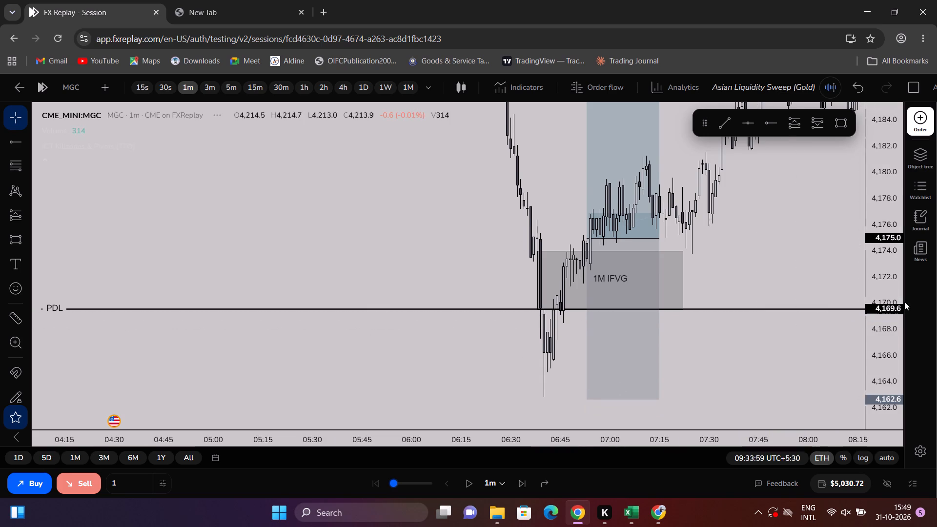
pyautogui.moveTo(899, 313); pyautogui.dragTo(869, 362)
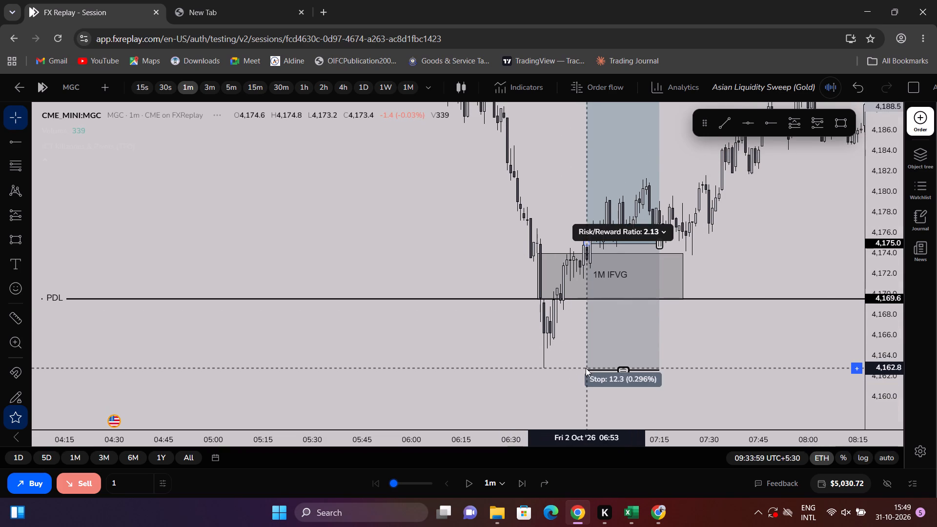
pyautogui.click(586, 368)
pyautogui.moveTo(712, 337); pyautogui.dragTo(719, 338)
# Extend the long position drawing's right edge to about 08:44 on October 2, past where price reaches the target.
pyautogui.moveTo(761, 329); pyautogui.dragTo(601, 406)
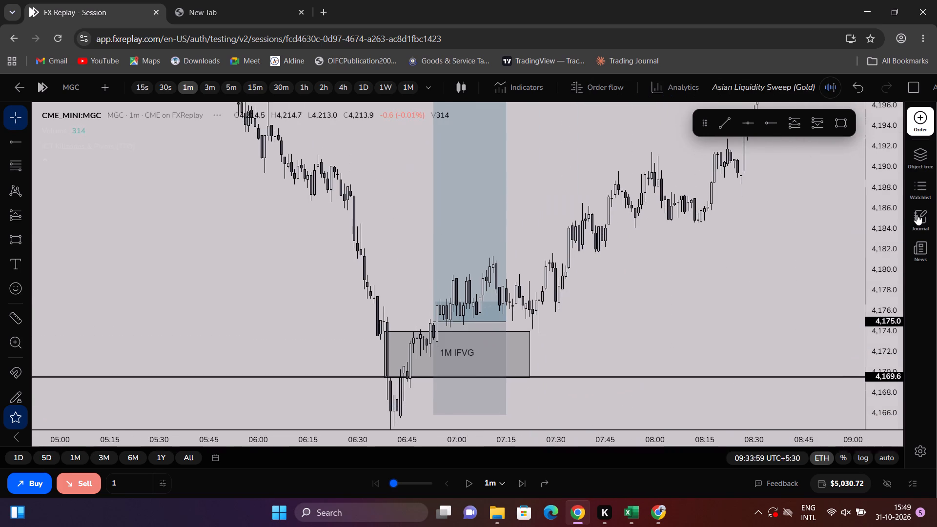
pyautogui.moveTo(886, 239); pyautogui.dragTo(850, 324)
pyautogui.scroll(-4, 744, 272)
pyautogui.moveTo(721, 262); pyautogui.dragTo(600, 289)
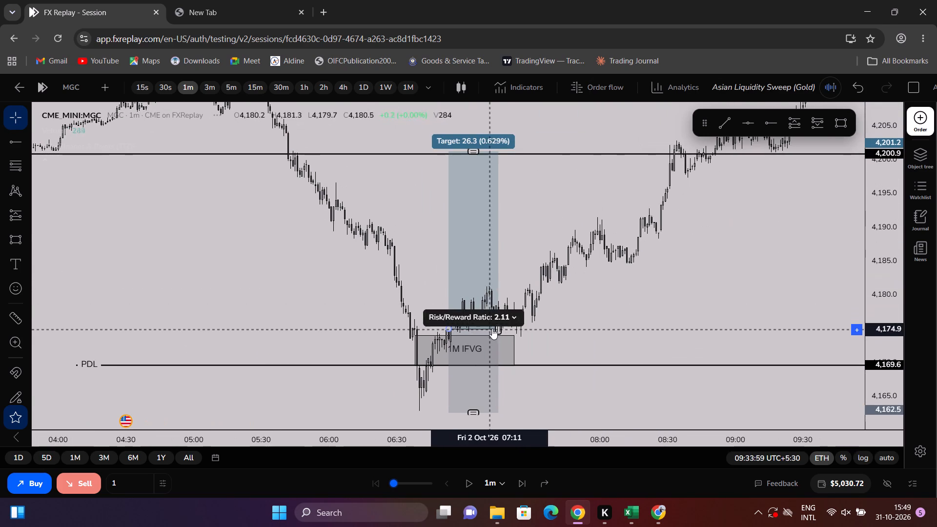
pyautogui.moveTo(497, 328); pyautogui.dragTo(696, 327)
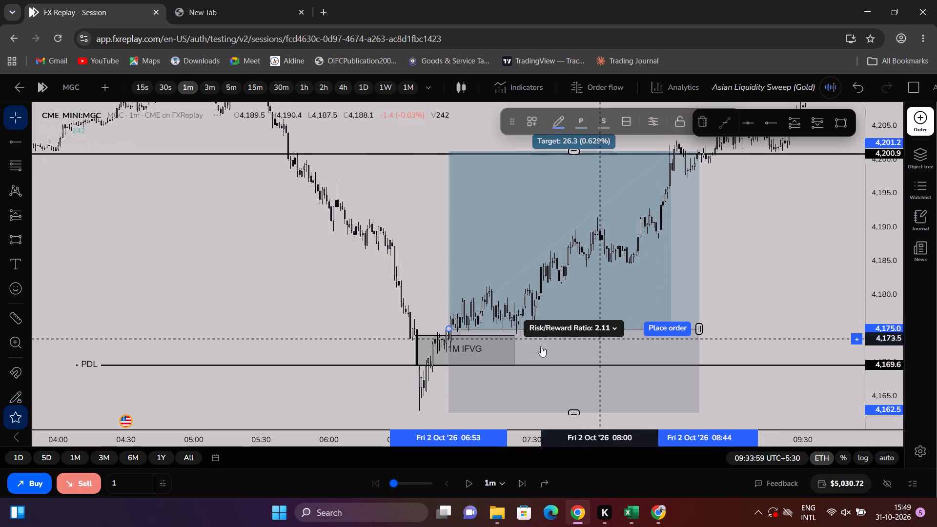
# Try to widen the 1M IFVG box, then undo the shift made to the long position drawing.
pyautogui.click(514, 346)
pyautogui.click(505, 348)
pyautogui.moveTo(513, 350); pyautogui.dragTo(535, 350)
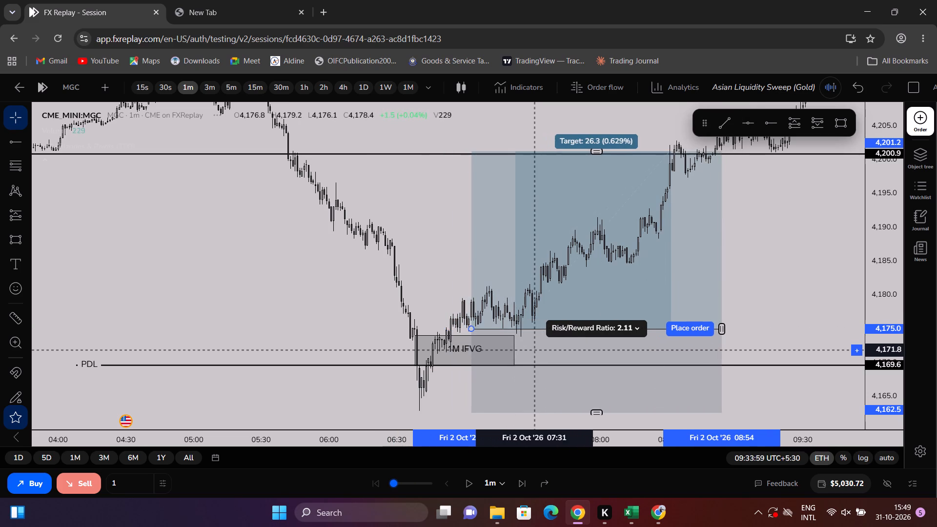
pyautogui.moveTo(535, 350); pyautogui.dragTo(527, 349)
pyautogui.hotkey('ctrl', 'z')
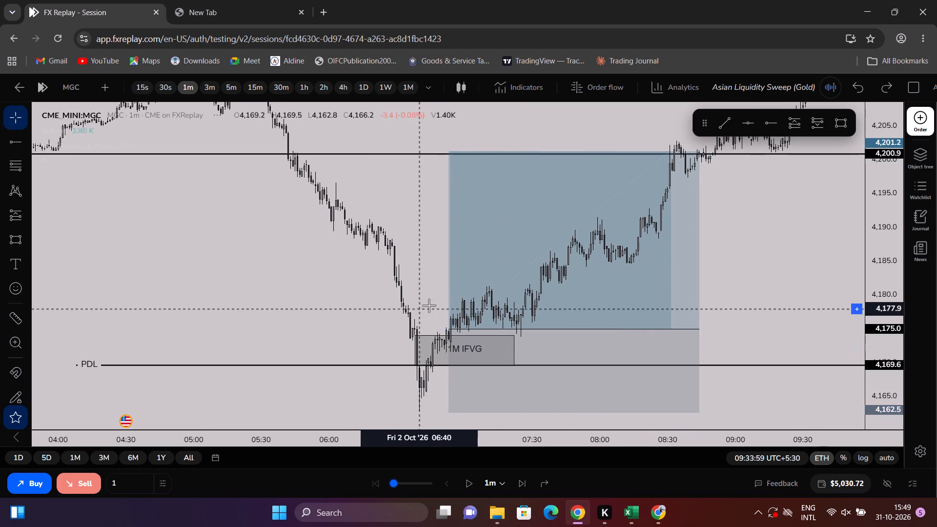
# Extend the 1M IFVG box's right edge to about 08:45 on October 2, nearly level with the long position's end.
pyautogui.click(428, 305)
pyautogui.click(512, 352)
pyautogui.click(446, 348)
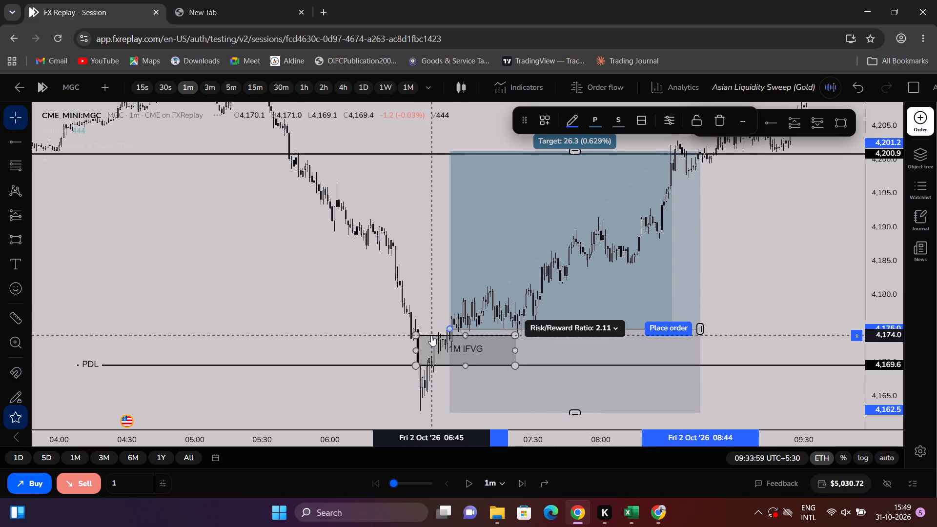
pyautogui.click(431, 335)
pyautogui.moveTo(515, 351); pyautogui.dragTo(713, 351)
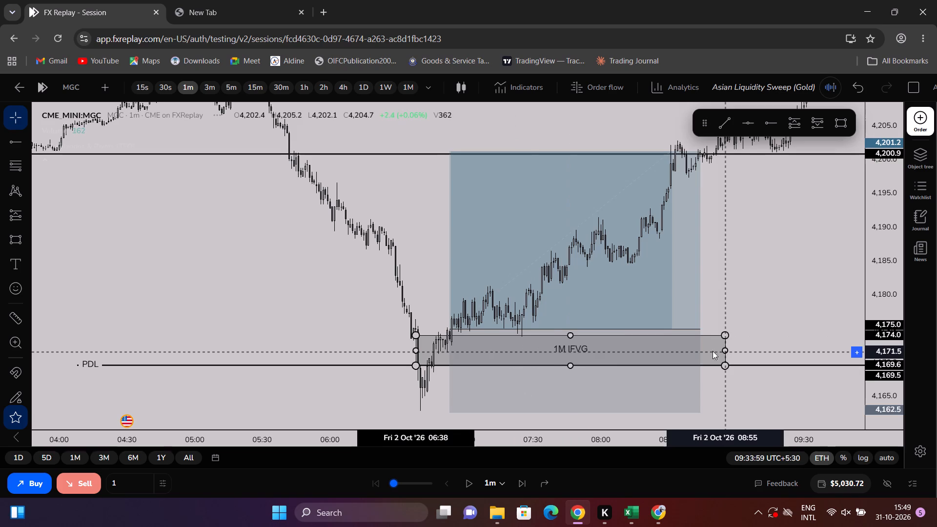
pyautogui.moveTo(713, 351); pyautogui.dragTo(702, 347)
pyautogui.click(770, 323)
# Set the long position drawing's target to about 4200.9, on the upper horizontal line.
pyautogui.scroll(-4, 766, 323)
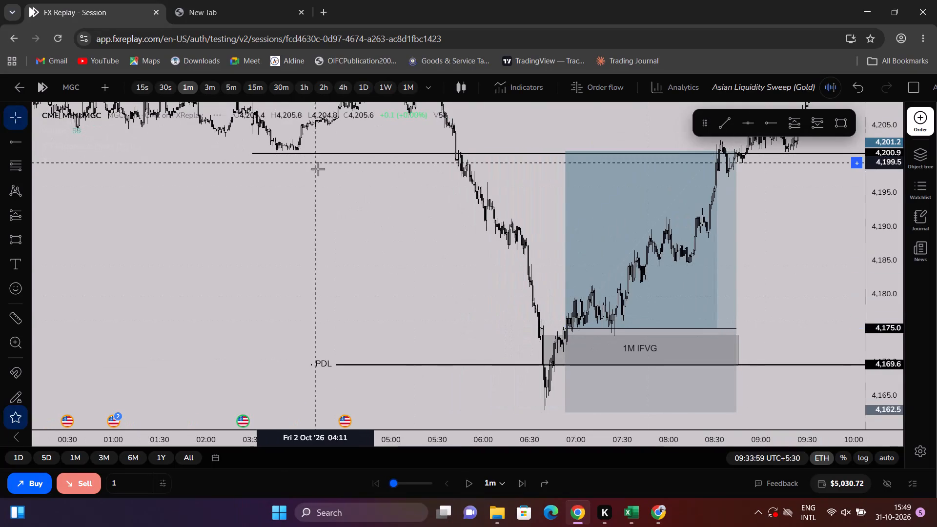
pyautogui.moveTo(321, 176); pyautogui.dragTo(311, 202)
pyautogui.click(553, 178)
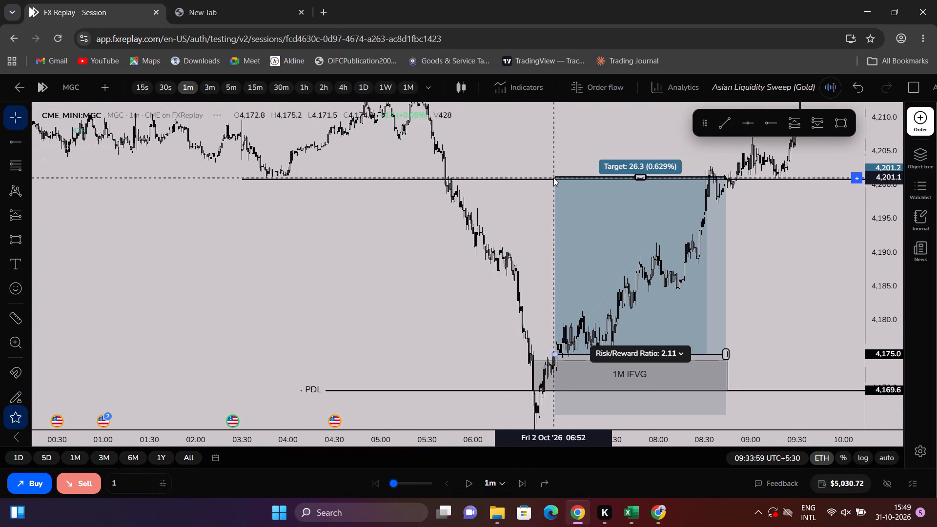
# Nudge the upper horizontal line at the long position's target to 4201.0.
pyautogui.click(377, 178)
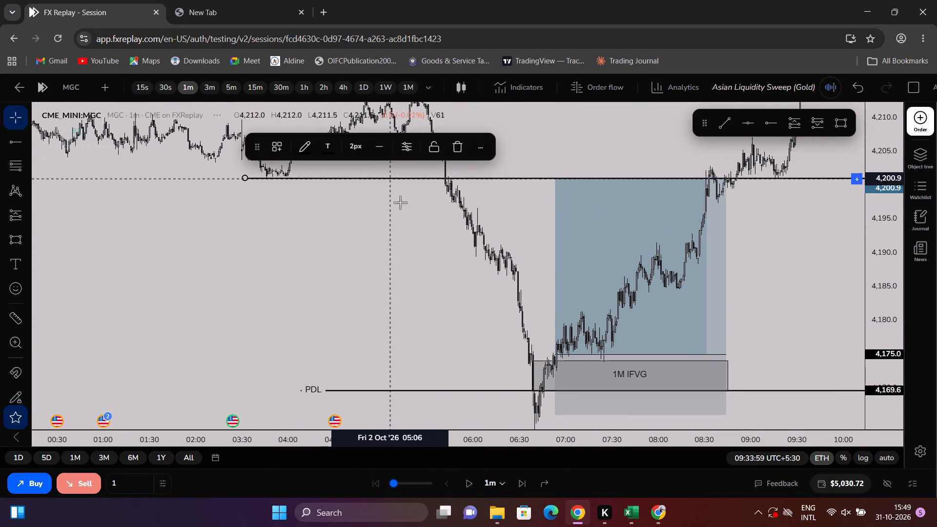
pyautogui.click(400, 206)
pyautogui.moveTo(445, 258); pyautogui.dragTo(335, 239)
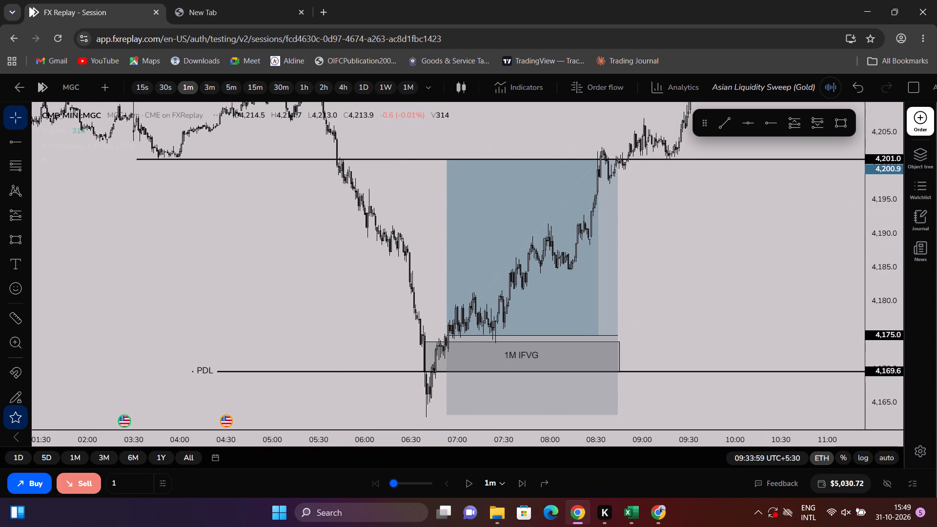
# Switch to the empty New Tab browser tab.
pyautogui.click(258, 0)
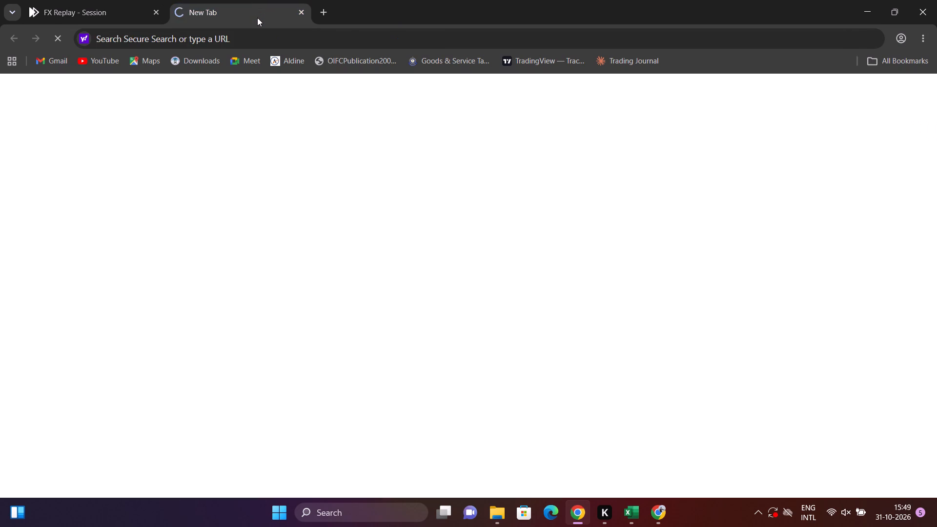
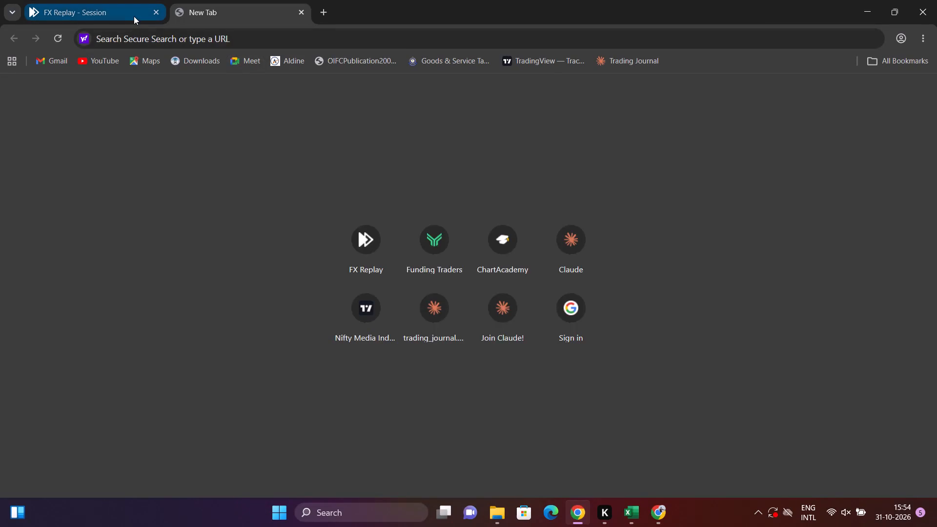
# Switch to the FX Replay session and examine the MGC 1-minute long position around the 1M IFVG zone and PDL line.
pyautogui.click(133, 16)
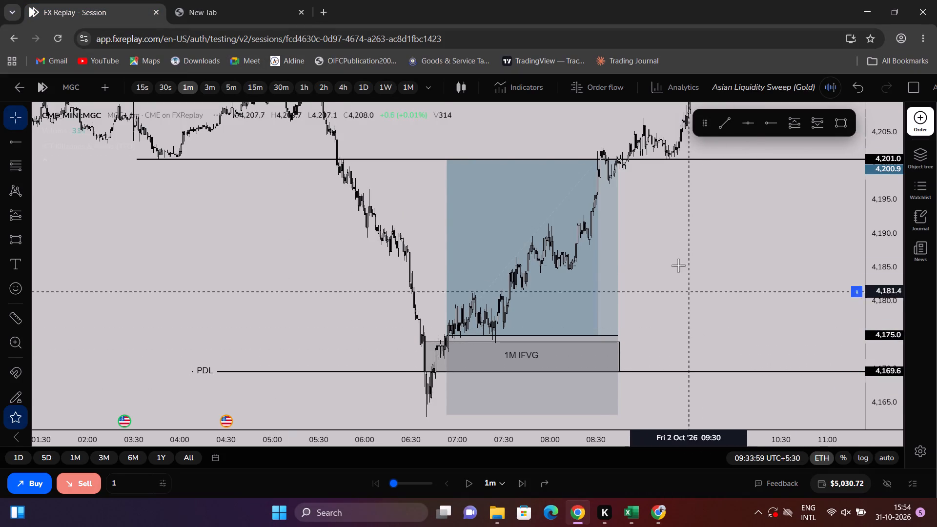
pyautogui.moveTo(699, 298); pyautogui.dragTo(676, 222)
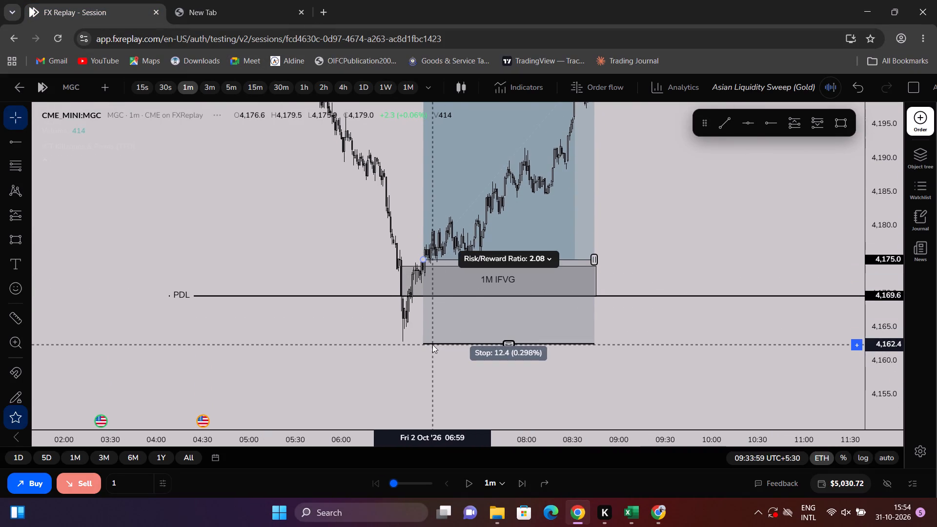
pyautogui.click(432, 345)
pyautogui.click(478, 376)
pyautogui.scroll(3, 641, 233)
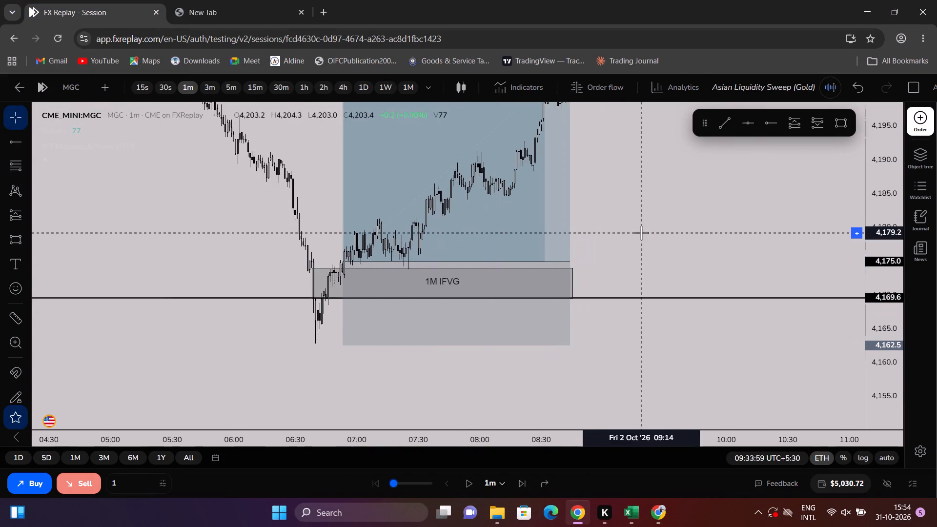
pyautogui.moveTo(641, 233); pyautogui.dragTo(686, 271)
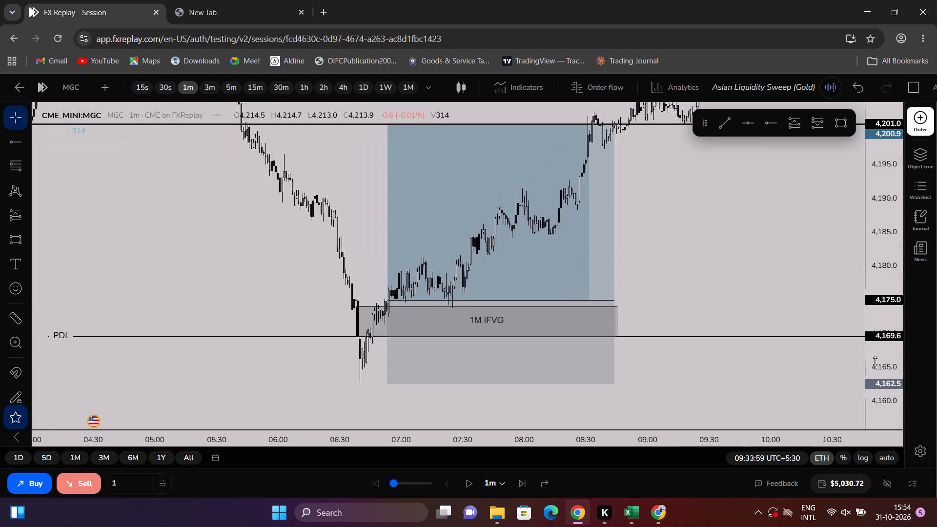
pyautogui.moveTo(874, 358); pyautogui.dragTo(873, 256)
pyautogui.scroll(4, 817, 269)
pyautogui.moveTo(757, 272); pyautogui.dragTo(766, 230)
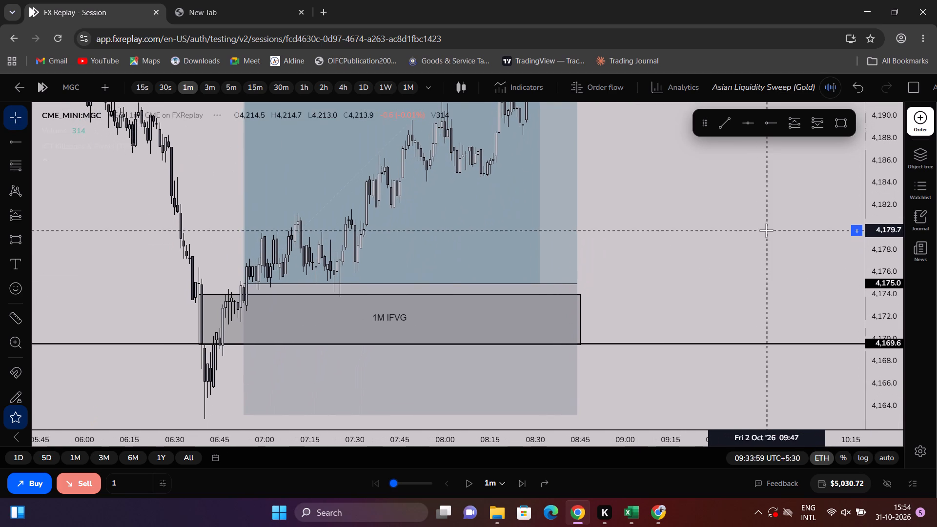
pyautogui.moveTo(723, 254); pyautogui.dragTo(730, 242)
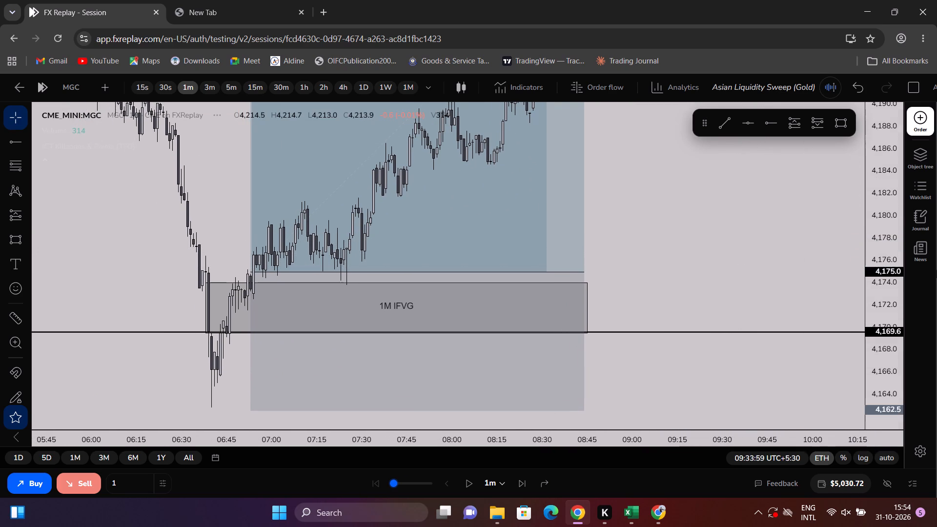
pyautogui.moveTo(890, 258); pyautogui.dragTo(841, 369)
pyautogui.scroll(-3, 769, 298)
pyautogui.moveTo(752, 251); pyautogui.dragTo(747, 269)
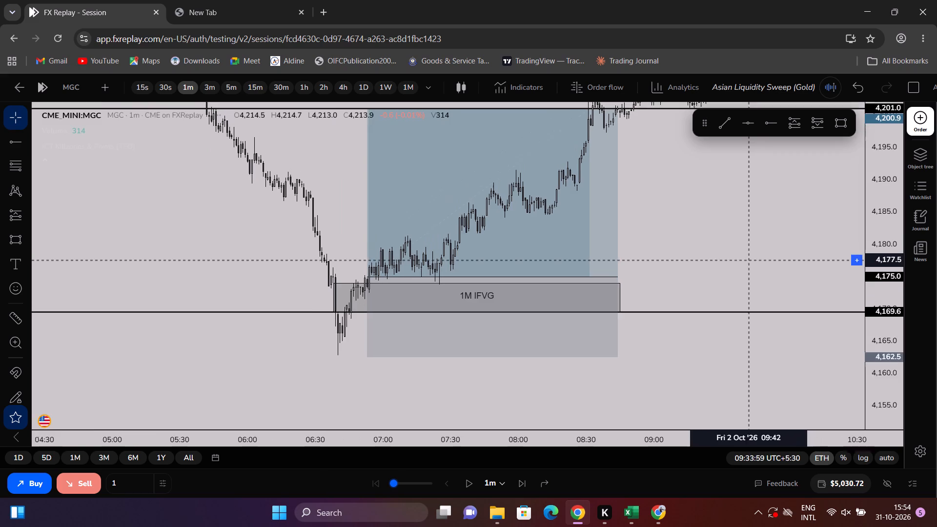
pyautogui.moveTo(747, 269); pyautogui.dragTo(725, 320)
pyautogui.scroll(-2, 714, 309)
pyautogui.scroll(2, 711, 304)
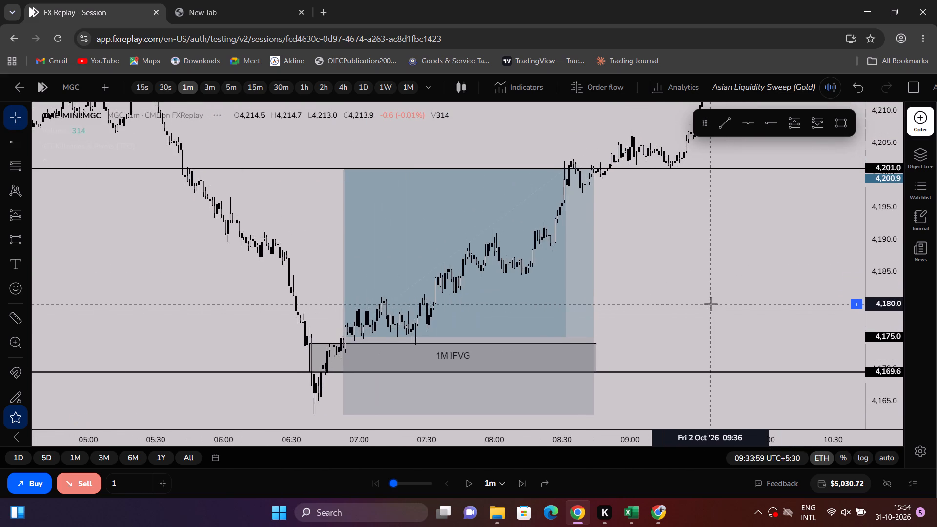
pyautogui.moveTo(712, 303); pyautogui.dragTo(730, 263)
pyautogui.scroll(-1, 731, 261)
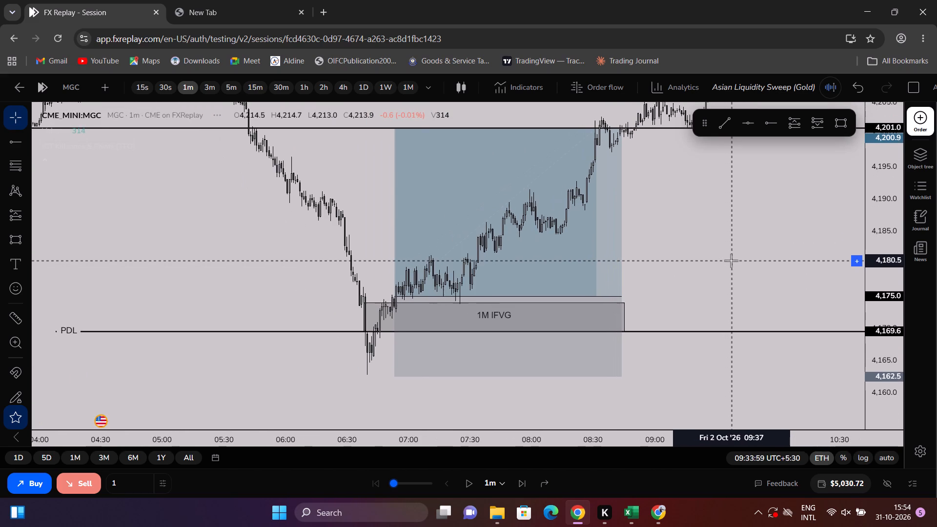
pyautogui.scroll(-1, 731, 261)
pyautogui.moveTo(731, 260); pyautogui.dragTo(725, 291)
pyautogui.scroll(-2, 725, 291)
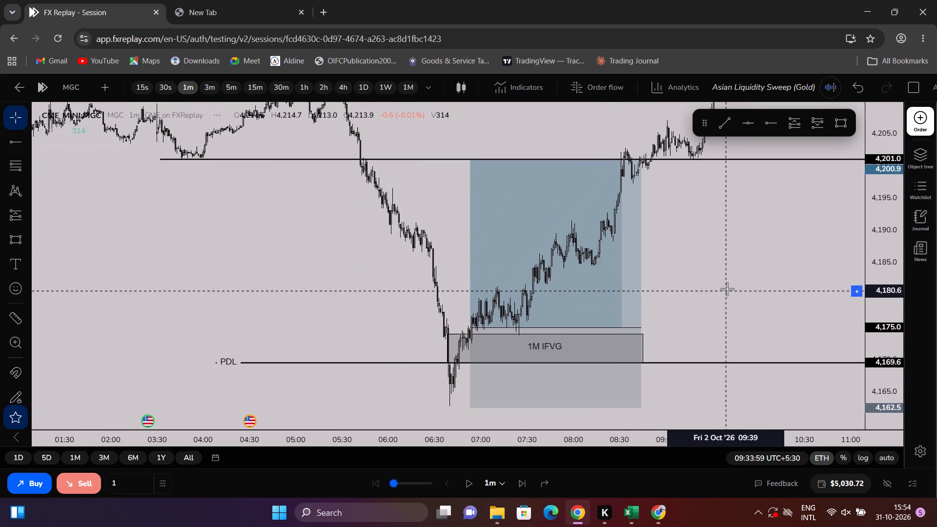
pyautogui.moveTo(732, 280); pyautogui.dragTo(649, 280)
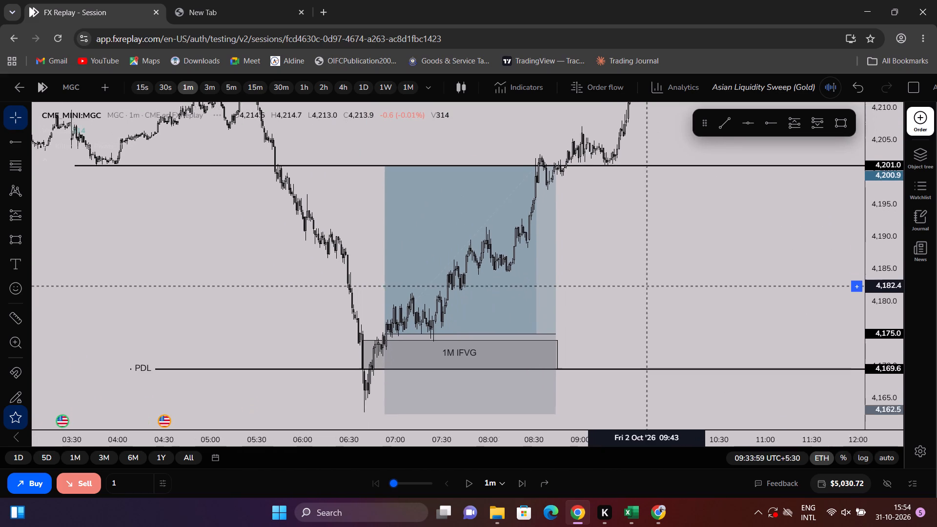
pyautogui.moveTo(649, 280); pyautogui.dragTo(655, 267)
pyautogui.scroll(1, 659, 269)
pyautogui.moveTo(659, 269); pyautogui.dragTo(666, 297)
pyautogui.scroll(-1, 641, 291)
# Examine the earlier price range on 2 October between the horizontal levels at 4,213.4 and 4,201.0.
pyautogui.moveTo(241, 249); pyautogui.dragTo(253, 300)
pyautogui.scroll(-3, 251, 304)
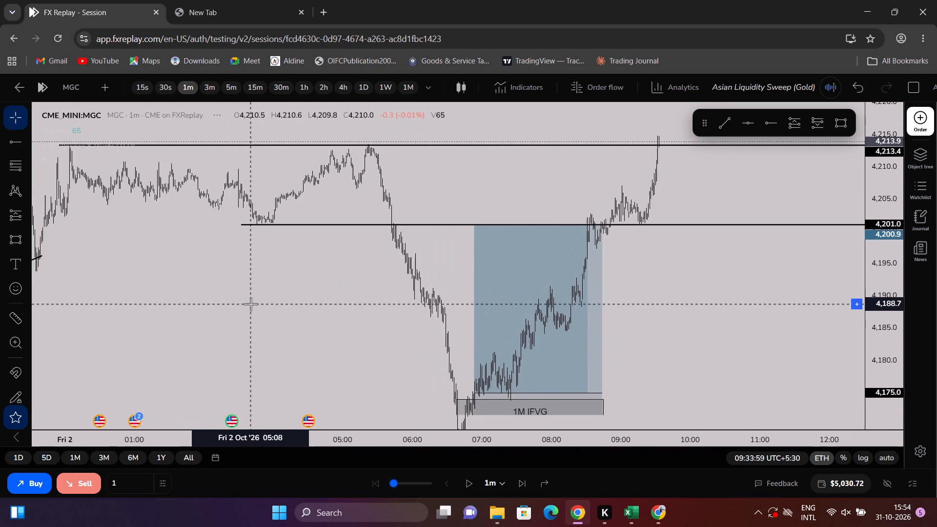
pyautogui.scroll(-4, 248, 309)
pyautogui.scroll(3, 247, 315)
pyautogui.moveTo(311, 297); pyautogui.dragTo(351, 330)
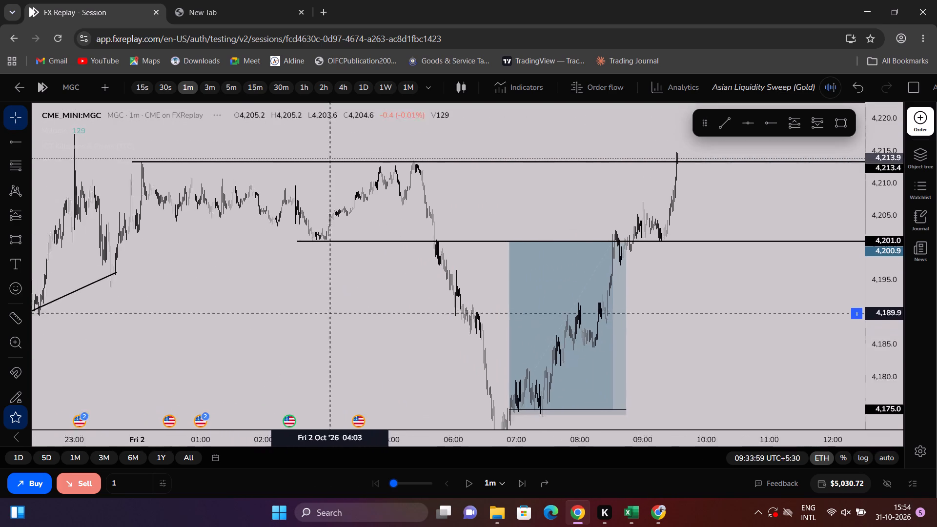
pyautogui.moveTo(351, 330); pyautogui.dragTo(357, 335)
pyautogui.scroll(3, 428, 331)
pyautogui.moveTo(895, 374); pyautogui.dragTo(876, 200)
pyautogui.moveTo(329, 176); pyautogui.dragTo(450, 232)
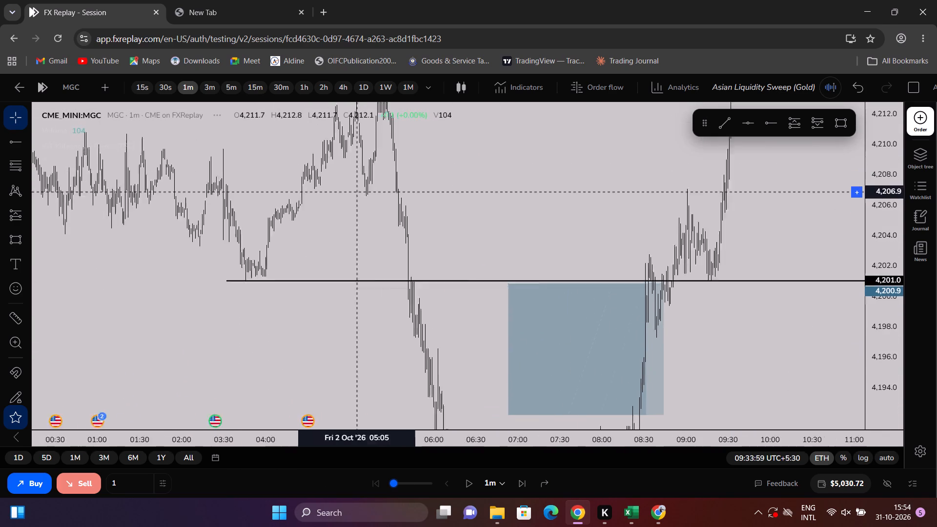
pyautogui.moveTo(450, 232); pyautogui.dragTo(702, 299)
pyautogui.scroll(4, 534, 301)
pyautogui.moveTo(484, 297); pyautogui.dragTo(597, 295)
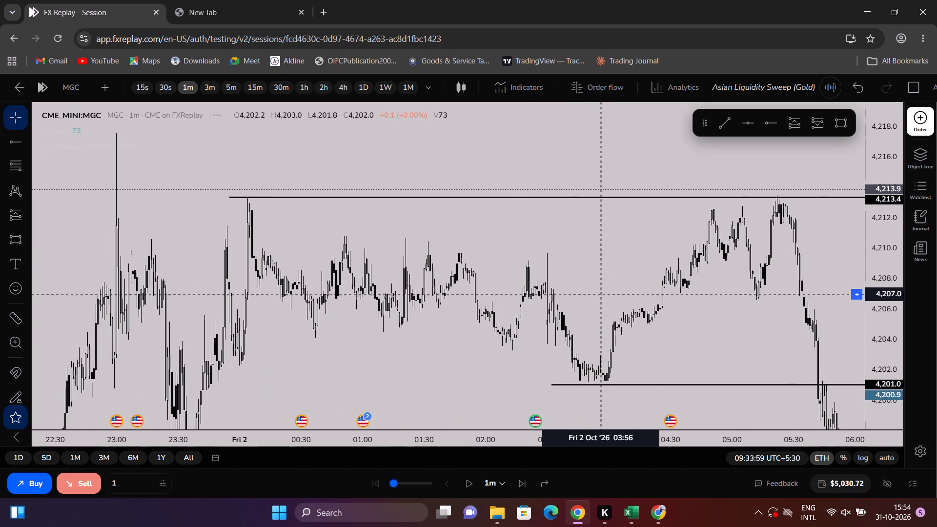
pyautogui.moveTo(597, 295); pyautogui.dragTo(511, 297)
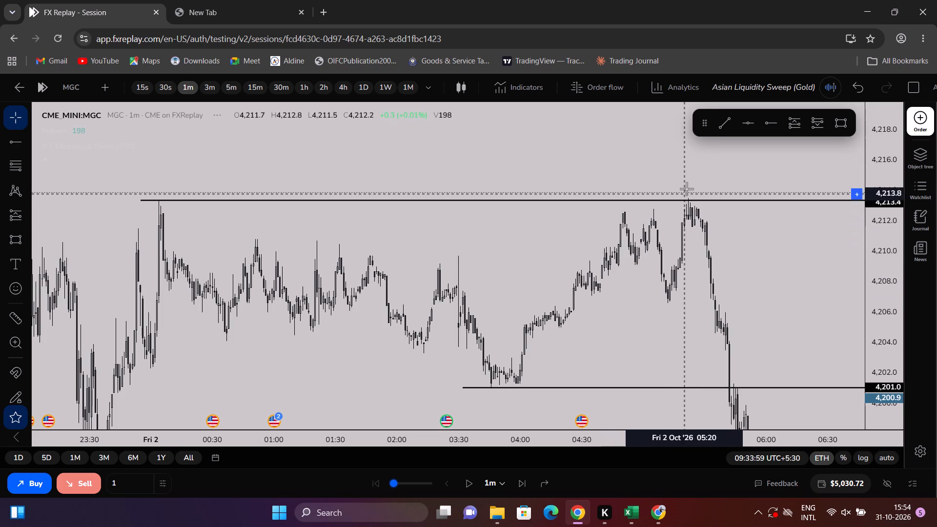
pyautogui.moveTo(713, 276); pyautogui.dragTo(621, 191)
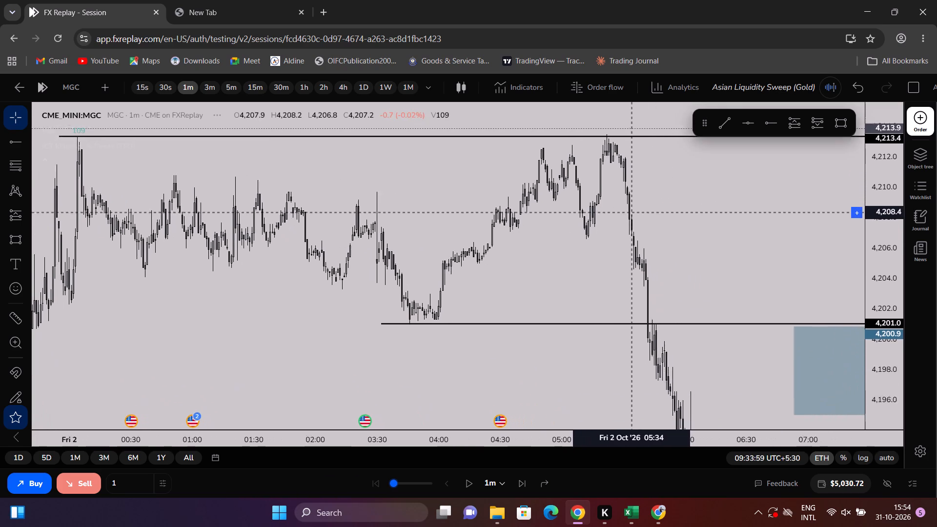
# Review the sell-off into the PDL line, the 1M IFVG entry and the wider price history back to Thursday.
pyautogui.moveTo(621, 191); pyautogui.dragTo(544, 28)
pyautogui.moveTo(606, 326); pyautogui.dragTo(450, 167)
pyautogui.moveTo(886, 287); pyautogui.dragTo(863, 359)
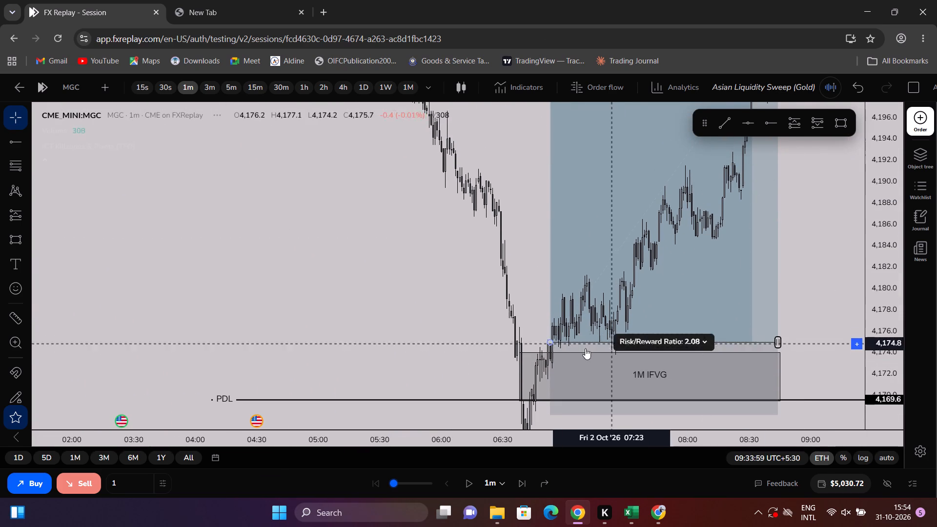
pyautogui.moveTo(475, 311); pyautogui.dragTo(362, 291)
pyautogui.moveTo(886, 266); pyautogui.dragTo(886, 301)
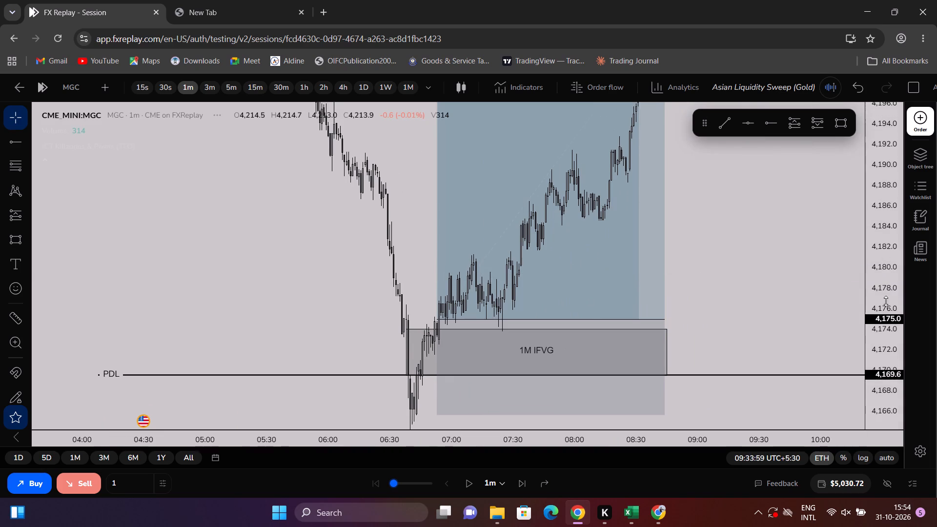
pyautogui.moveTo(886, 301); pyautogui.dragTo(880, 321)
pyautogui.moveTo(759, 279); pyautogui.dragTo(757, 263)
pyautogui.scroll(-1, 757, 263)
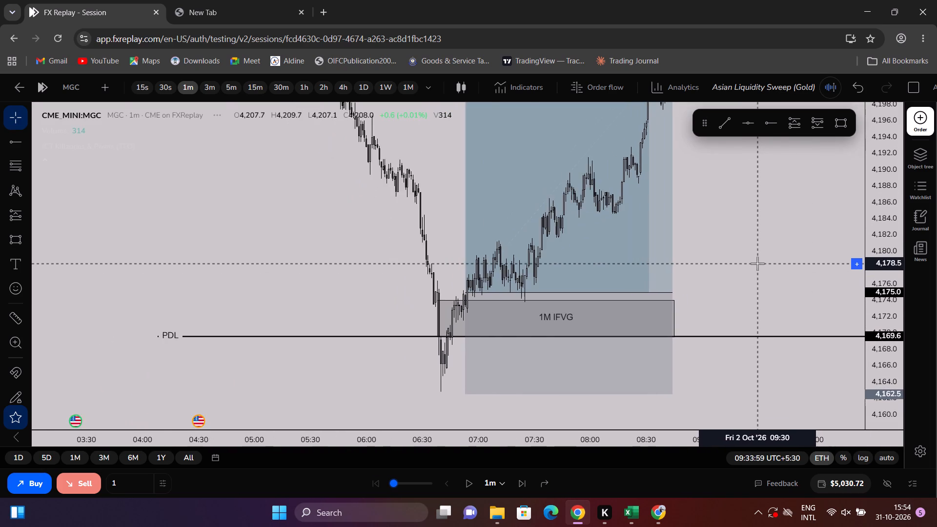
pyautogui.scroll(-19, 757, 263)
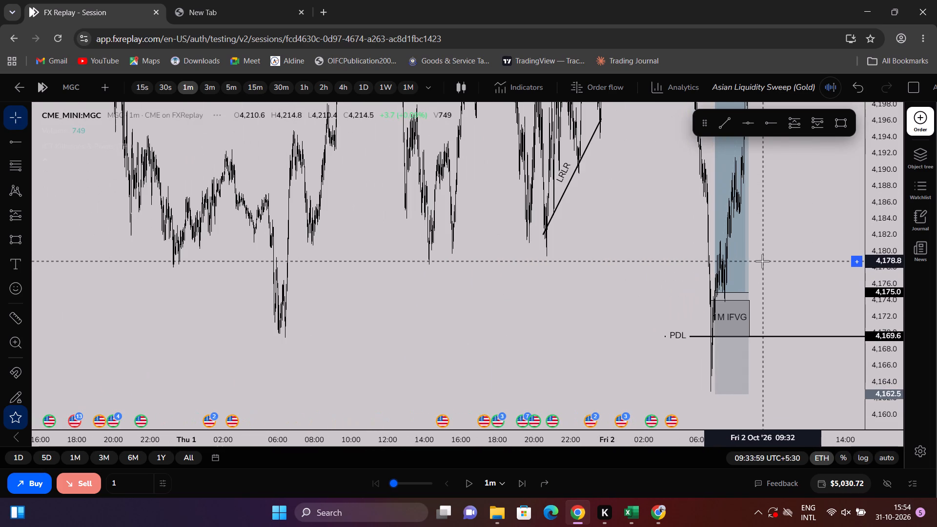
pyautogui.scroll(16, 762, 261)
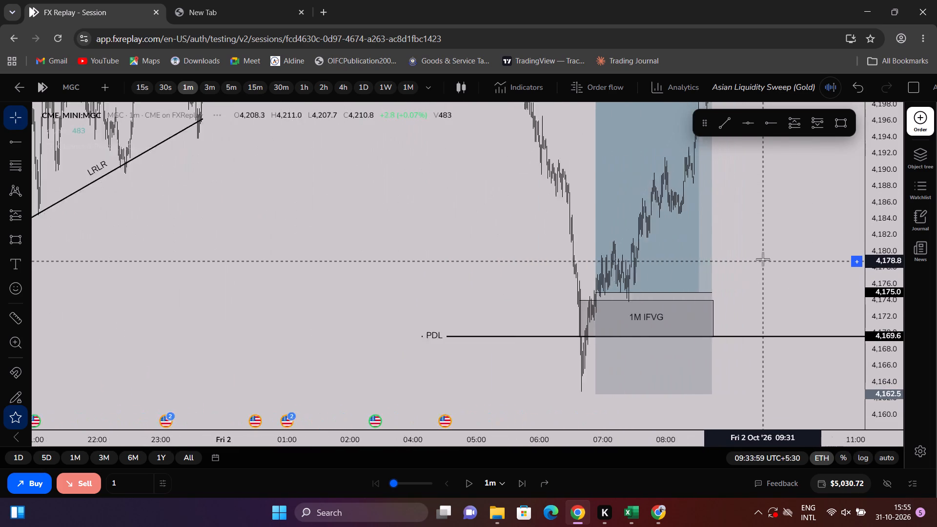
pyautogui.scroll(7, 763, 259)
# Capture a screenshot of the chart area showing the whole long position, the 1M IFVG, the PDL line and the 4,201.0 level.
pyautogui.moveTo(755, 251); pyautogui.dragTo(777, 335)
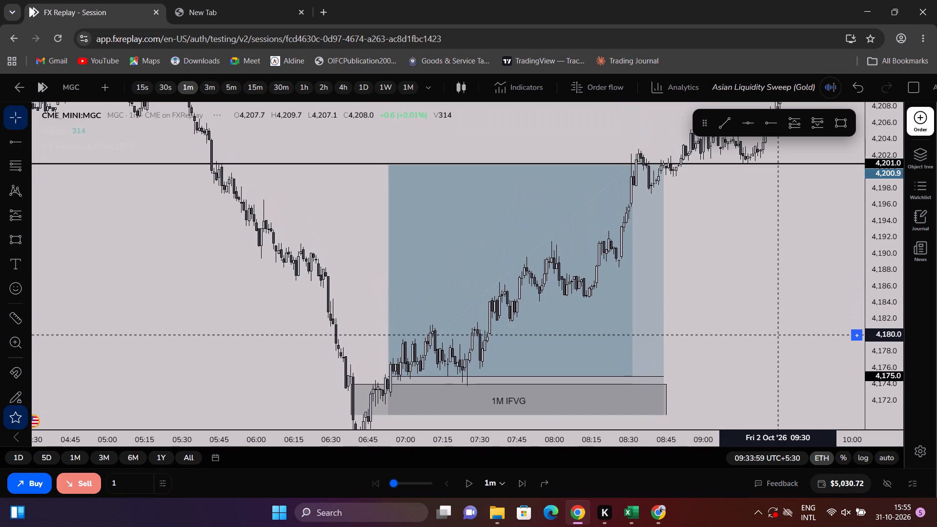
pyautogui.moveTo(777, 335); pyautogui.dragTo(754, 363)
pyautogui.scroll(-2, 765, 344)
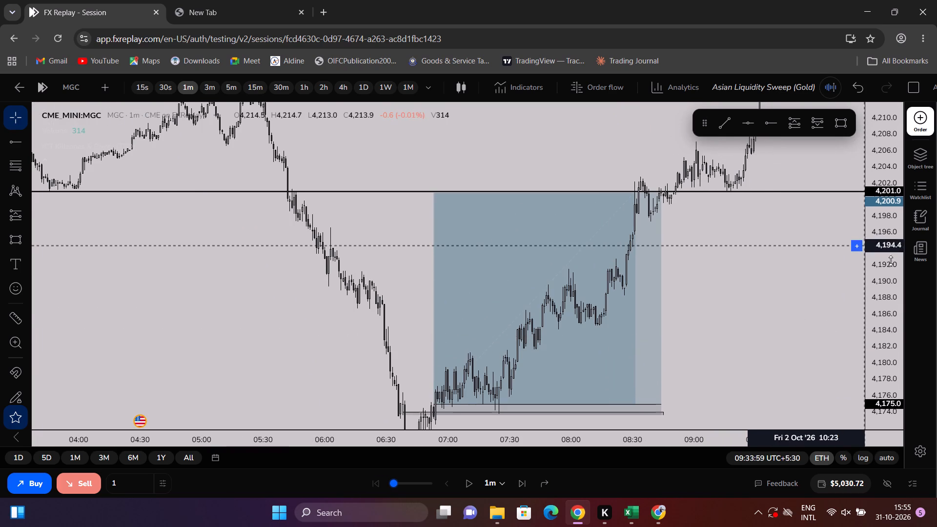
pyautogui.moveTo(891, 262); pyautogui.dragTo(853, 326)
pyautogui.moveTo(793, 311); pyautogui.dragTo(793, 298)
pyautogui.moveTo(855, 308); pyautogui.dragTo(852, 277)
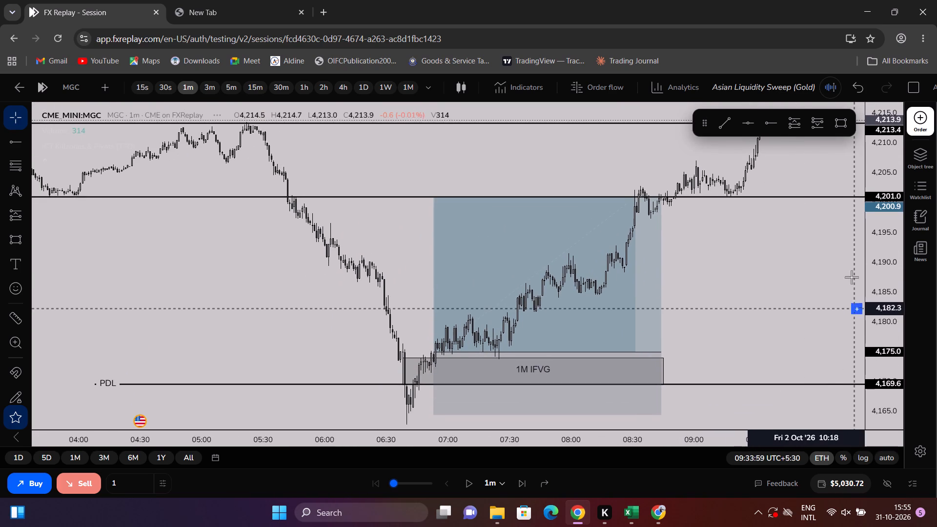
pyautogui.moveTo(852, 277); pyautogui.dragTo(848, 262)
pyautogui.moveTo(757, 303); pyautogui.dragTo(757, 298)
pyautogui.moveTo(759, 284); pyautogui.dragTo(765, 259)
pyautogui.moveTo(875, 273); pyautogui.dragTo(875, 252)
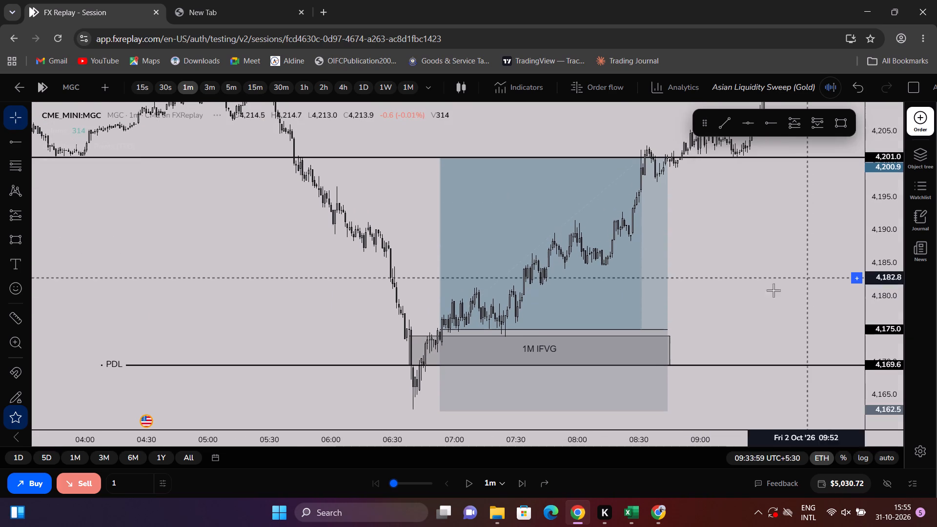
pyautogui.scroll(-1, 722, 278)
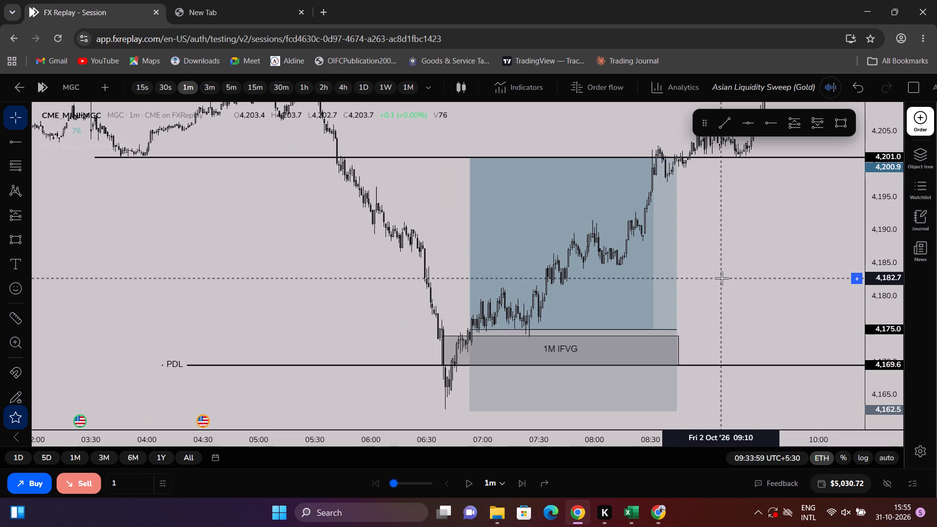
pyautogui.press('shift+super+s')
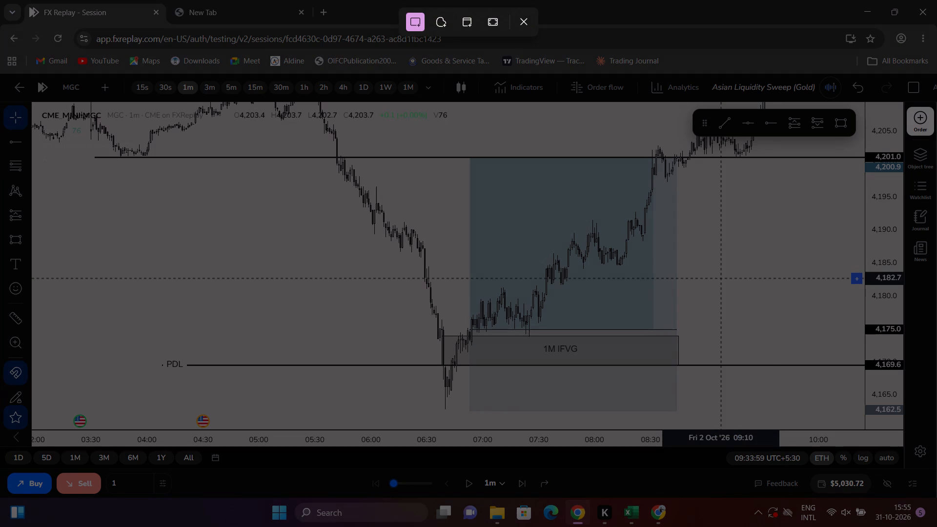
pyautogui.moveTo(28, 101); pyautogui.dragTo(72, 132)
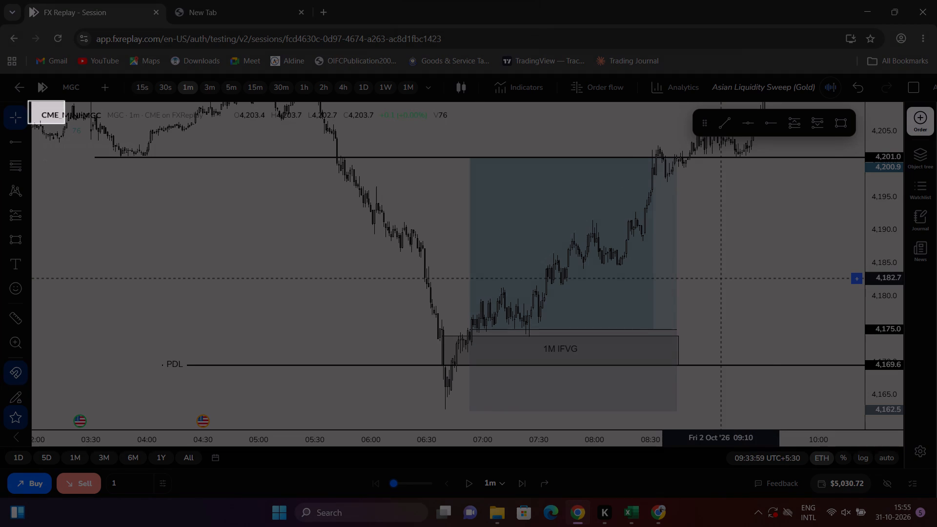
pyautogui.moveTo(72, 132); pyautogui.dragTo(907, 455)
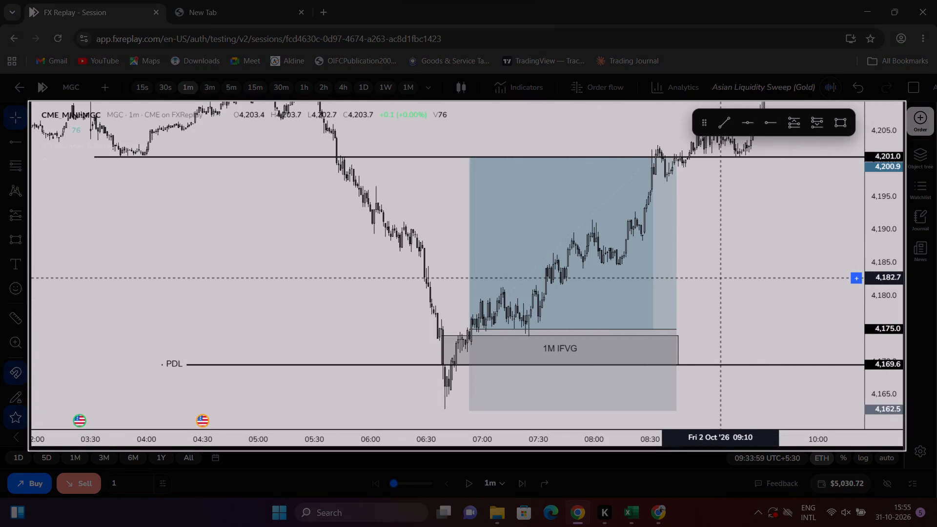
pyautogui.moveTo(907, 455); pyautogui.dragTo(906, 447)
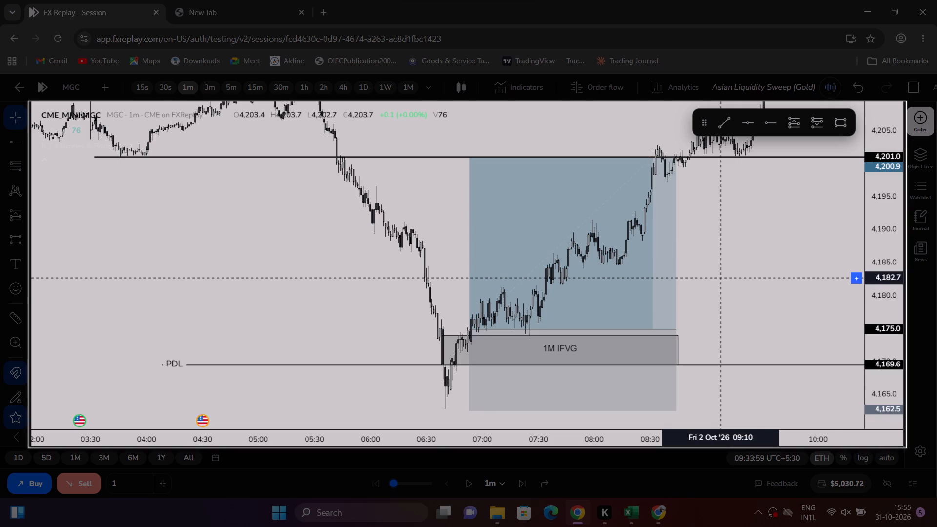
pyautogui.moveTo(906, 447); pyautogui.dragTo(906, 447)
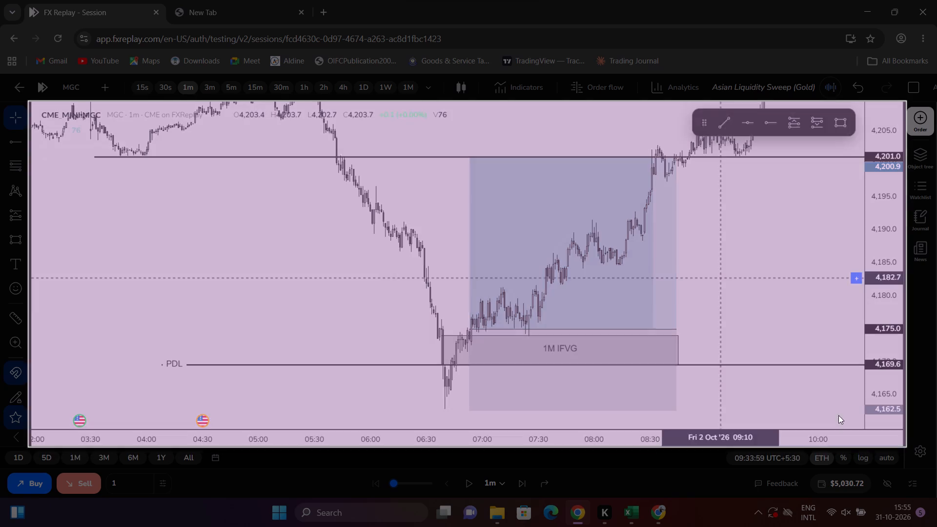
# Switch to the Notion October Backtesting journal and add 2.08R after the date in the October 2 entry's title, set apart by extra spaces.
pyautogui.hotkey('alt', 'Tab')
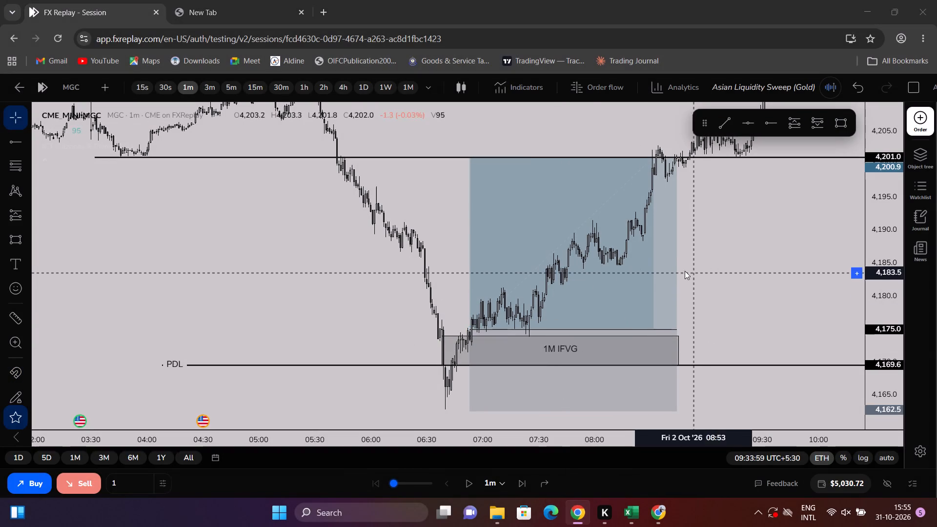
pyautogui.keyDown('alt'); pyautogui.click(639, 173); pyautogui.keyUp('alt')
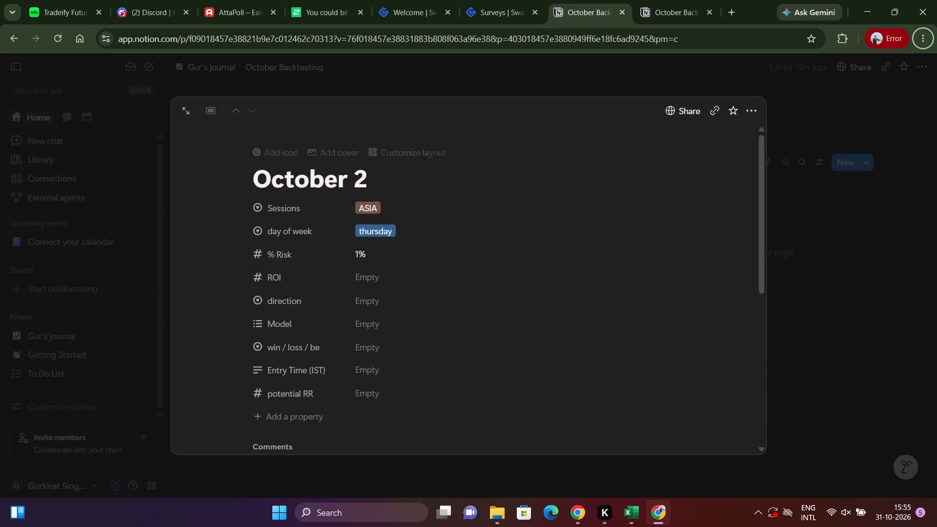
pyautogui.click(405, 184)
pyautogui.press('2')
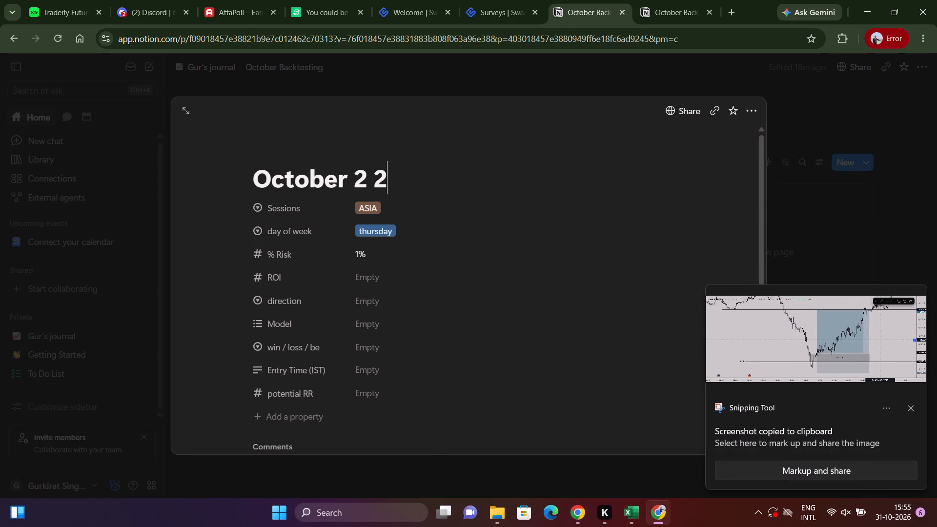
pyautogui.write('.0')
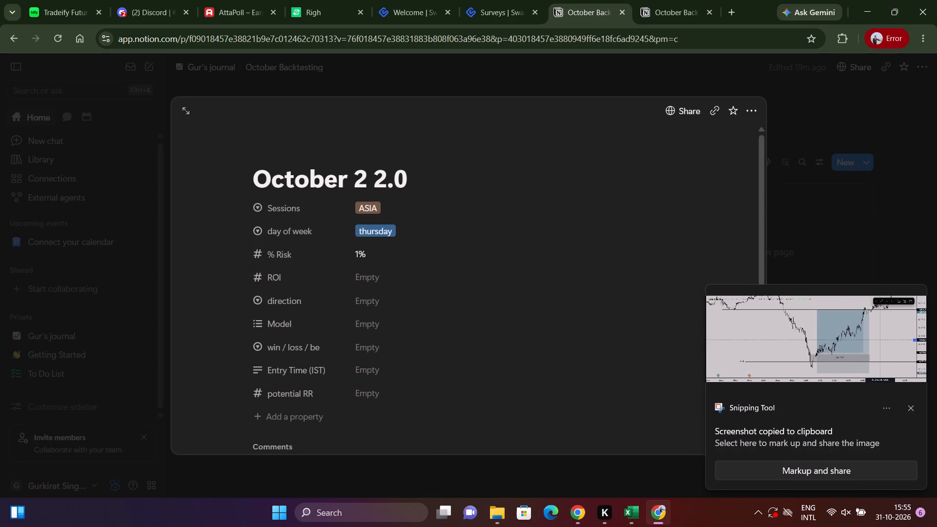
pyautogui.press('8')
pyautogui.press('r')
pyautogui.press('Left')
pyautogui.press('Left')
pyautogui.press('Left')
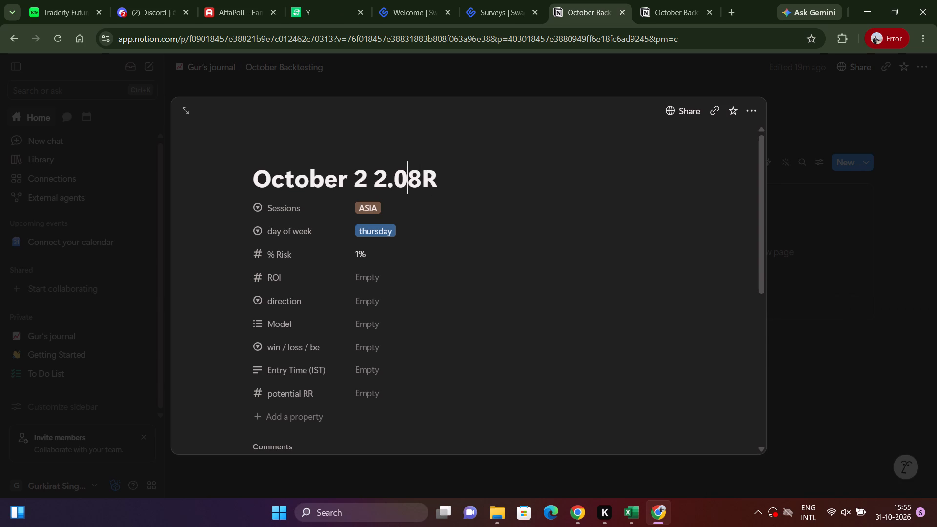
pyautogui.press('Left')
pyautogui.press('Left')
pyautogui.press('space')
pyautogui.press('space')
pyautogui.press('space')
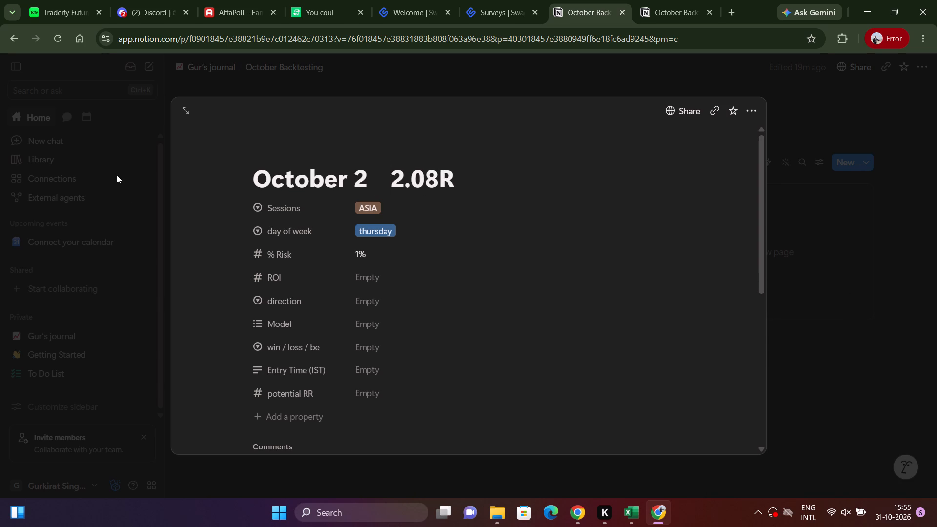
# Fill in the entry's trade properties with direction Long, model Asian Liquidity Sweep (Gold) and result win.
pyautogui.click(369, 277)
pyautogui.press('Escape')
pyautogui.click(376, 302)
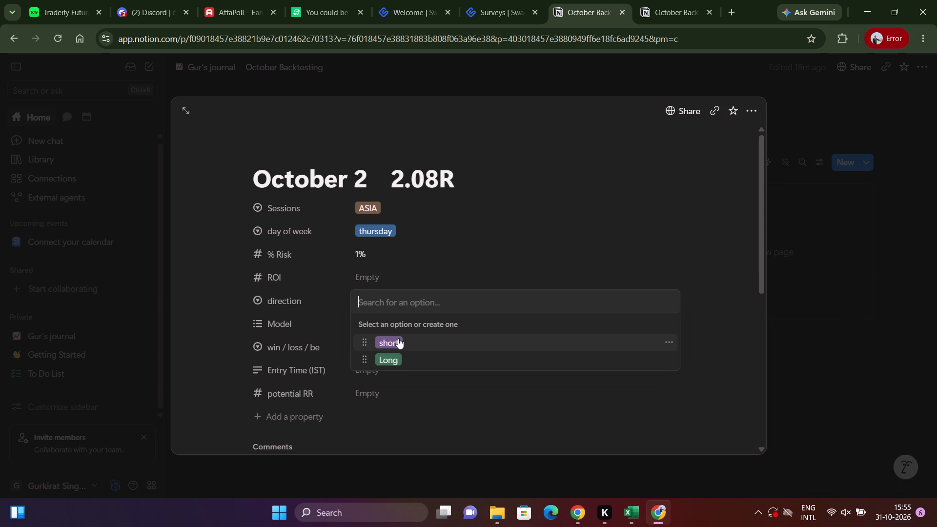
pyautogui.click(388, 357)
pyautogui.click(374, 319)
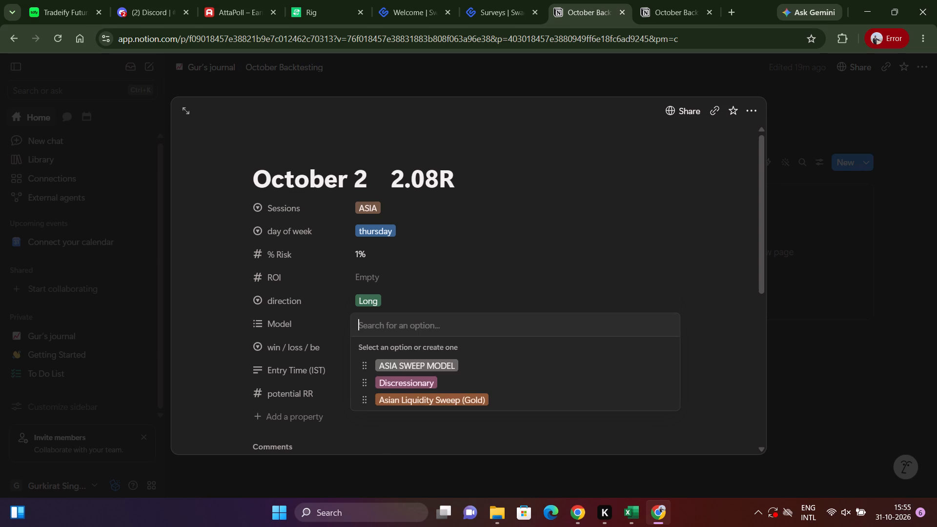
pyautogui.click(409, 399)
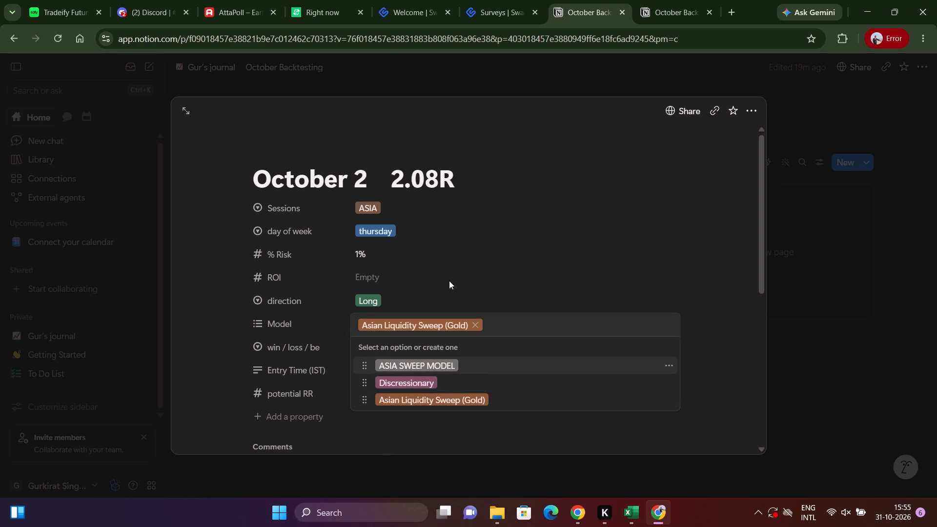
pyautogui.click(450, 280)
pyautogui.click(387, 343)
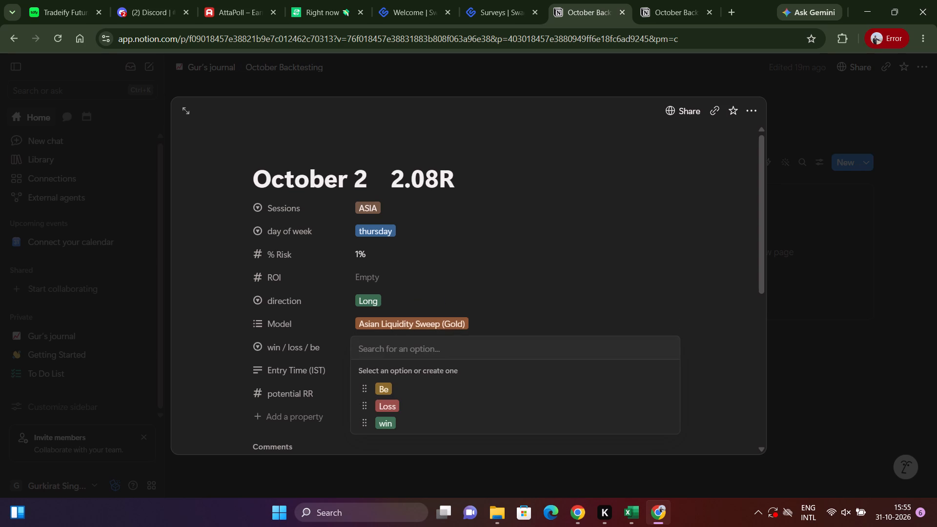
pyautogui.click(383, 422)
# Check the long position's entry candle on the FX Replay chart and set the entry time (IST) to 6:52 am in Notion.
pyautogui.click(379, 372)
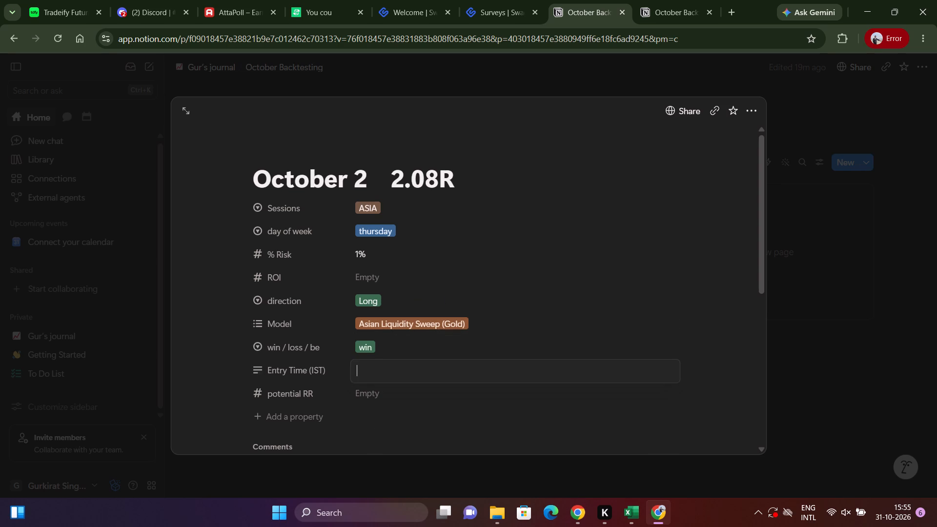
pyautogui.hotkey('alt', 'Tab')
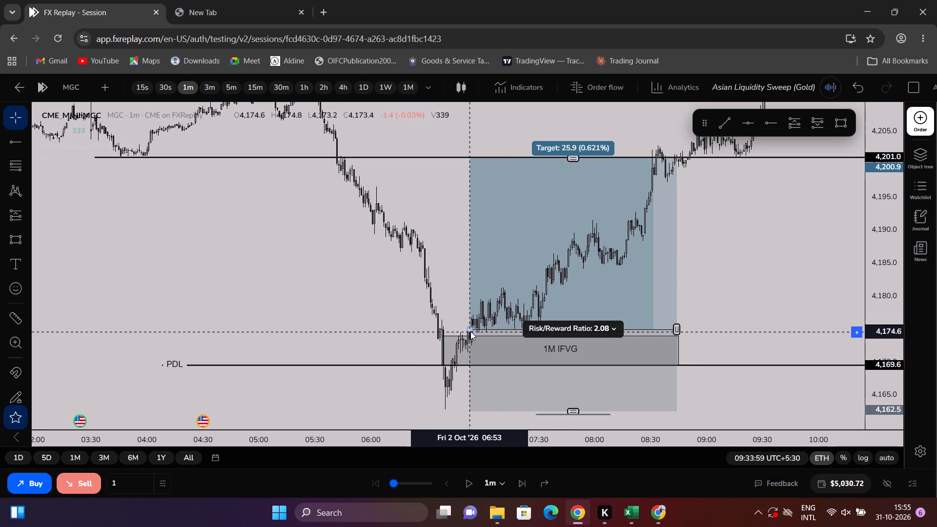
pyautogui.scroll(4, 725, 316)
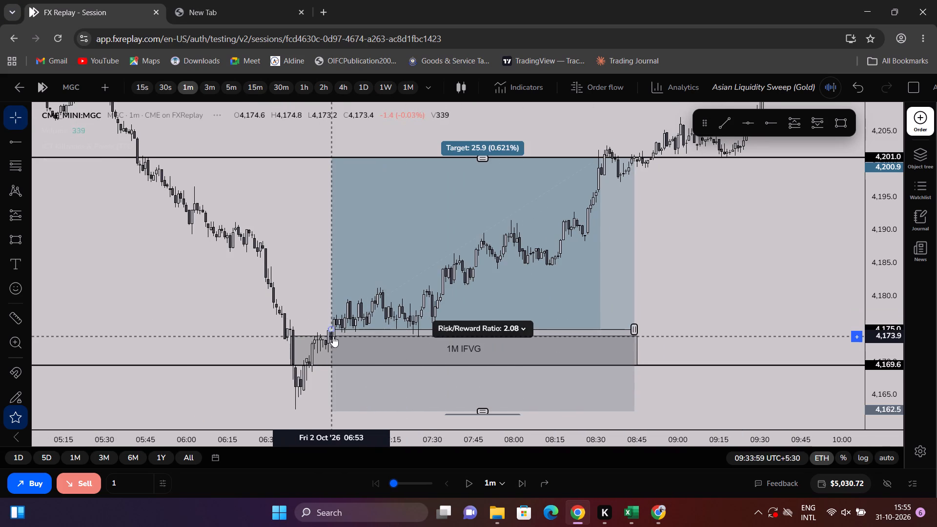
pyautogui.hotkey('alt', 'Tab')
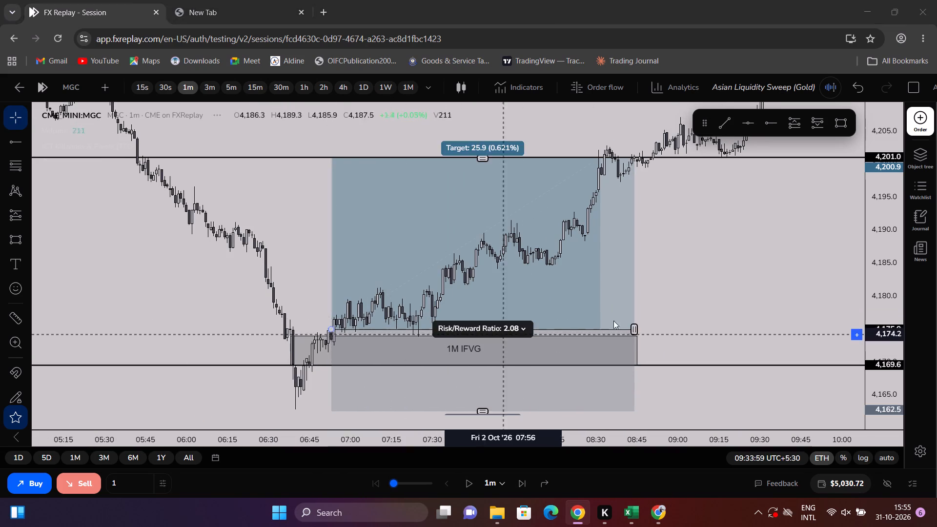
pyautogui.write('6:52')
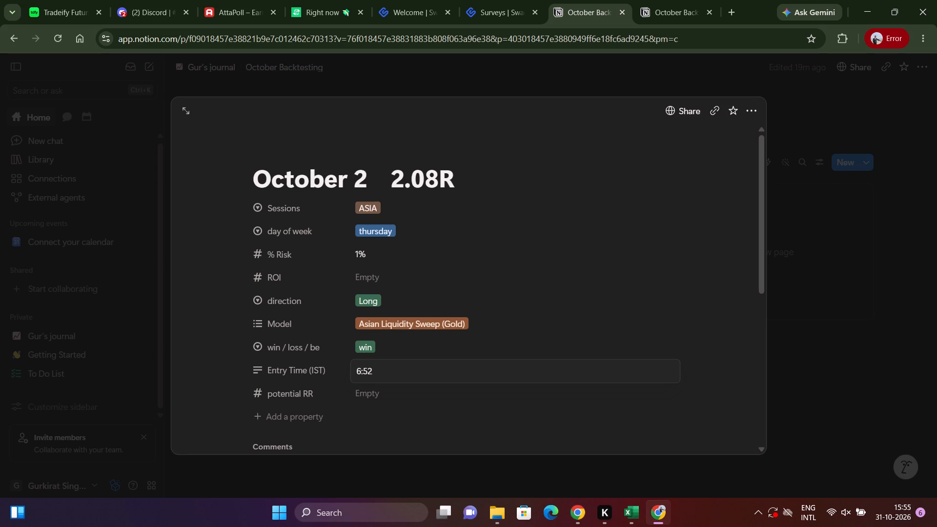
pyautogui.press('a')
pyautogui.press('BackSpace')
pyautogui.press('space')
pyautogui.write('am')
# Set the entry's potential RR to 3.
pyautogui.click(438, 397)
pyautogui.click(437, 388)
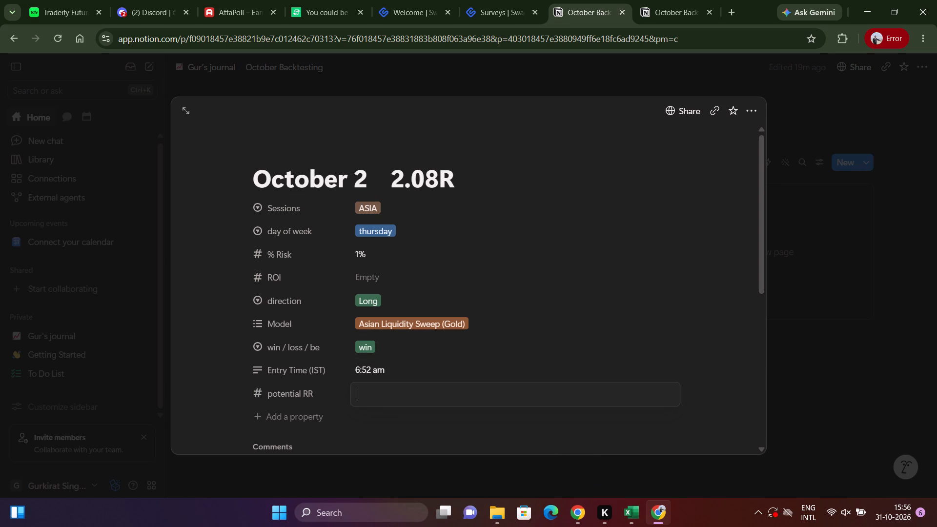
pyautogui.press('4')
pyautogui.press('BackSpace')
pyautogui.press('3')
pyautogui.scroll(-3, 130, 230)
pyautogui.scroll(-2, 287, 378)
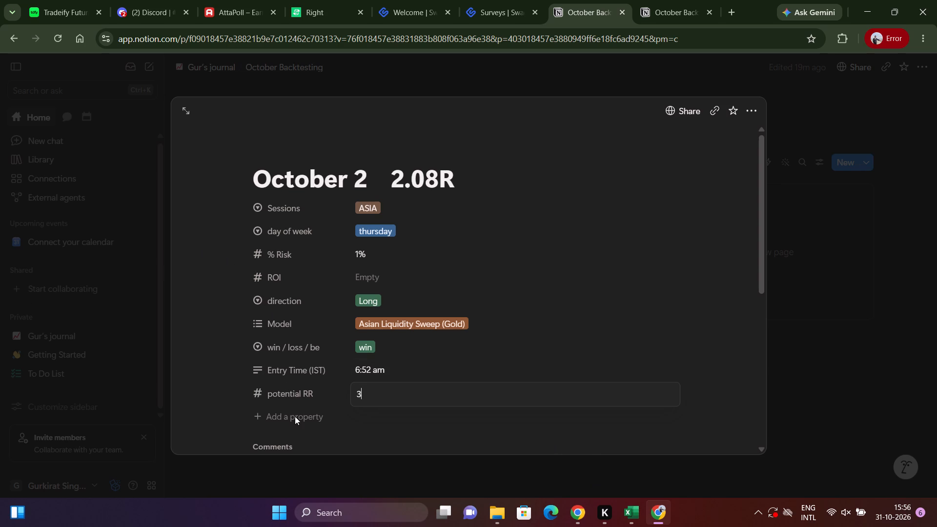
pyautogui.click(295, 416)
# Paste the captured MGC chart screenshot into the empty page body below the comments of the October 2 entry.
pyautogui.scroll(-3, 457, 405)
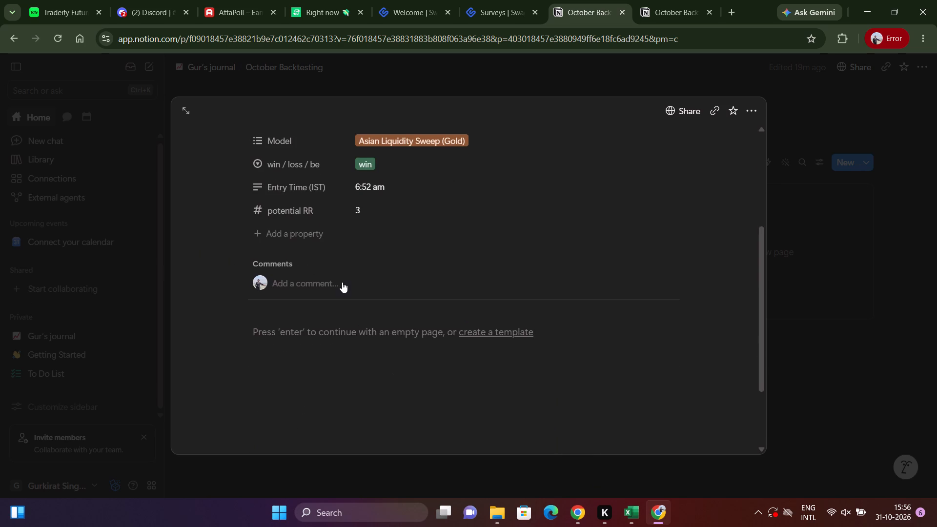
pyautogui.click(345, 328)
pyautogui.hotkey('alt', 'Tab')
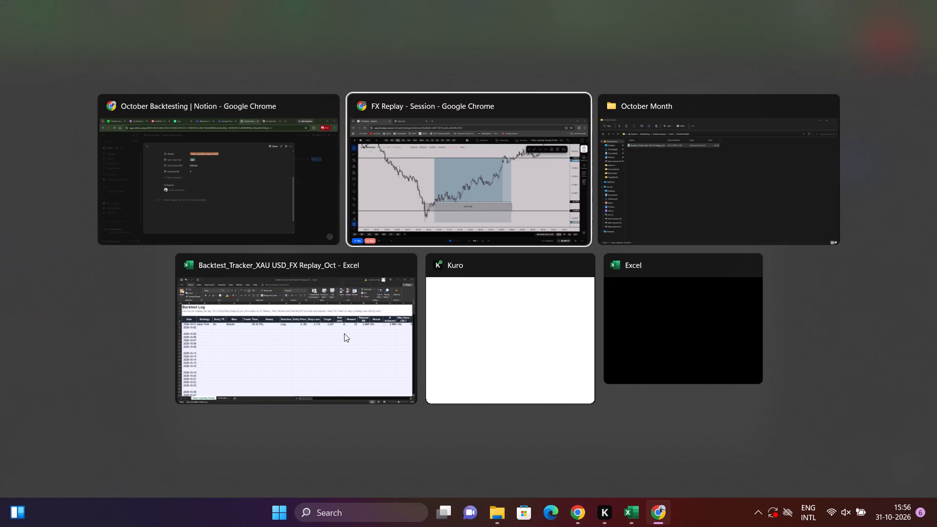
pyautogui.keyDown('alt'); pyautogui.click(246, 216); pyautogui.keyUp('alt')
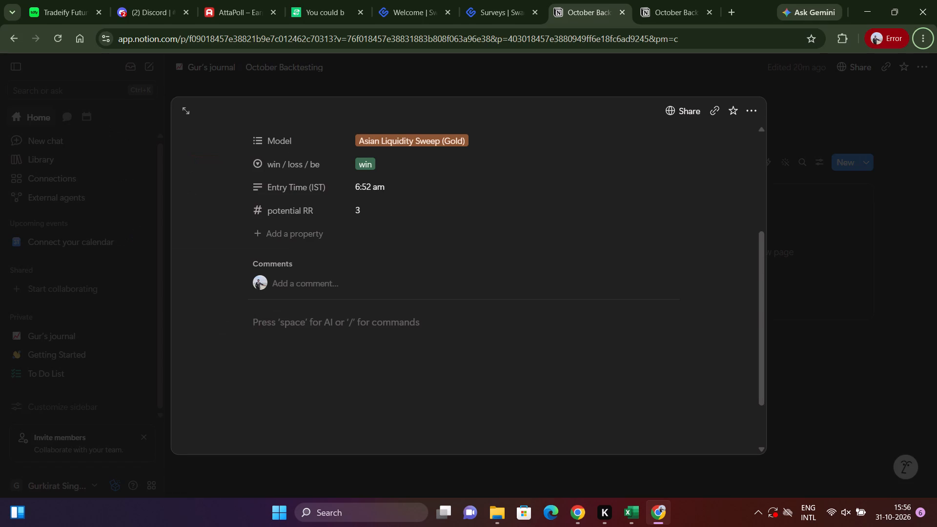
pyautogui.hotkey('ctrl', 'v')
pyautogui.click(310, 324)
pyautogui.hotkey('ctrl', 'v')
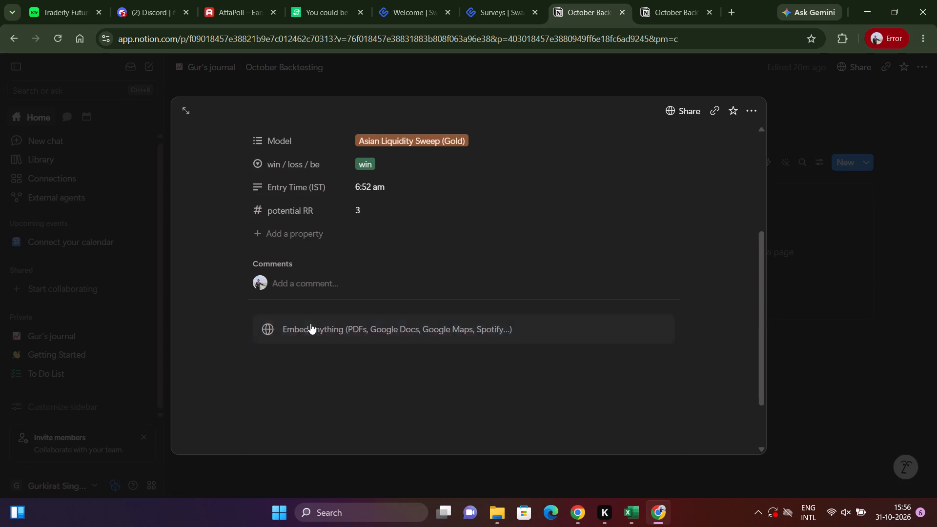
pyautogui.scroll(-3, 502, 378)
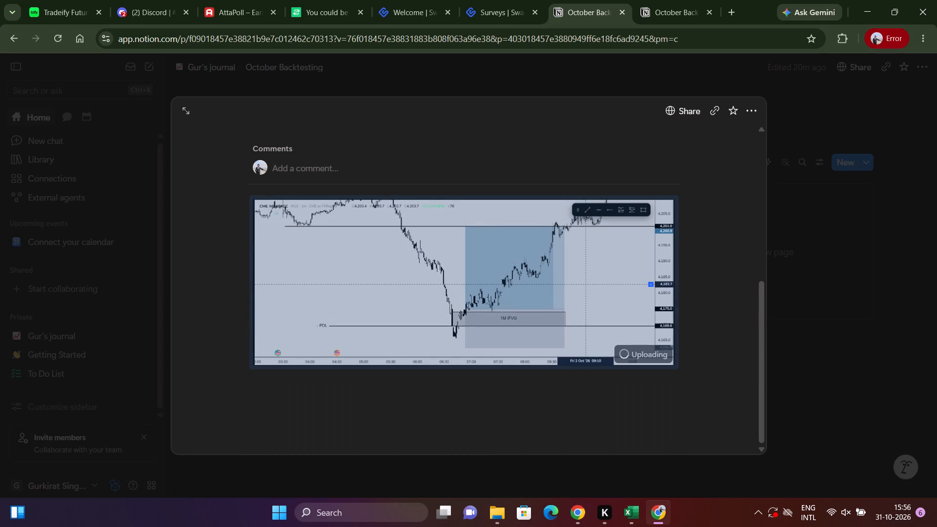
pyautogui.scroll(3, 518, 400)
pyautogui.scroll(-3, 550, 365)
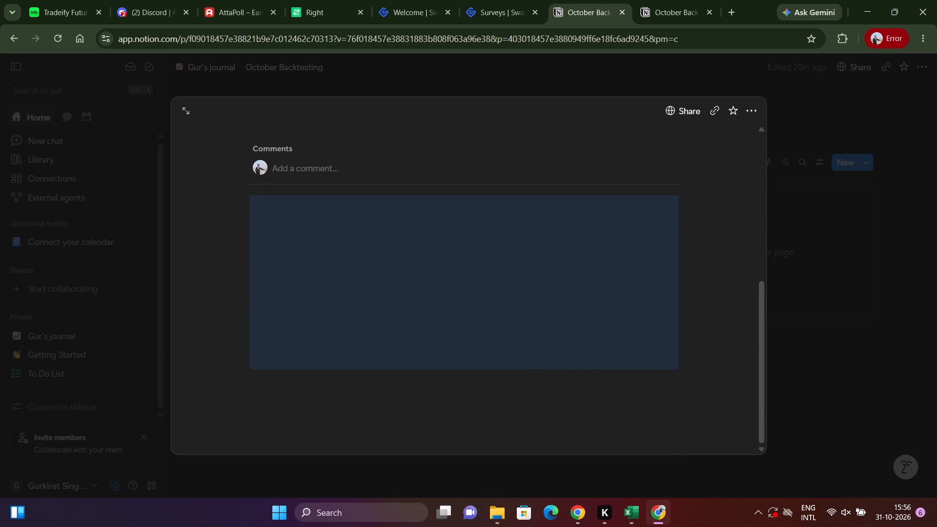
pyautogui.scroll(2, 541, 381)
pyautogui.scroll(-2, 541, 381)
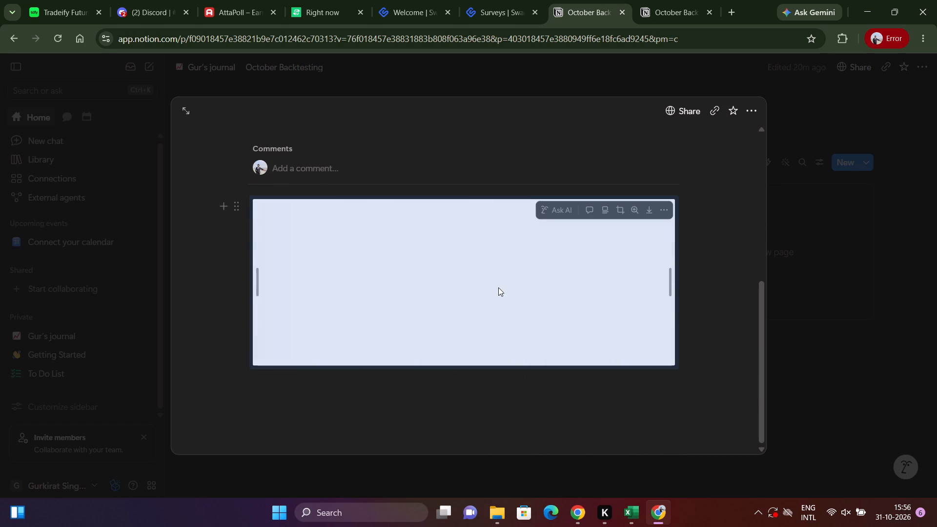
pyautogui.hotkey('alt', 'Tab')
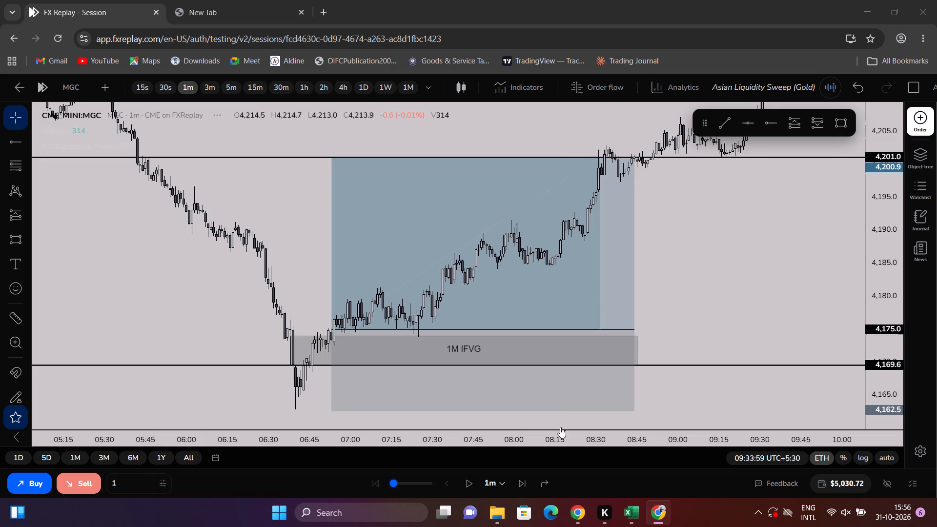
pyautogui.hotkey('alt', 'Tab')
# Enlarge the pasted chart screenshot to nearly the full width of the entry page.
pyautogui.click(550, 310)
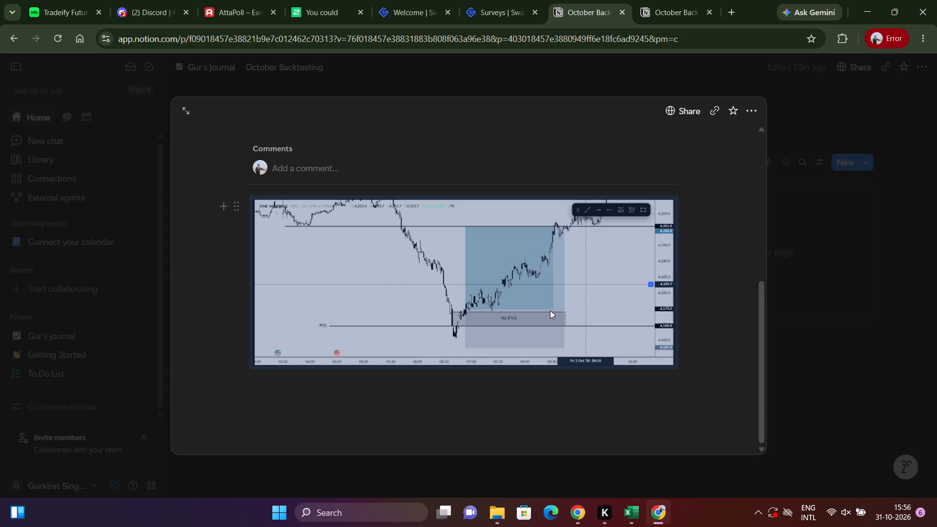
pyautogui.scroll(4, 508, 303)
pyautogui.scroll(-4, 522, 320)
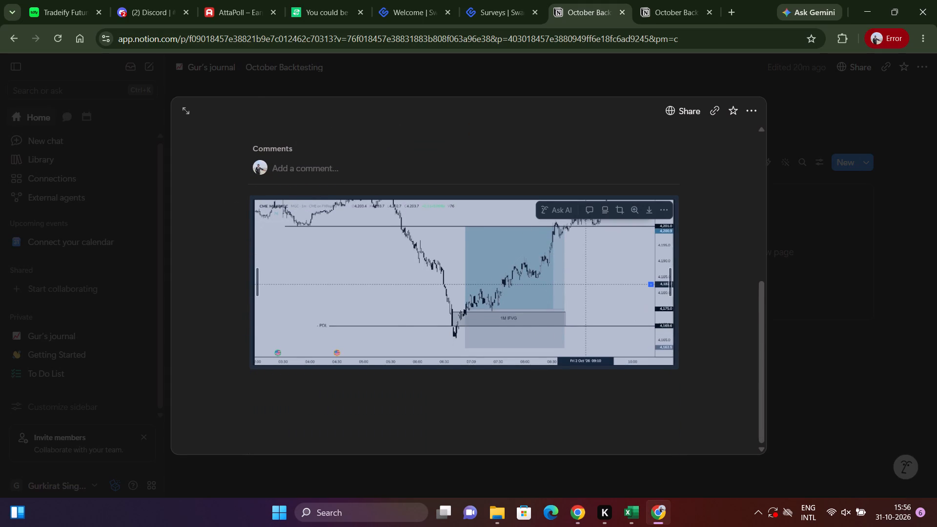
pyautogui.moveTo(673, 300); pyautogui.dragTo(739, 292)
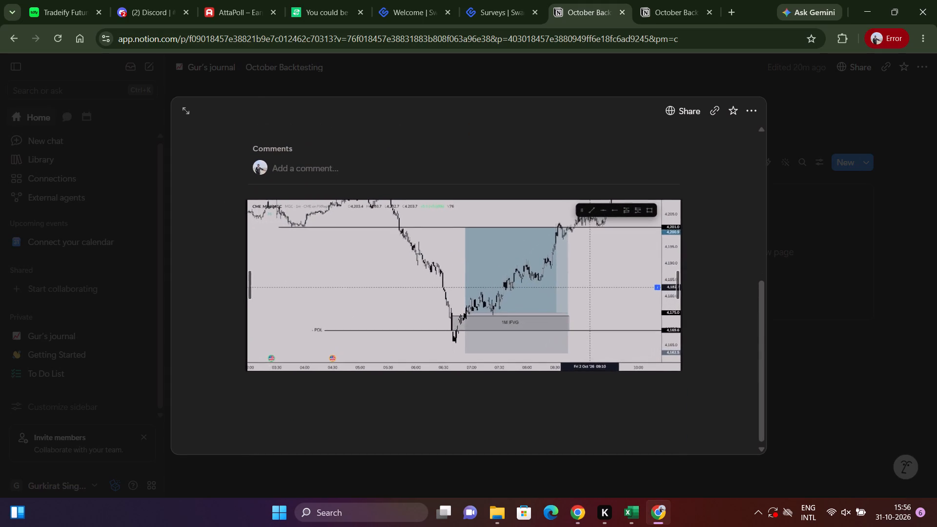
pyautogui.moveTo(739, 292); pyautogui.dragTo(767, 288)
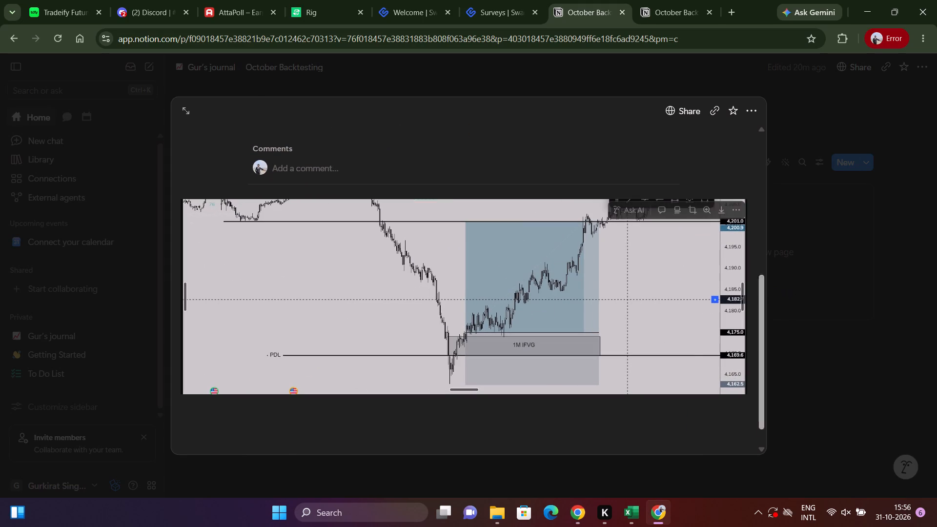
pyautogui.scroll(1, 363, 344)
pyautogui.scroll(2, 273, 192)
pyautogui.scroll(-2, 303, 236)
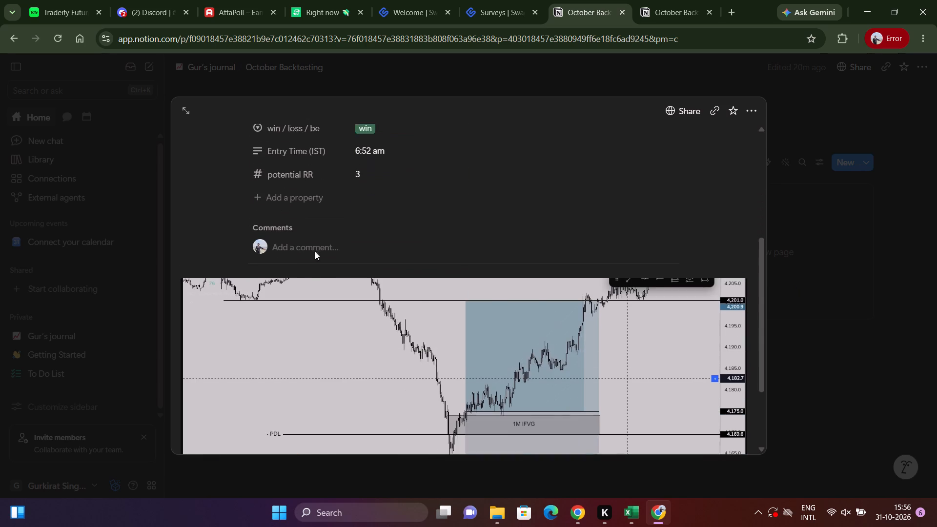
# Post a comment on the October 2 entry reading "Liquidity Sweep - Yes (Previous Day Low)" and, on a second line, "Confirmation - 1m IFVG".
pyautogui.scroll(-2, 387, 240)
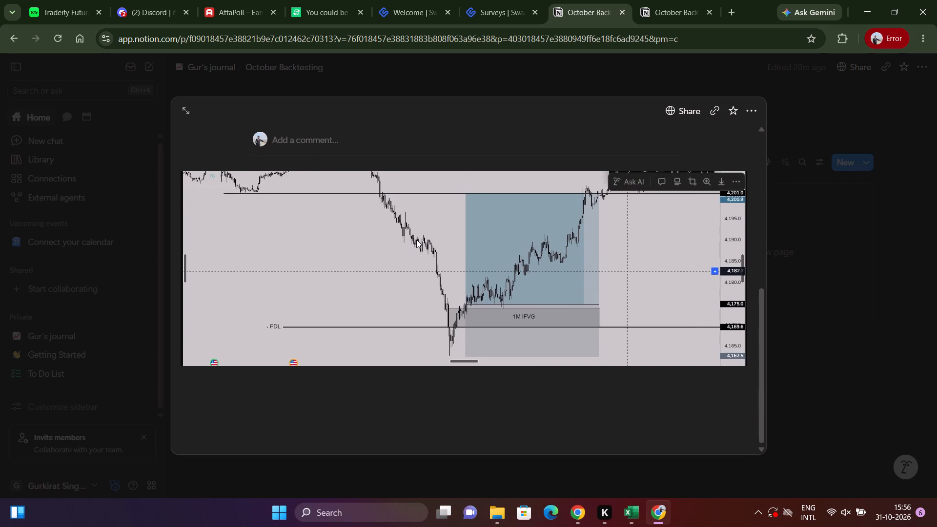
pyautogui.scroll(2, 422, 262)
pyautogui.click(346, 259)
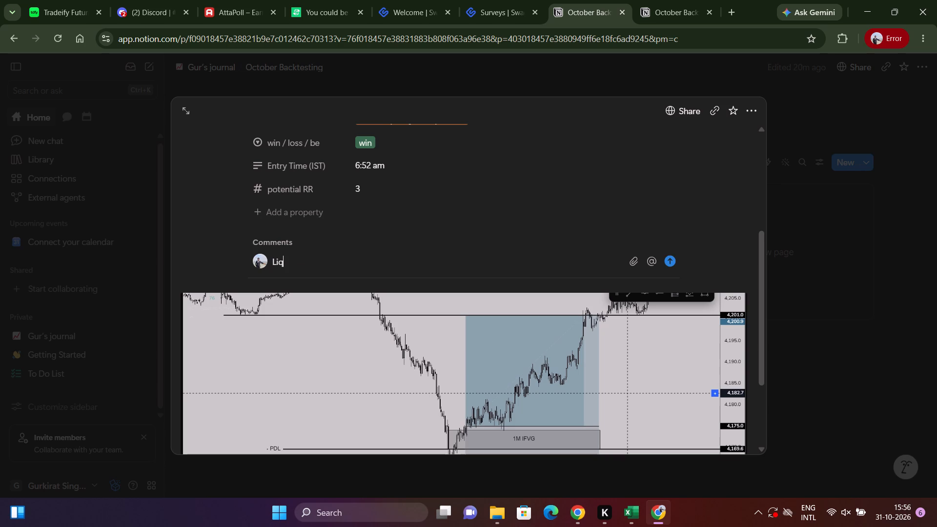
pyautogui.press('BackSpace')
pyautogui.press('BackSpace')
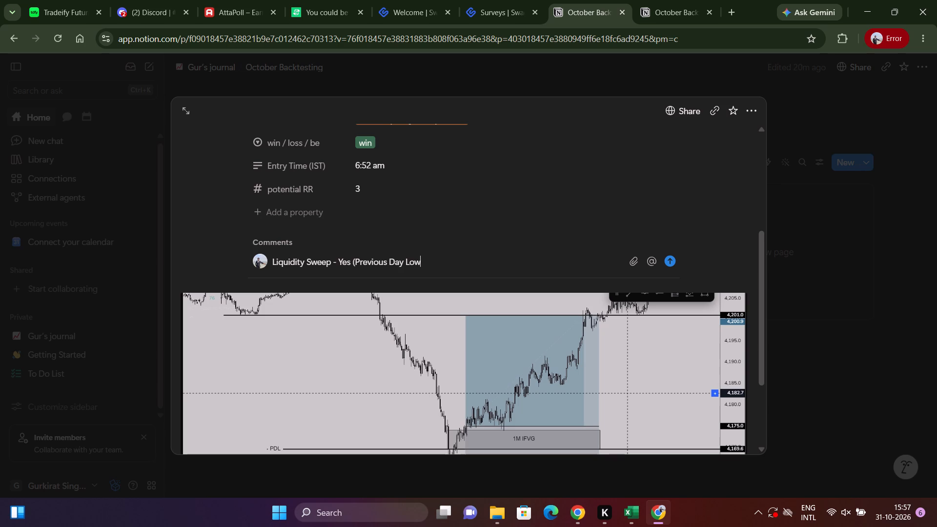
pyautogui.hotkey('shift', ')')
pyautogui.scroll(-3, 214, 222)
pyautogui.click(442, 134)
pyautogui.hotkey('shift', 'Return')
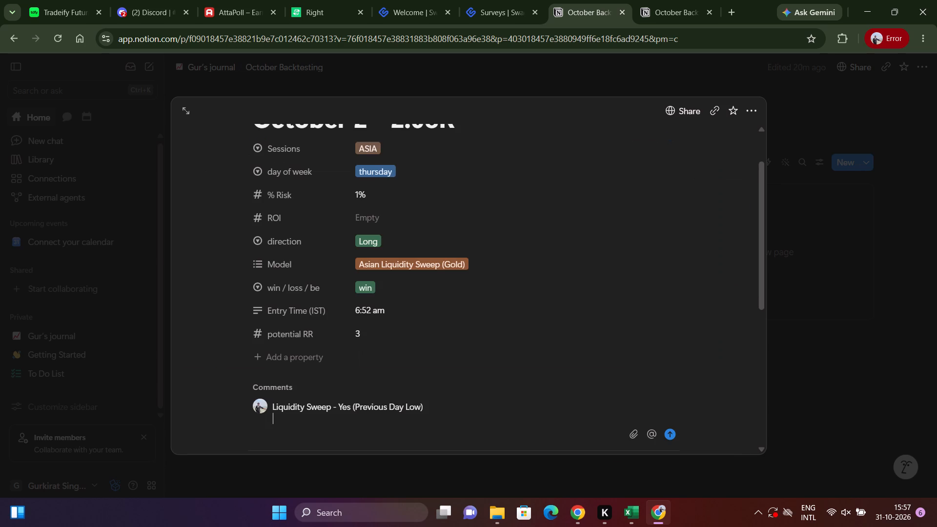
pyautogui.scroll(-3, 389, 147)
pyautogui.scroll(-1, 400, 201)
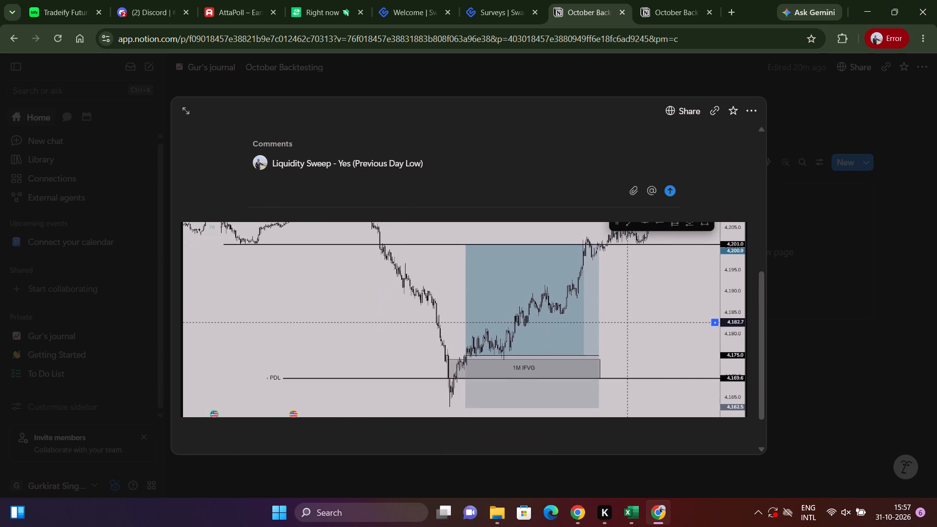
pyautogui.click(314, 188)
pyautogui.click(297, 179)
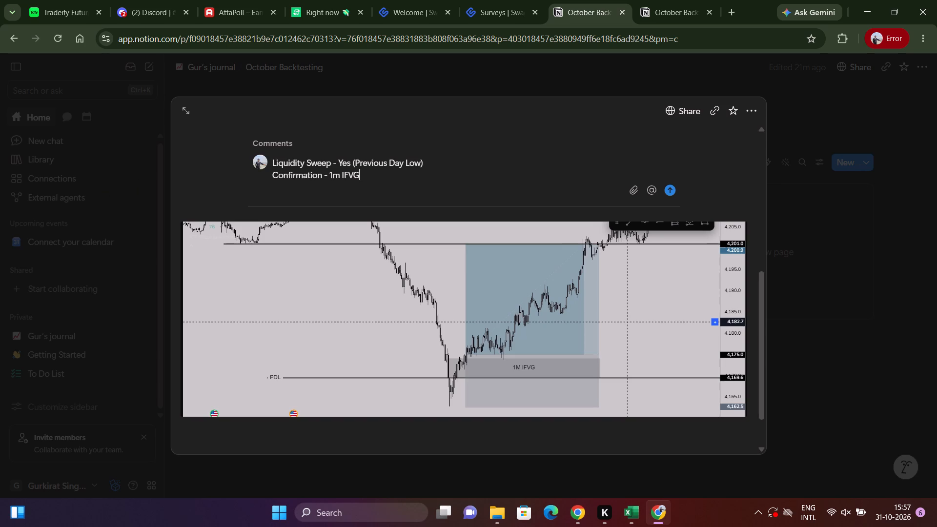
pyautogui.click(371, 181)
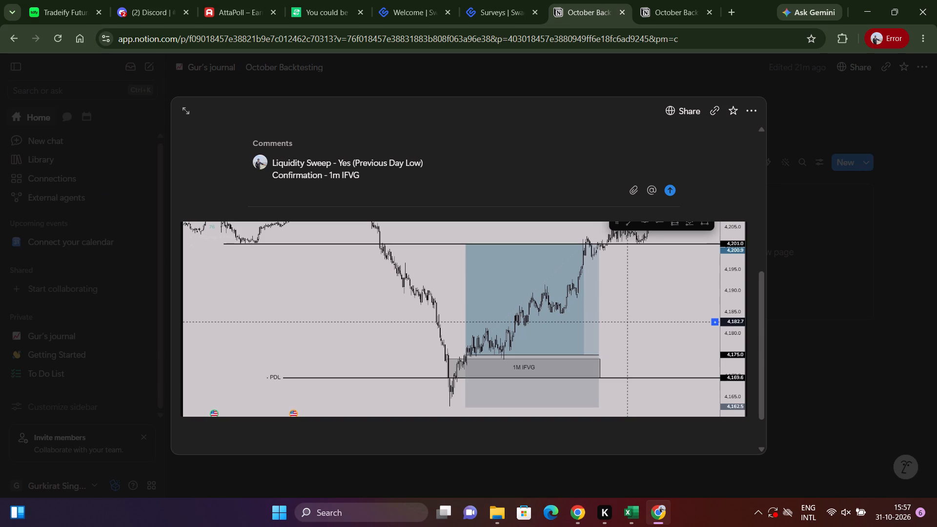
pyautogui.click(366, 175)
pyautogui.press('Return')
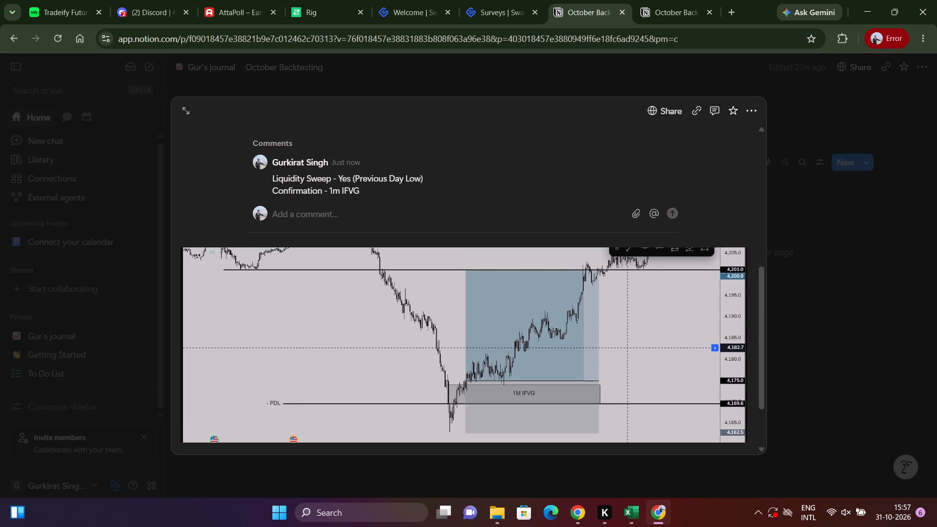
# Edit the posted comment to add a third line "LRLR - Yes" and save it.
pyautogui.click(372, 191)
pyautogui.click(367, 187)
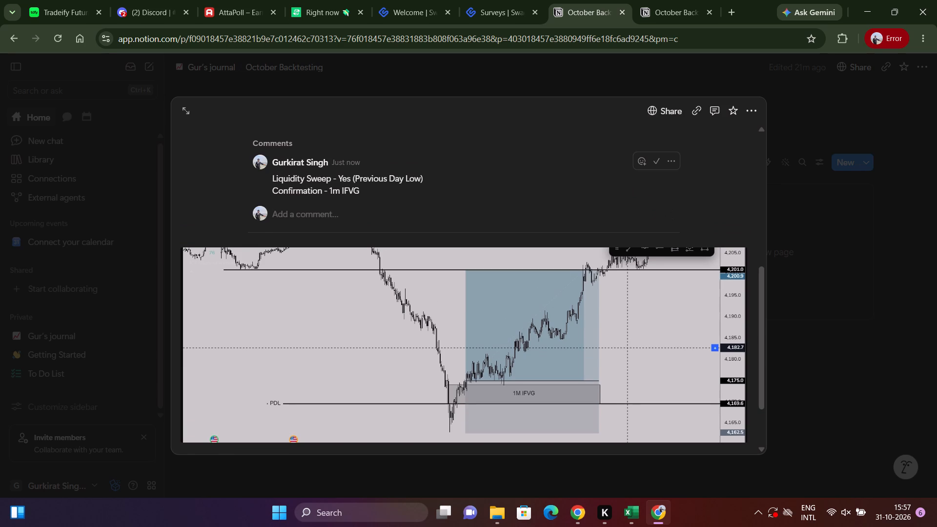
pyautogui.click(355, 190)
pyautogui.click(673, 162)
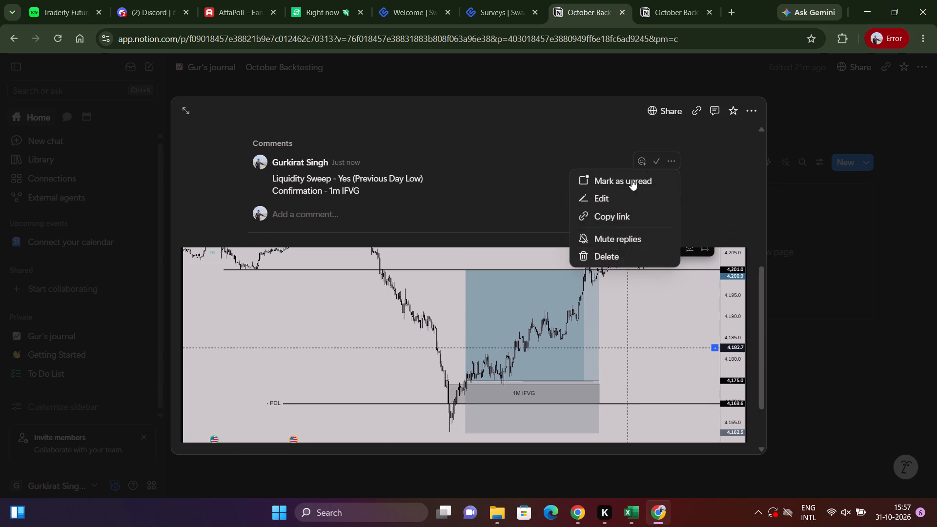
pyautogui.click(606, 200)
pyautogui.click(387, 194)
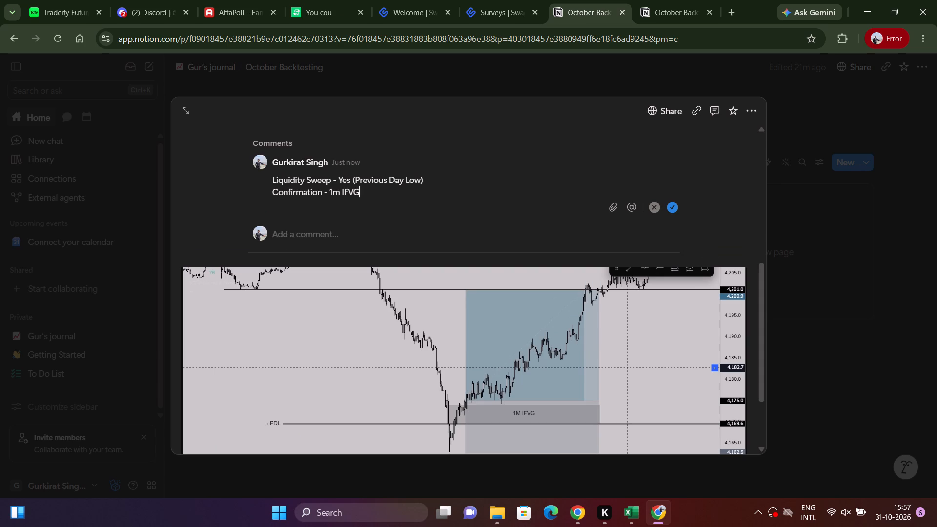
pyautogui.hotkey('shift', 'Return')
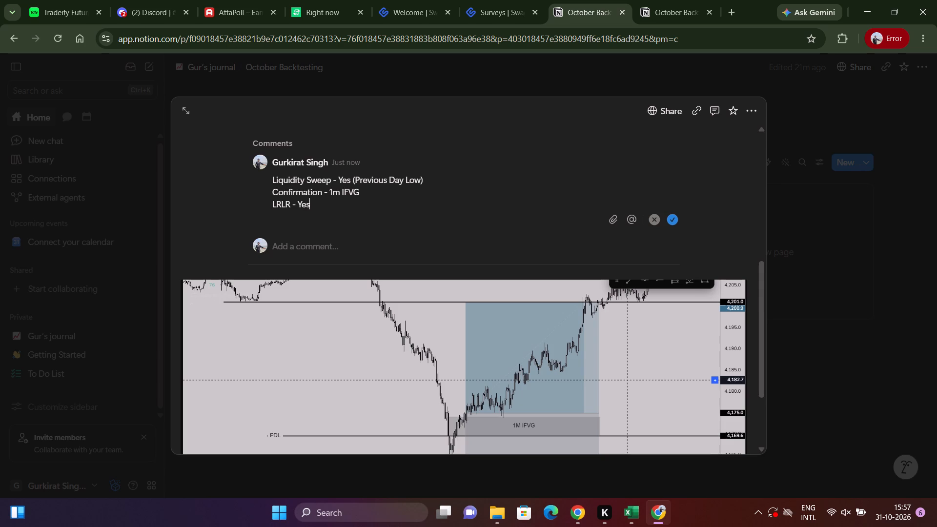
pyautogui.press('space')
pyautogui.hotkey('shift', '(')
pyautogui.press('BackSpace')
pyautogui.press('BackSpace')
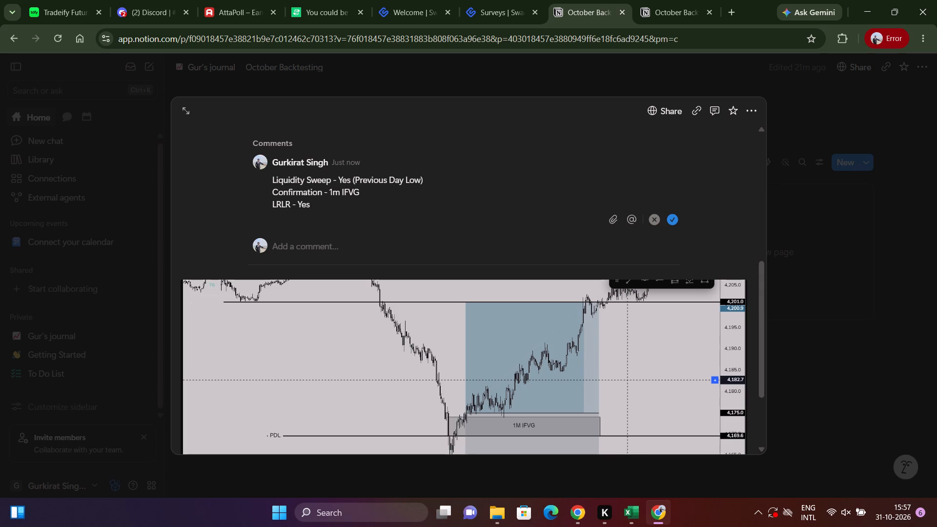
pyautogui.click(675, 222)
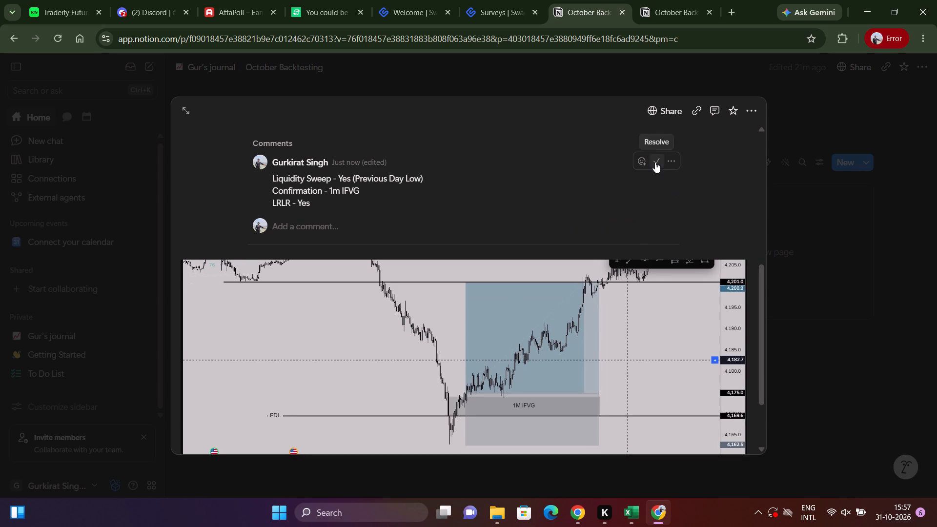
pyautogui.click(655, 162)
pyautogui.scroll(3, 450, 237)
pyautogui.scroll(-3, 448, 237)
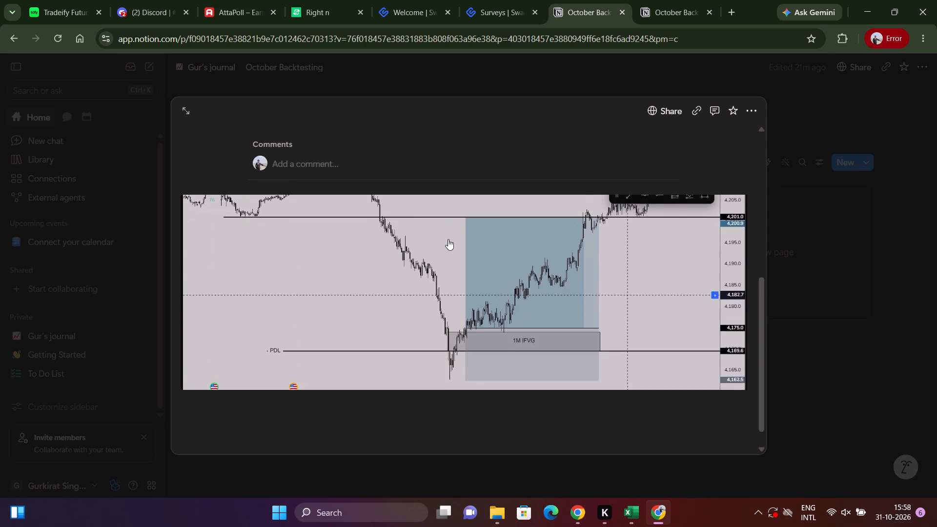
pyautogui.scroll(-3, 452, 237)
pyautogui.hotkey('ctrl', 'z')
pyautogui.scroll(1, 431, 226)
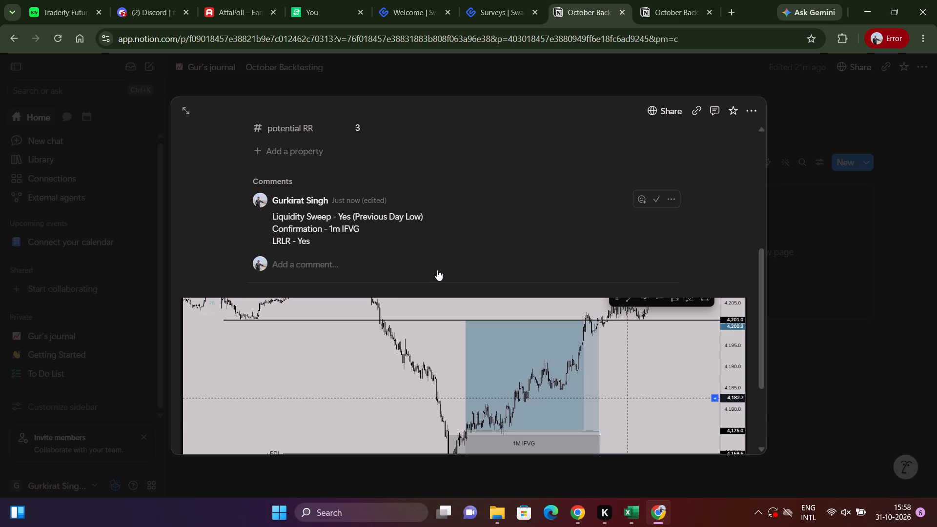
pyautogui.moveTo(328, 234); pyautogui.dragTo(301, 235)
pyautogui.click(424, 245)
# Add a green circle icon to the October 2 entry and return to the October Backtesting gallery.
pyautogui.scroll(6, 591, 264)
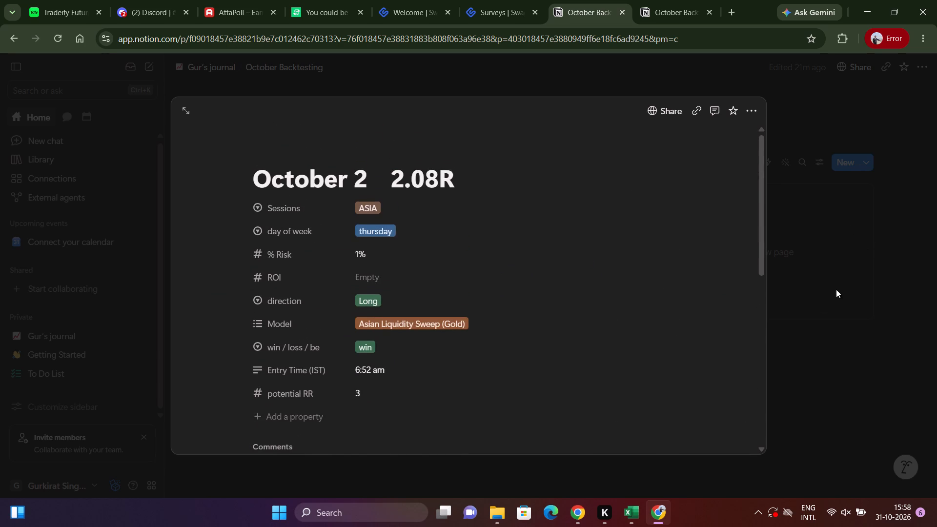
pyautogui.scroll(-11, 648, 303)
pyautogui.click(827, 347)
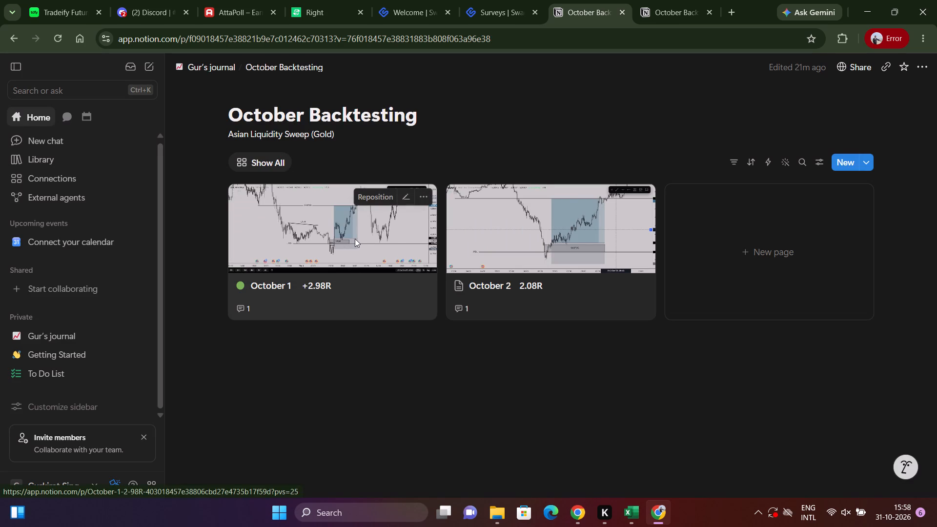
pyautogui.click(531, 281)
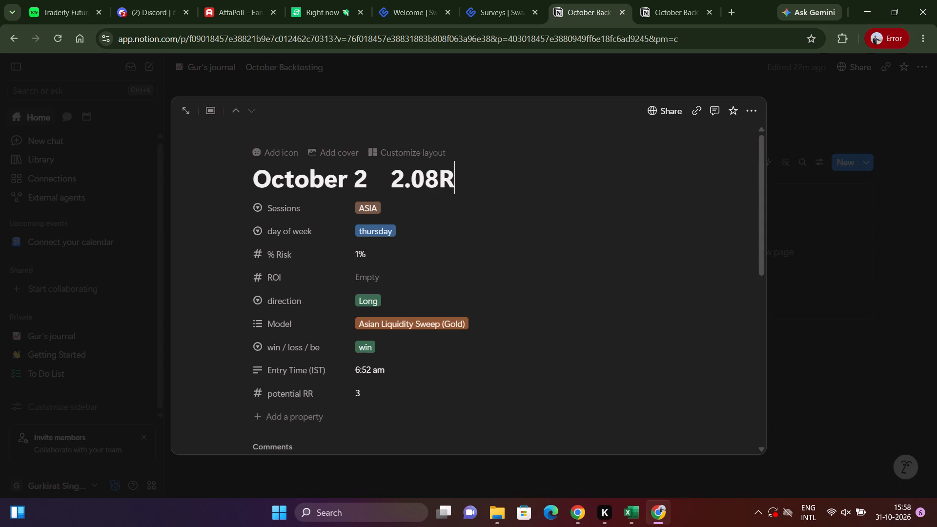
pyautogui.click(254, 177)
pyautogui.click(278, 151)
pyautogui.click(167, 316)
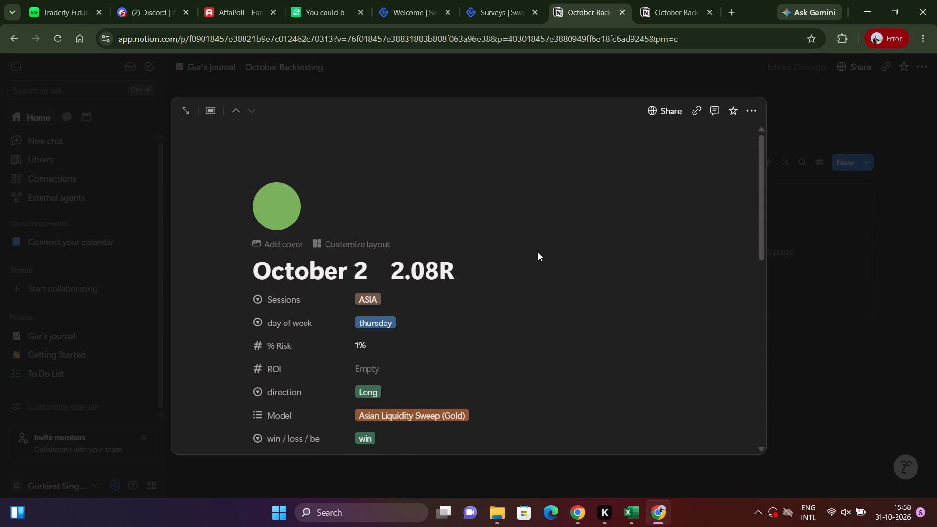
pyautogui.click(832, 229)
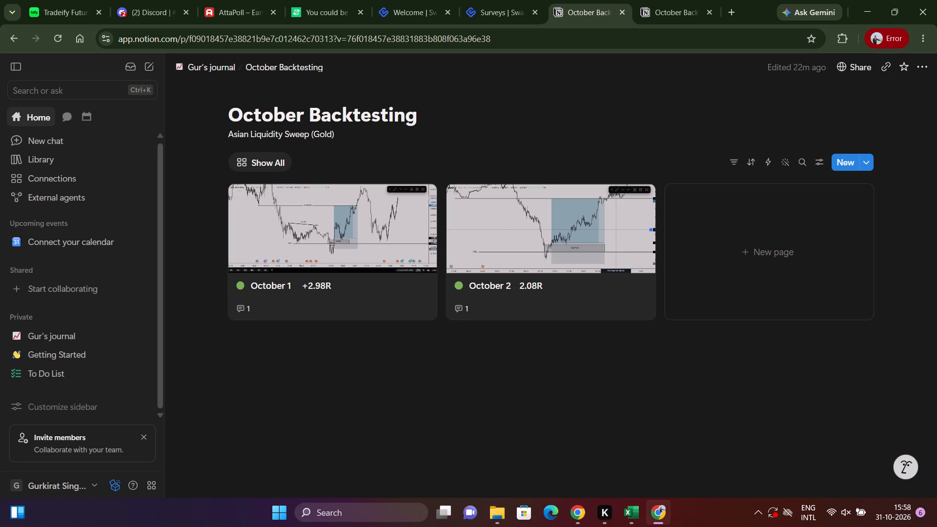
# Reopen the October 2 entry, change its day of week to friday, and close it.
pyautogui.click(581, 284)
pyautogui.scroll(-3, 483, 301)
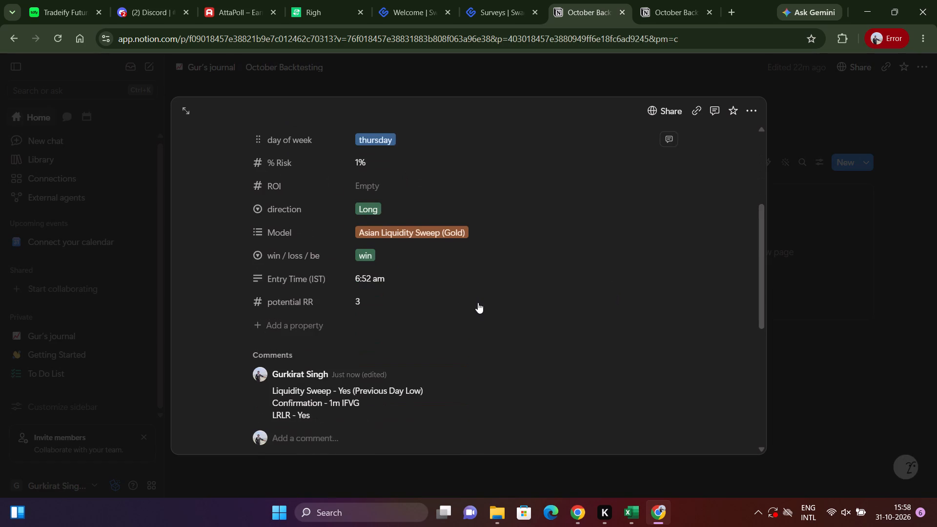
pyautogui.scroll(1, 478, 303)
pyautogui.click(395, 202)
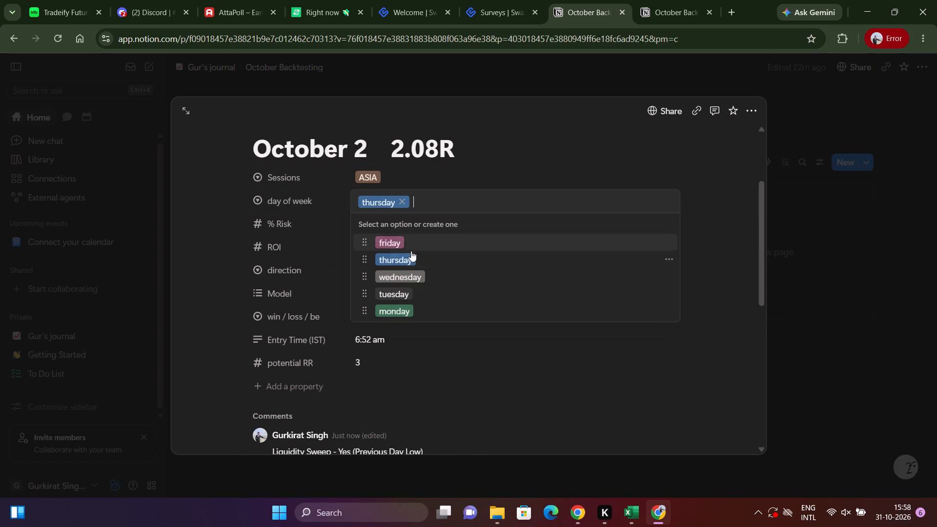
pyautogui.click(397, 243)
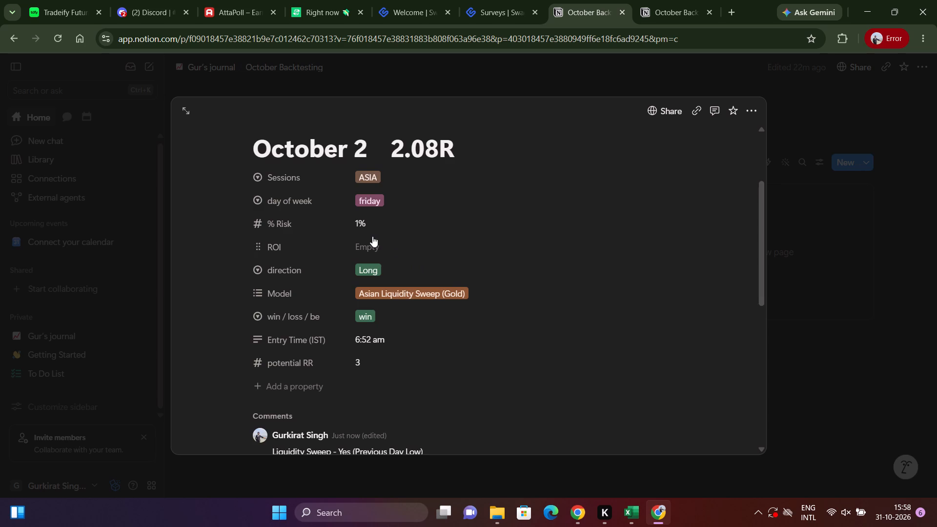
pyautogui.scroll(-2, 388, 247)
pyautogui.click(790, 272)
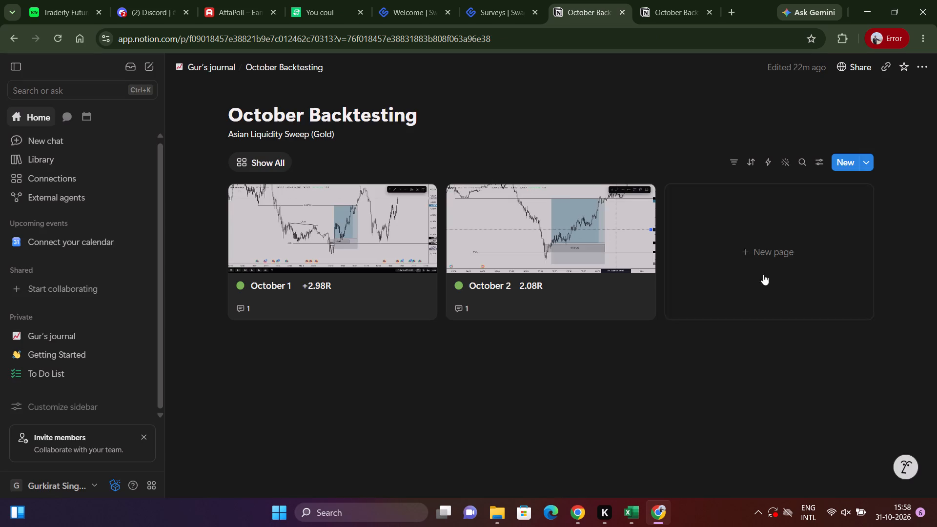
# Review the October 1 entry's properties, comment and chart screenshot, and compare them with the October 2 entry.
pyautogui.click(333, 227)
pyautogui.scroll(-3, 407, 326)
pyautogui.scroll(-3, 365, 258)
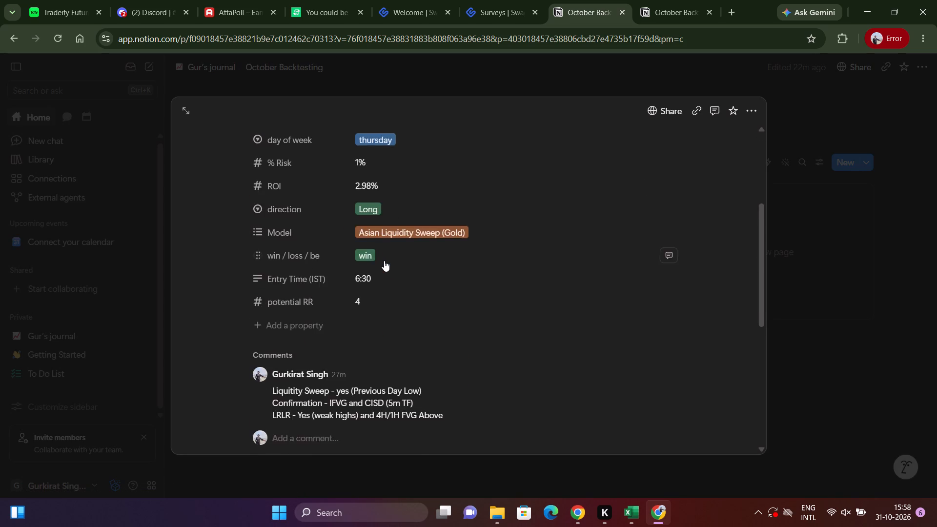
pyautogui.scroll(-2, 384, 261)
pyautogui.scroll(-1, 465, 258)
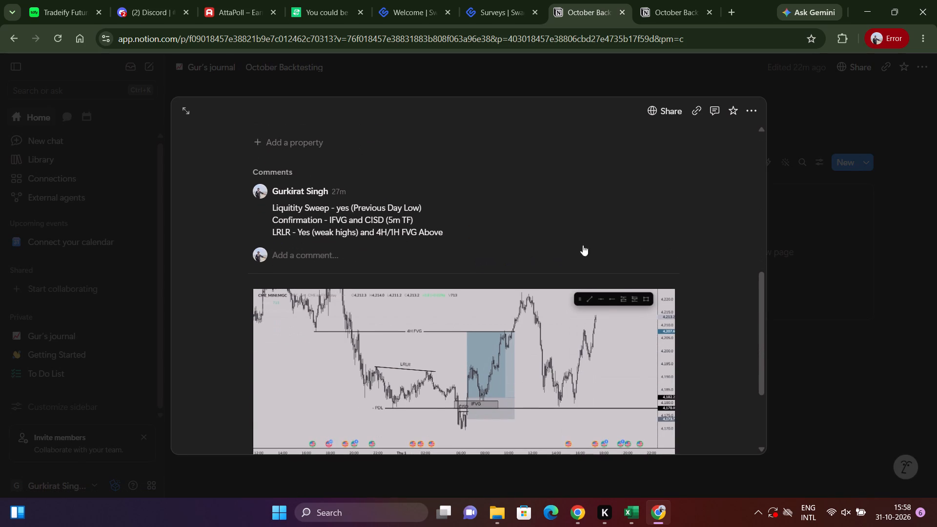
pyautogui.click(811, 248)
pyautogui.click(525, 215)
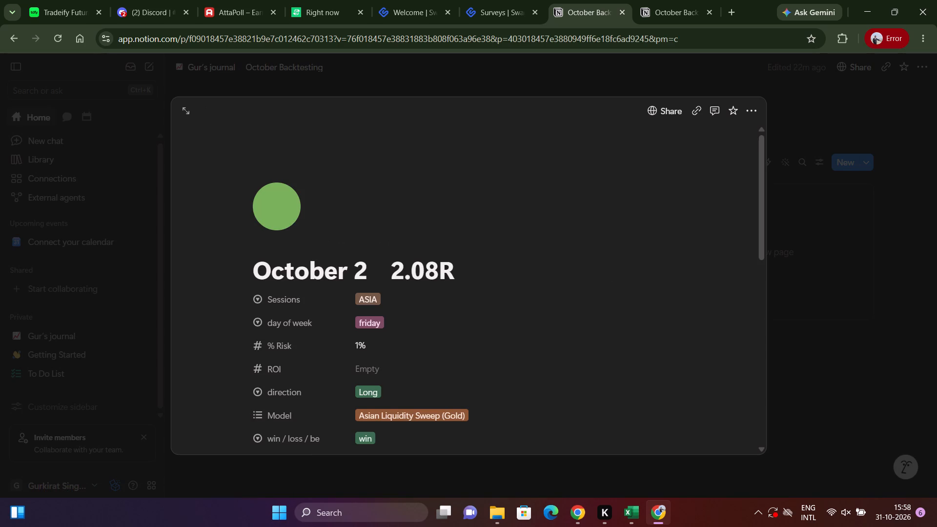
pyautogui.click(835, 253)
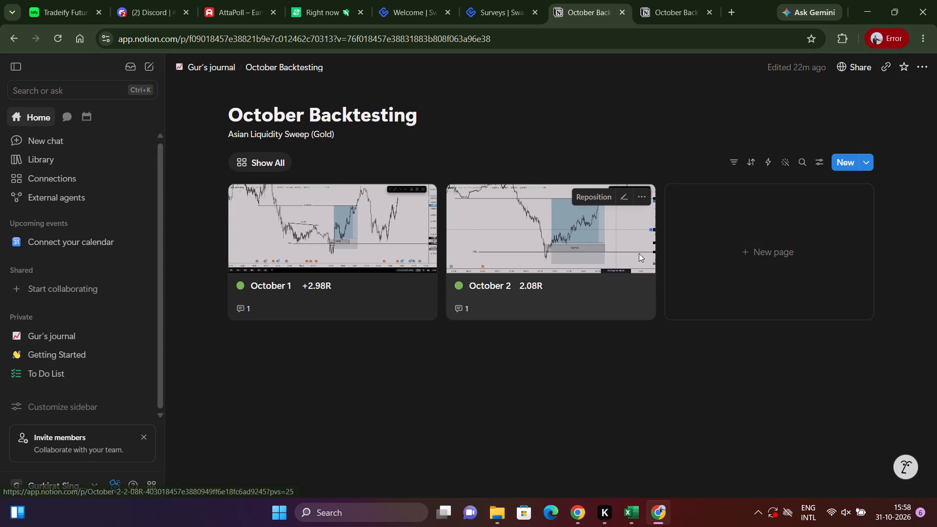
# Create a new page in the October Backtesting gallery and title it October 5.
pyautogui.click(751, 280)
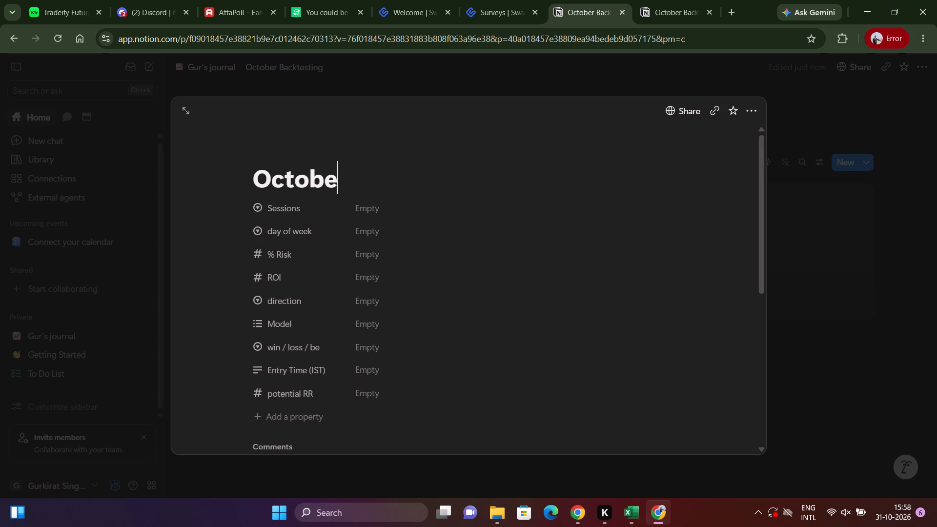
pyautogui.press('space')
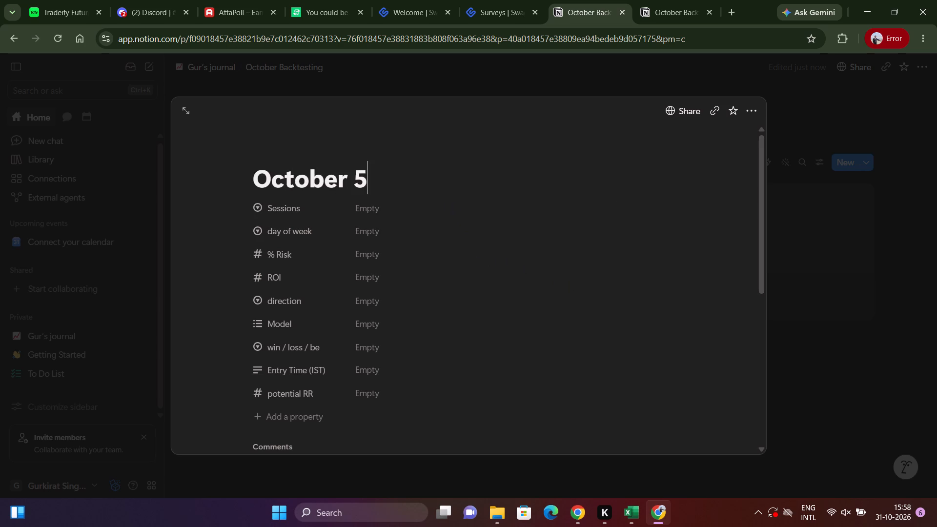
# Switch to the FX Replay MGC chart, show it in 5-minute candles, and raise the long position's target to about 4,223.5 near PDH.
pyautogui.hotkey('alt', 'Tab')
pyautogui.click(754, 227)
pyautogui.moveTo(754, 227); pyautogui.dragTo(503, 298)
pyautogui.scroll(-2, 519, 274)
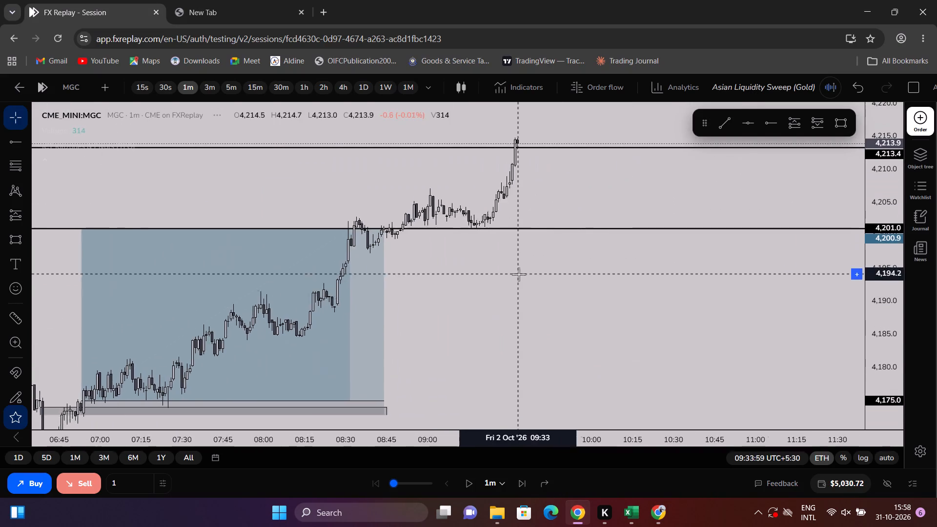
pyautogui.scroll(-4, 519, 274)
pyautogui.click(224, 85)
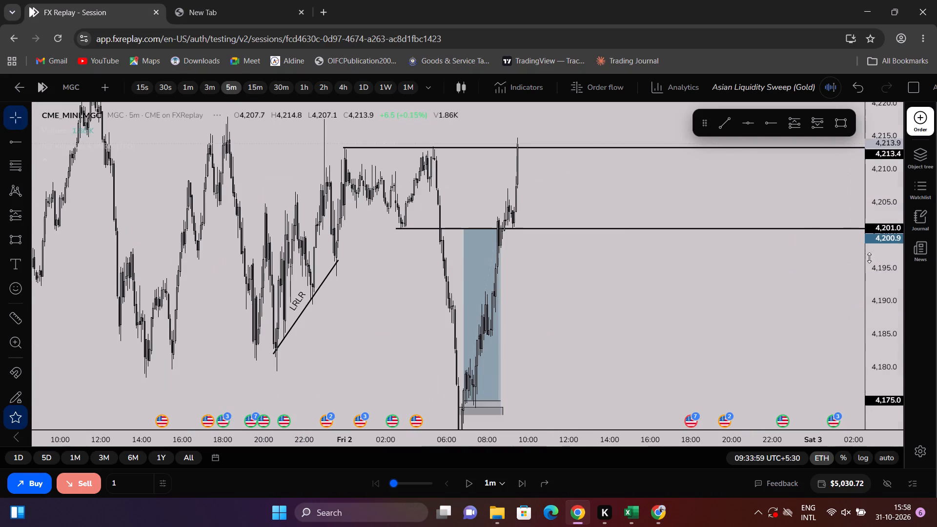
pyautogui.moveTo(899, 264); pyautogui.dragTo(850, 370)
pyautogui.scroll(-6, 682, 313)
pyautogui.scroll(3, 516, 315)
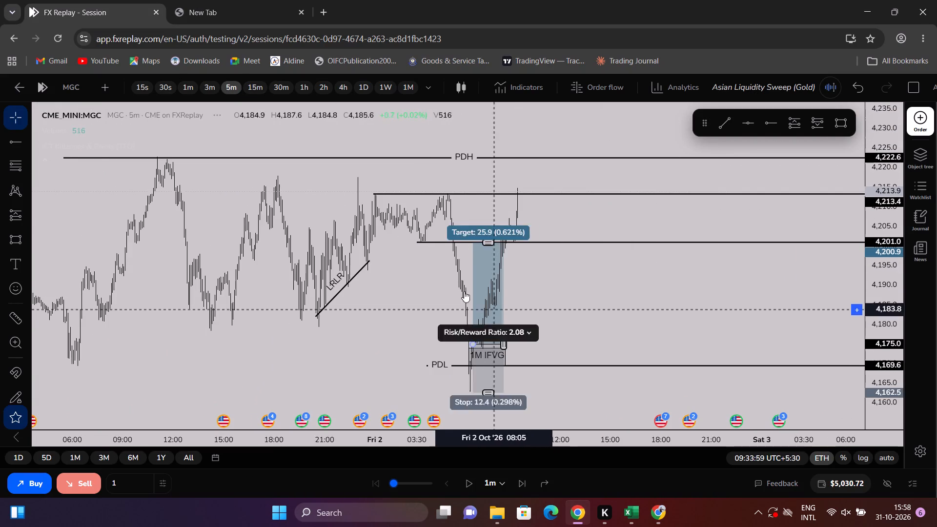
pyautogui.scroll(4, 465, 263)
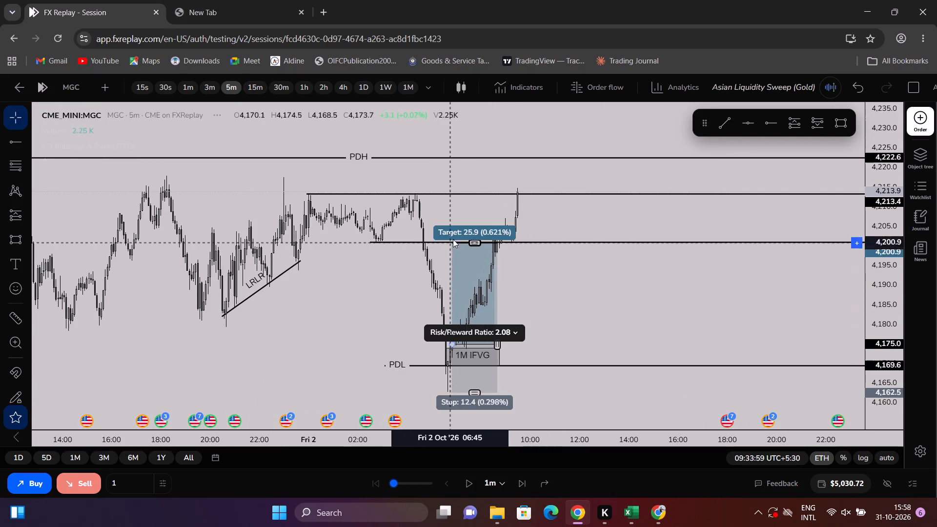
pyautogui.moveTo(472, 245); pyautogui.dragTo(478, 156)
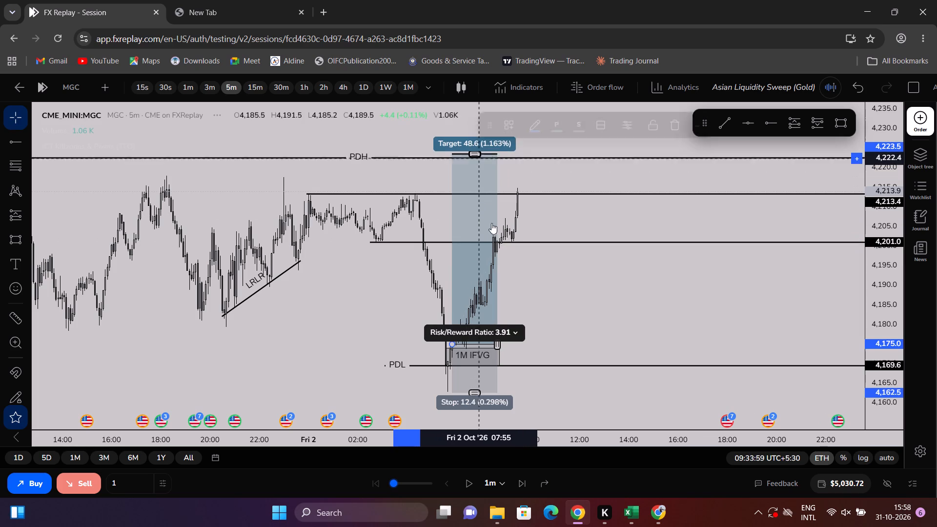
# Advance the replay in 1-minute steps to 10:41 on 2 October.
pyautogui.scroll(-3, 546, 394)
pyautogui.tripleClick(522, 479)
pyautogui.tripleClick(522, 479)
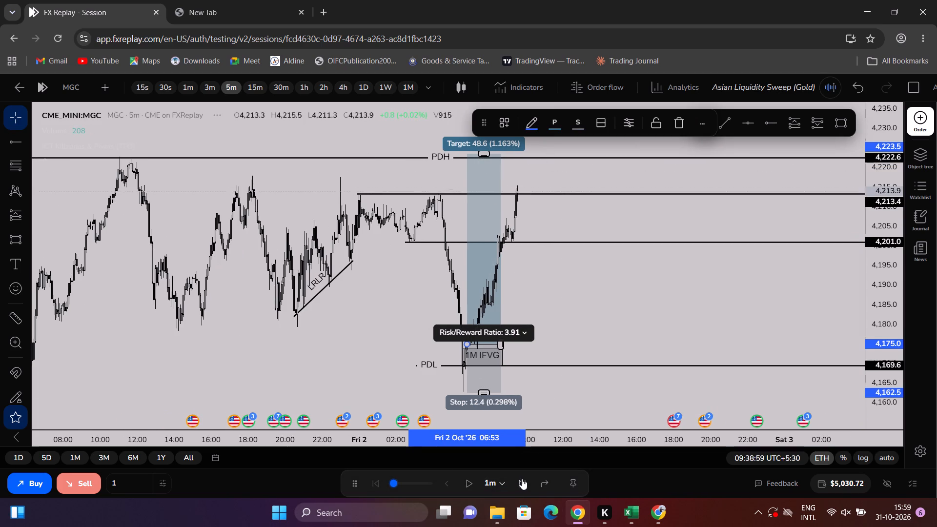
pyautogui.tripleClick(522, 479)
pyautogui.tripleClick(522, 479)
pyautogui.tripleClick(522, 479)
pyautogui.tripleClick(522, 479)
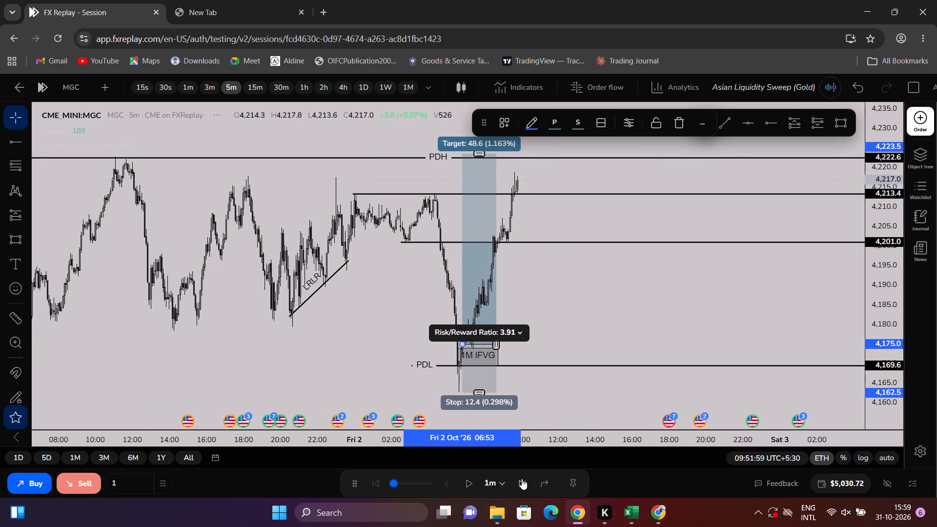
pyautogui.tripleClick(522, 479)
pyautogui.tripleClick(522, 479)
pyautogui.tripleClick(522, 479)
pyautogui.tripleClick(522, 479)
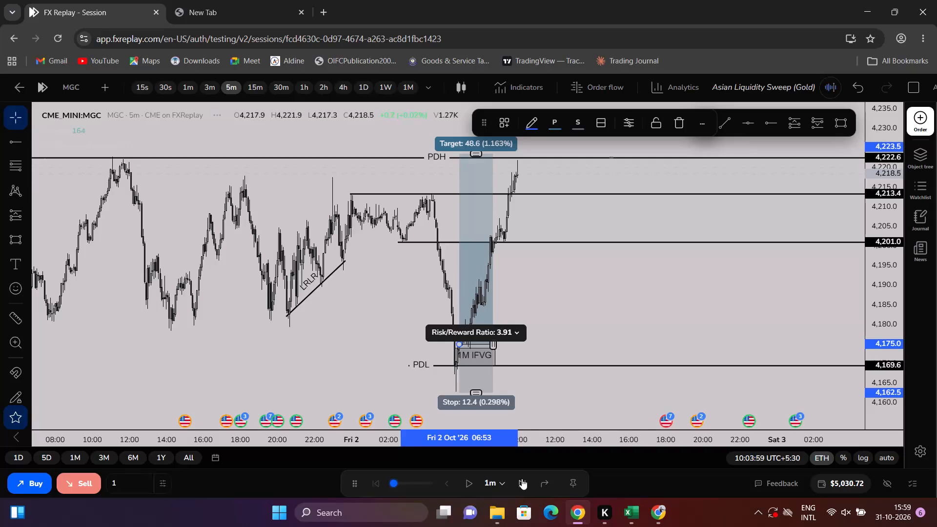
pyautogui.tripleClick(522, 479)
pyautogui.tripleClick(522, 479)
pyautogui.tripleClick(522, 479)
pyautogui.tripleClick(522, 479)
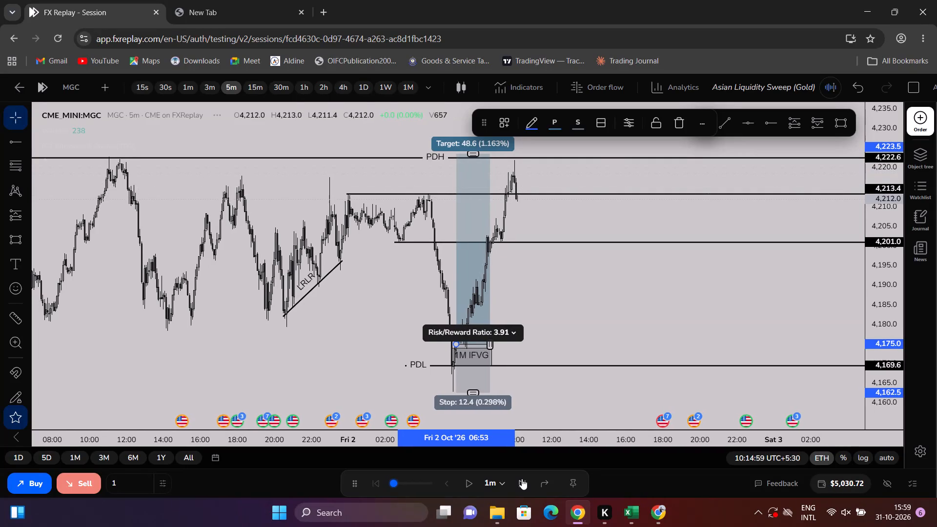
pyautogui.tripleClick(522, 479)
pyautogui.tripleClick(522, 479)
pyautogui.tripleClick(522, 479)
pyautogui.tripleClick(522, 479)
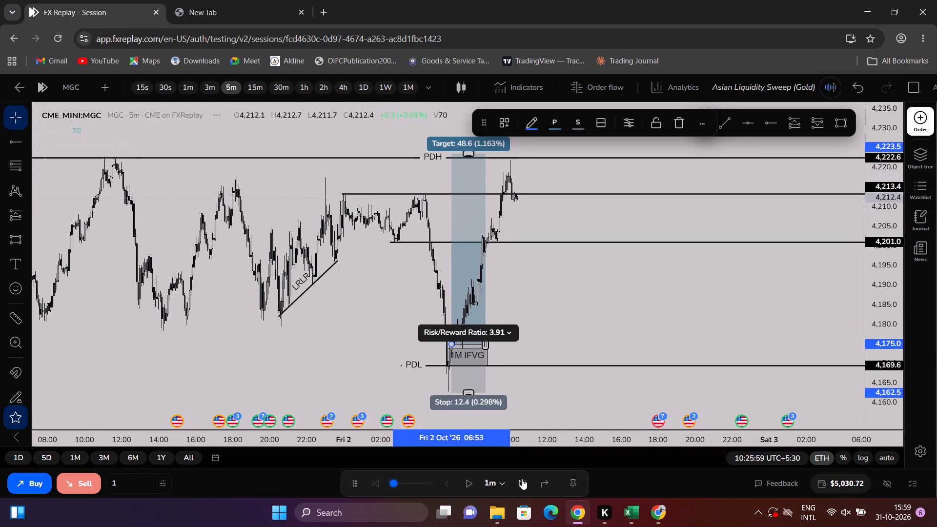
pyautogui.tripleClick(522, 479)
pyautogui.tripleClick(522, 479)
pyautogui.tripleClick(522, 479)
pyautogui.tripleClick(522, 479)
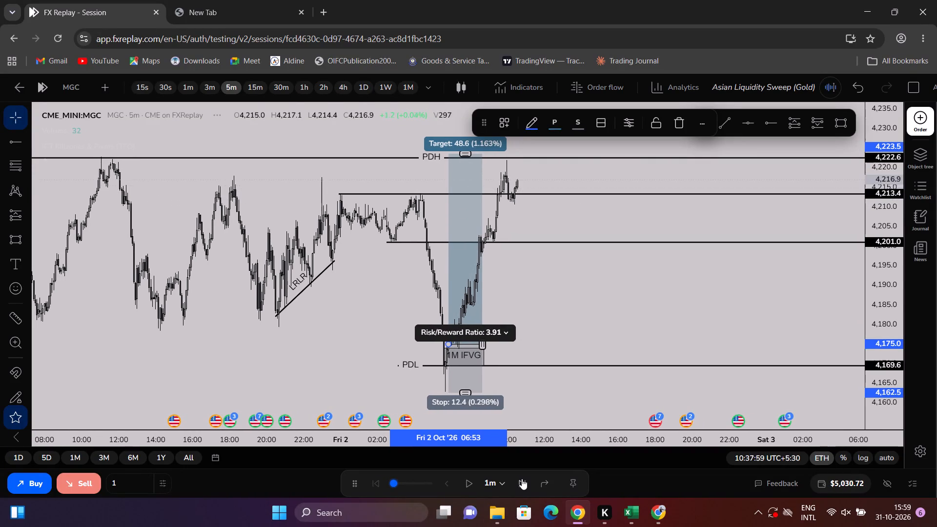
pyautogui.doubleClick(522, 479)
# Set the replay step interval to 1 hour.
pyautogui.click(500, 483)
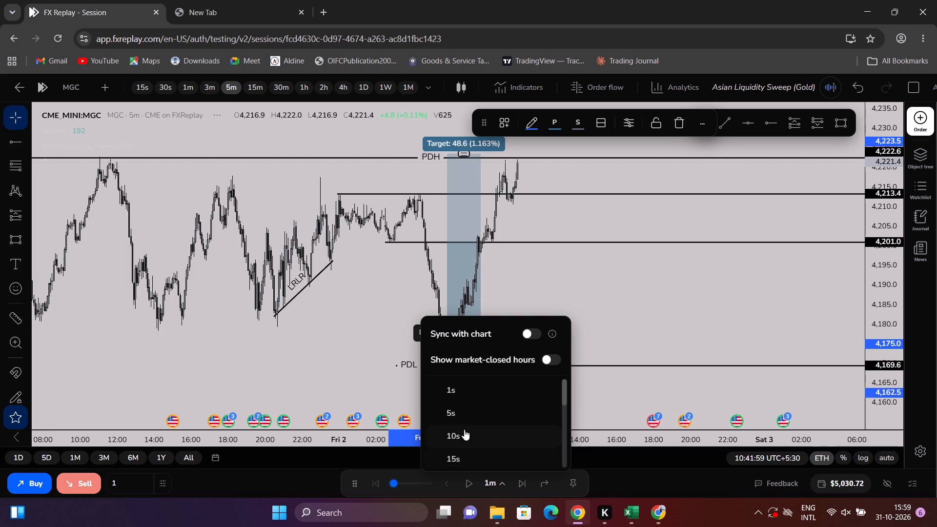
pyautogui.scroll(-5, 463, 421)
pyautogui.click(468, 435)
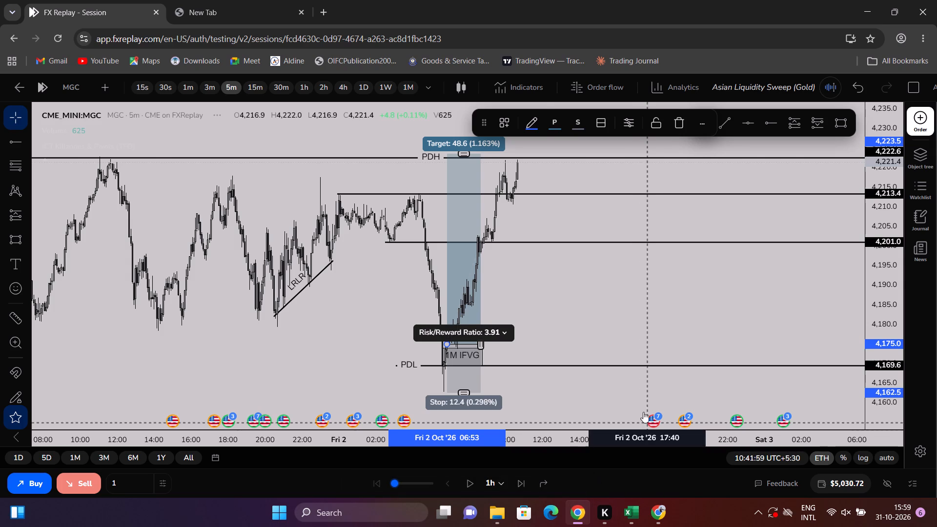
# Align the long position's target with the PDH line at about 4,222.5.
pyautogui.scroll(-2, 545, 323)
pyautogui.click(610, 300)
pyautogui.scroll(4, 547, 288)
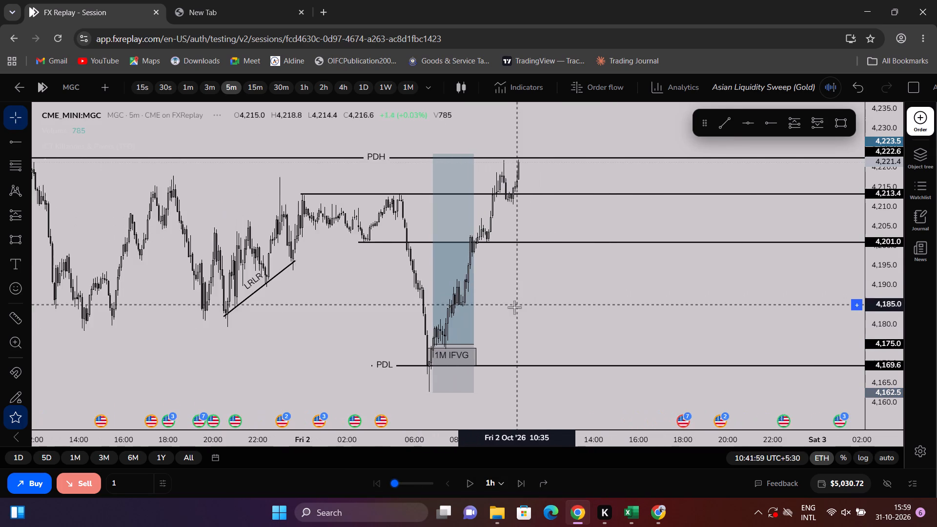
pyautogui.scroll(2, 505, 313)
pyautogui.scroll(-3, 512, 305)
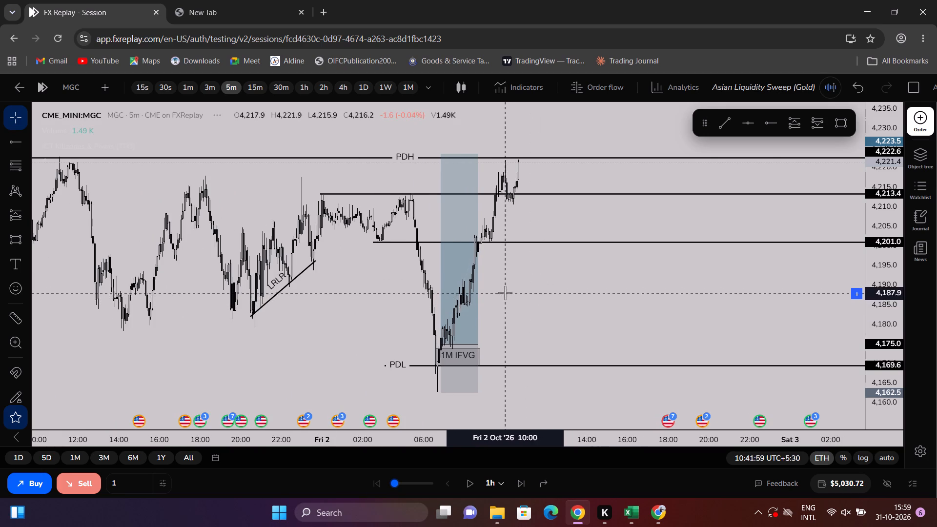
pyautogui.scroll(-4, 505, 291)
pyautogui.scroll(3, 504, 292)
pyautogui.scroll(4, 488, 327)
pyautogui.click(443, 318)
pyautogui.click(515, 316)
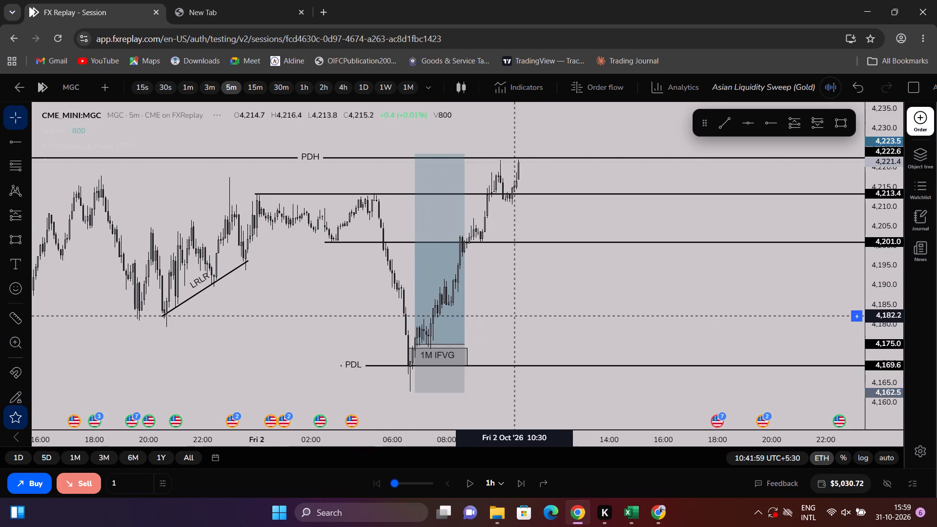
pyautogui.scroll(-2, 548, 318)
pyautogui.moveTo(551, 320); pyautogui.dragTo(570, 379)
pyautogui.scroll(-4, 438, 314)
pyautogui.click(483, 214)
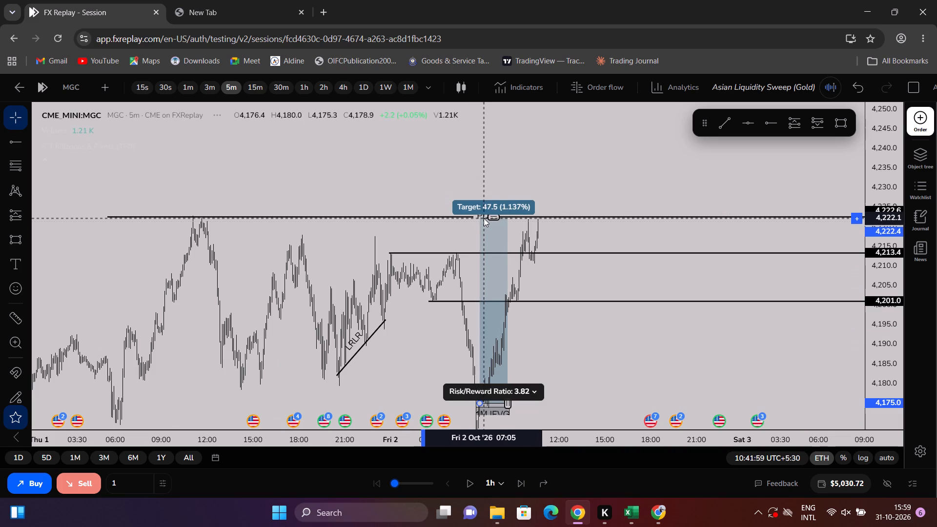
pyautogui.scroll(2, 522, 330)
pyautogui.click(520, 341)
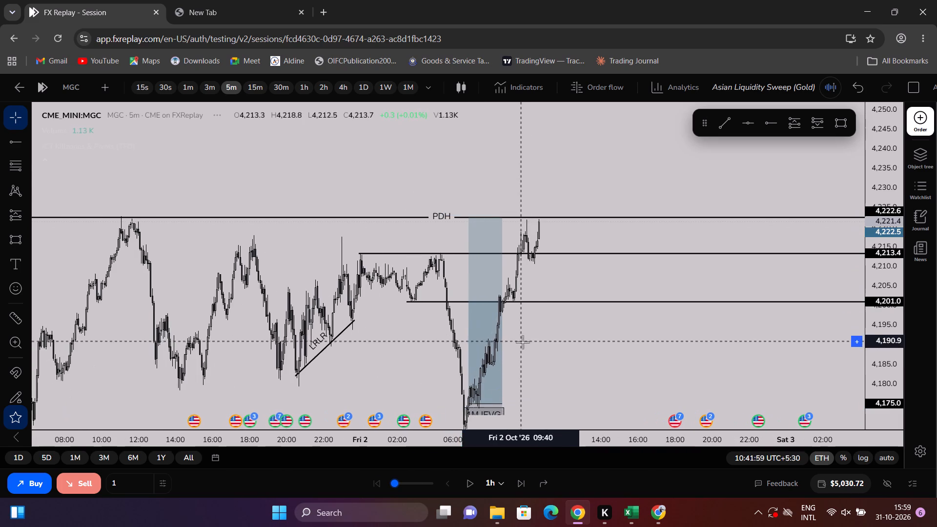
# Extend the long position's time span to end at about 09:20 on 2 October.
pyautogui.moveTo(538, 352); pyautogui.dragTo(547, 267)
pyautogui.scroll(4, 544, 267)
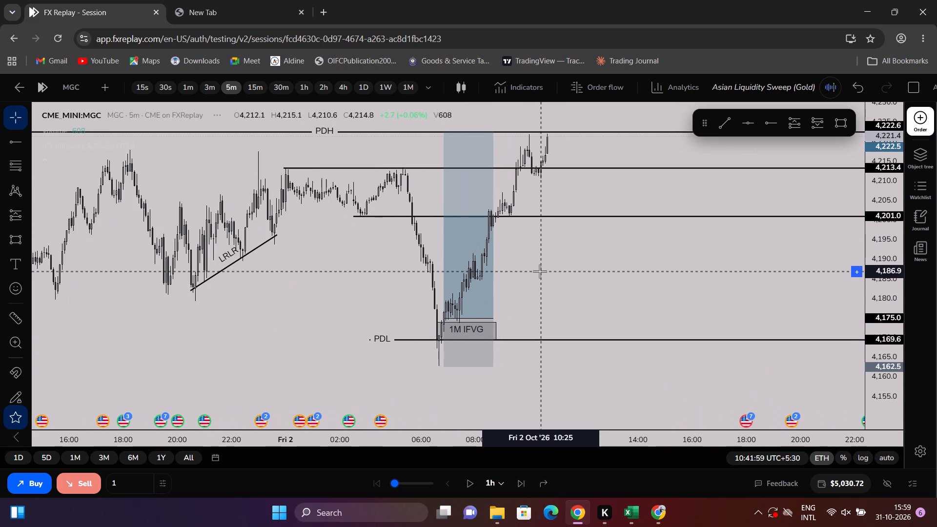
pyautogui.scroll(-2, 540, 275)
pyautogui.scroll(2, 540, 276)
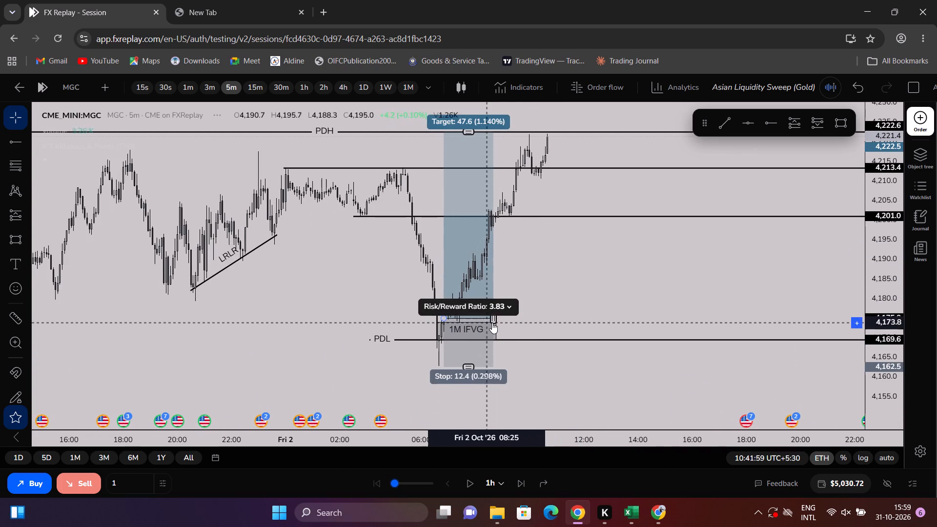
pyautogui.moveTo(494, 322); pyautogui.dragTo(510, 320)
pyautogui.click(567, 321)
# Examine the 2 October price action around the long position and the PDH and PDL levels.
pyautogui.scroll(-1, 597, 280)
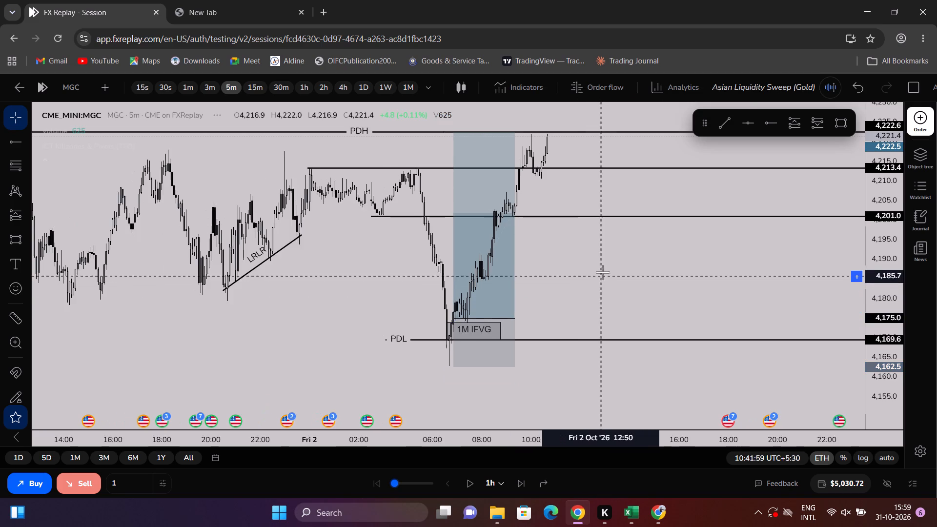
pyautogui.moveTo(606, 271); pyautogui.dragTo(625, 305)
pyautogui.scroll(-2, 631, 298)
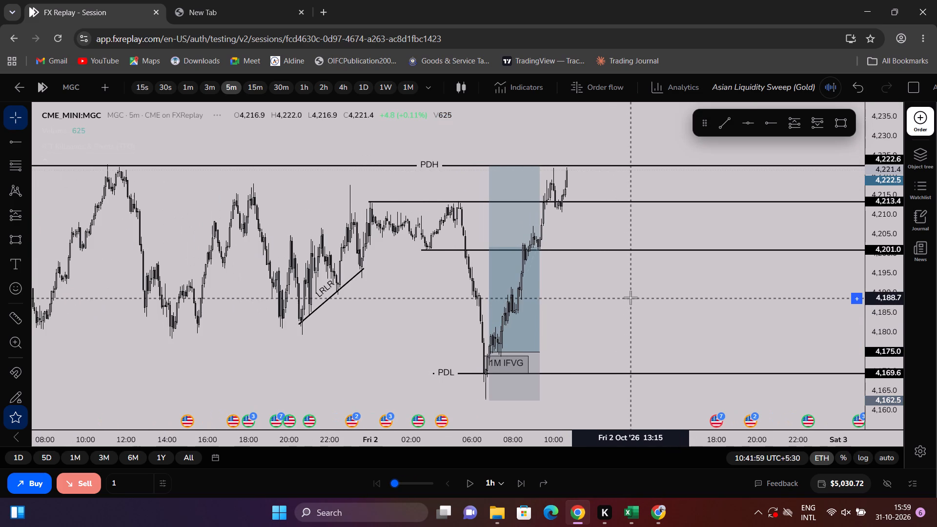
pyautogui.scroll(4, 388, 280)
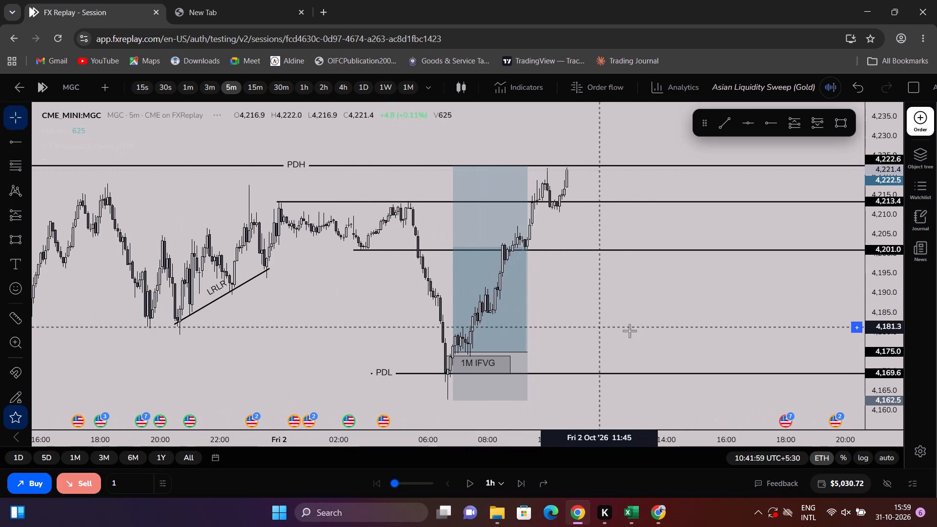
pyautogui.scroll(-6, 679, 322)
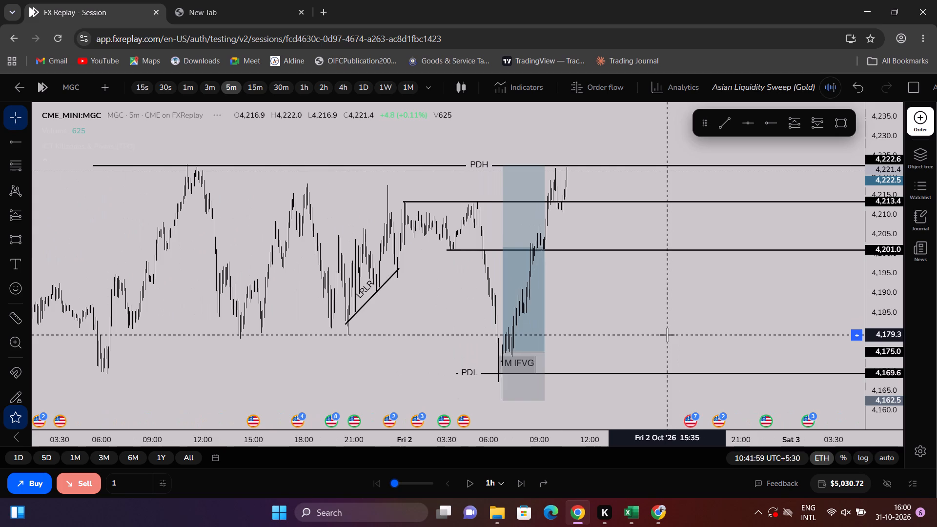
pyautogui.scroll(11, 667, 335)
pyautogui.scroll(-4, 638, 289)
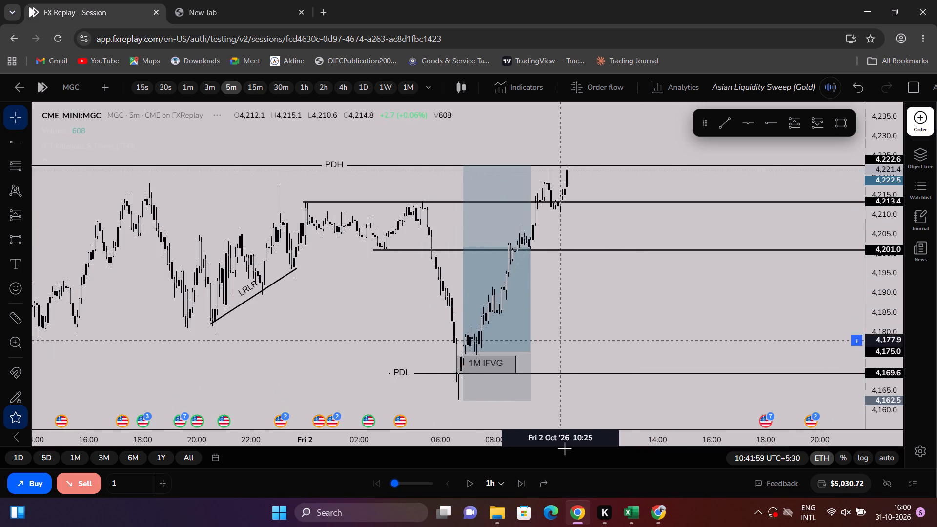
# Advance the replay in 1-hour steps to 18:29 on 2 October and check the 18:00 news event.
pyautogui.click(521, 481)
pyautogui.doubleClick(521, 481)
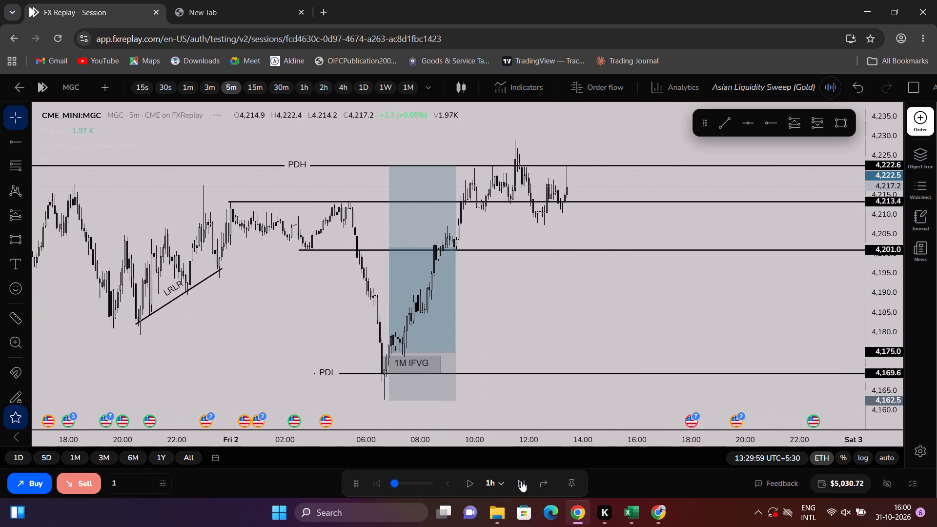
pyautogui.click(521, 481)
pyautogui.tripleClick(521, 481)
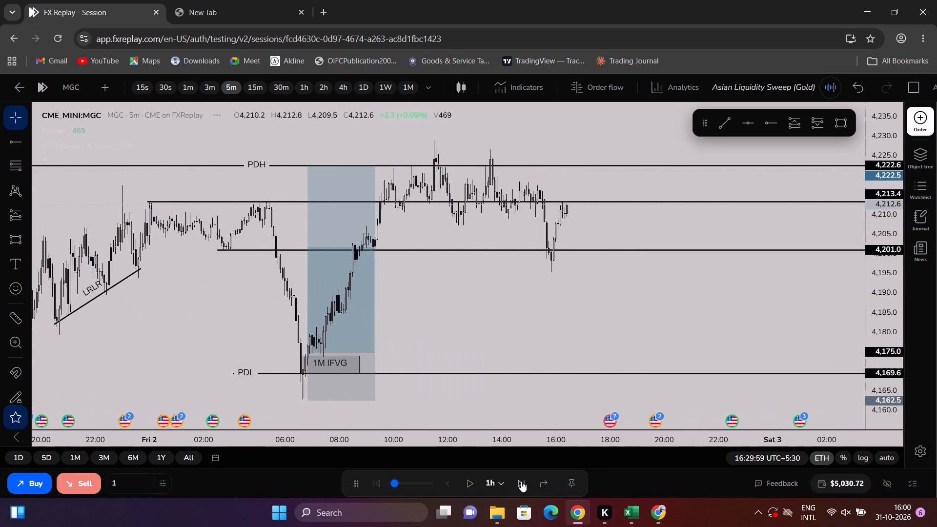
pyautogui.click(521, 481)
pyautogui.moveTo(557, 313); pyautogui.dragTo(559, 403)
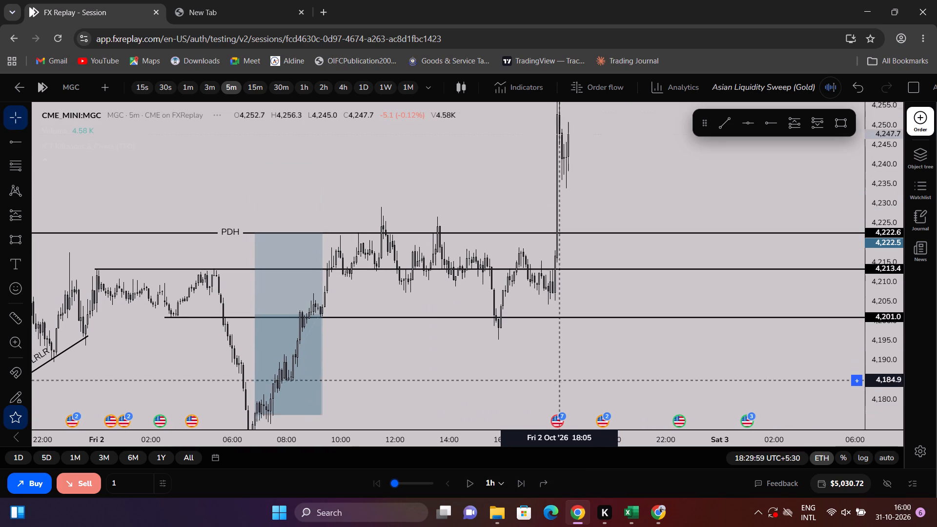
pyautogui.moveTo(559, 403); pyautogui.dragTo(558, 418)
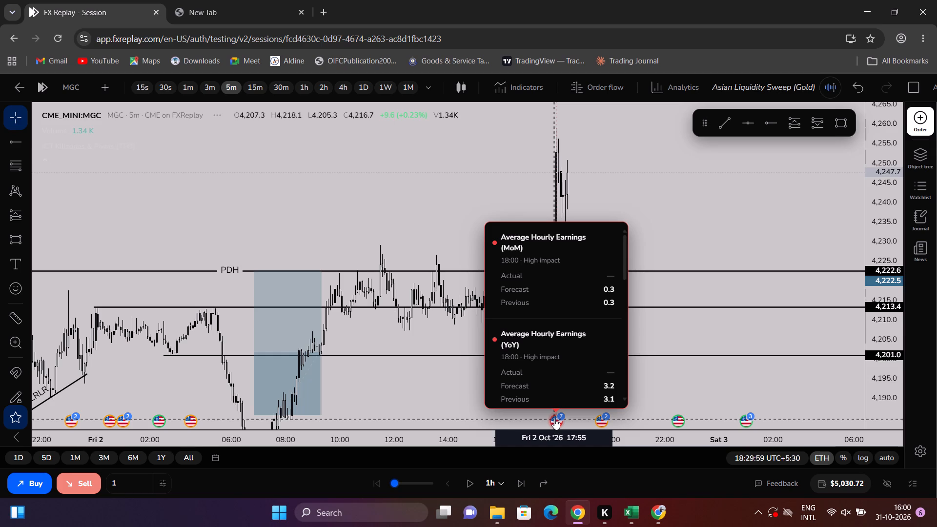
# Continue advancing the replay hourly to 01:29 on 3 October, following price around the PDL level.
pyautogui.click(522, 485)
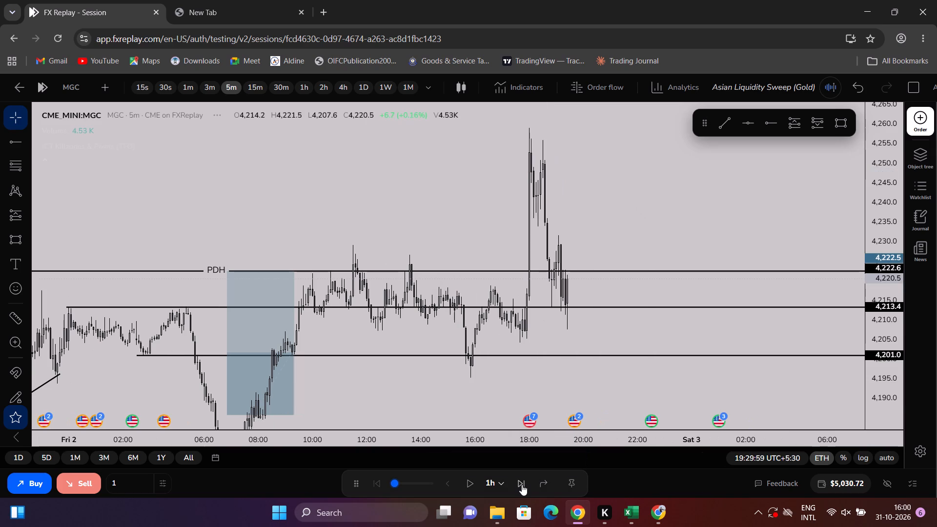
pyautogui.click(522, 485)
pyautogui.moveTo(609, 375); pyautogui.dragTo(618, 271)
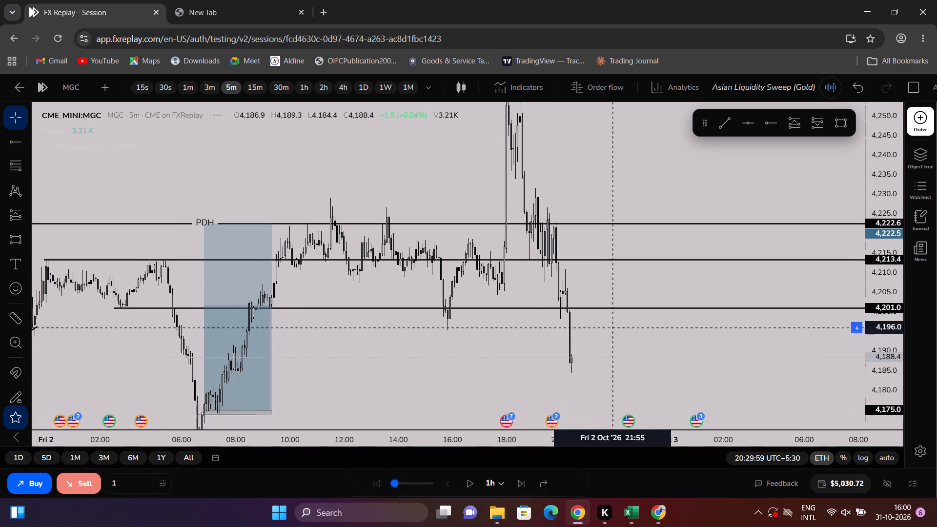
pyautogui.moveTo(618, 271); pyautogui.dragTo(619, 246)
pyautogui.scroll(-5, 610, 255)
pyautogui.doubleClick(525, 480)
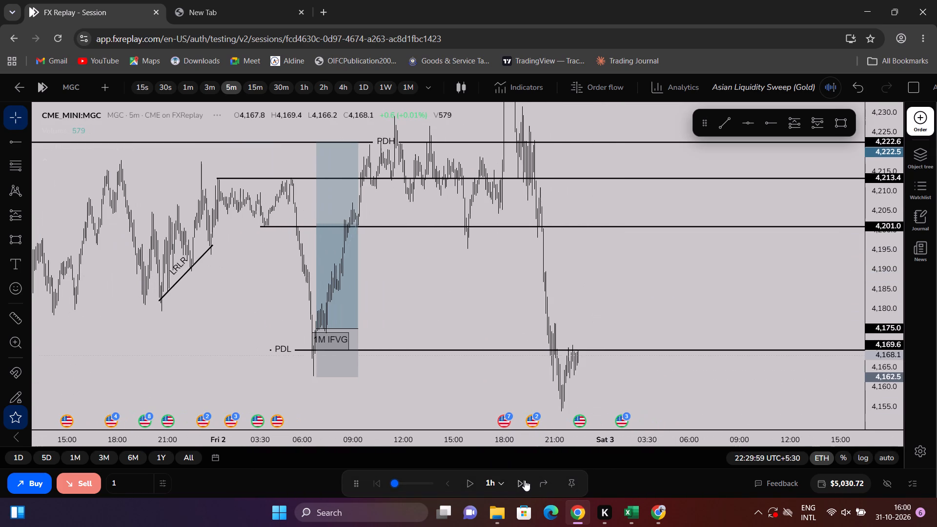
pyautogui.click(529, 475)
pyautogui.click(524, 482)
pyautogui.click(524, 482)
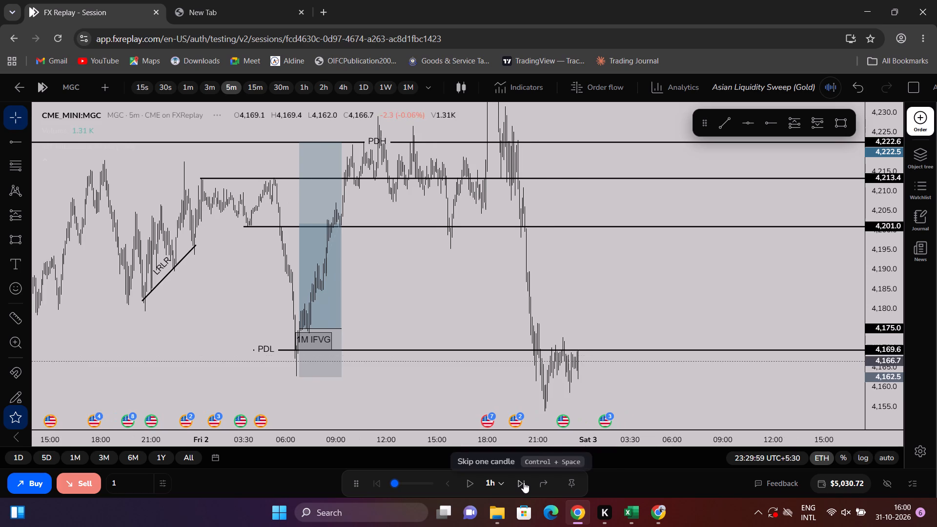
pyautogui.click(524, 482)
pyautogui.scroll(3, 570, 385)
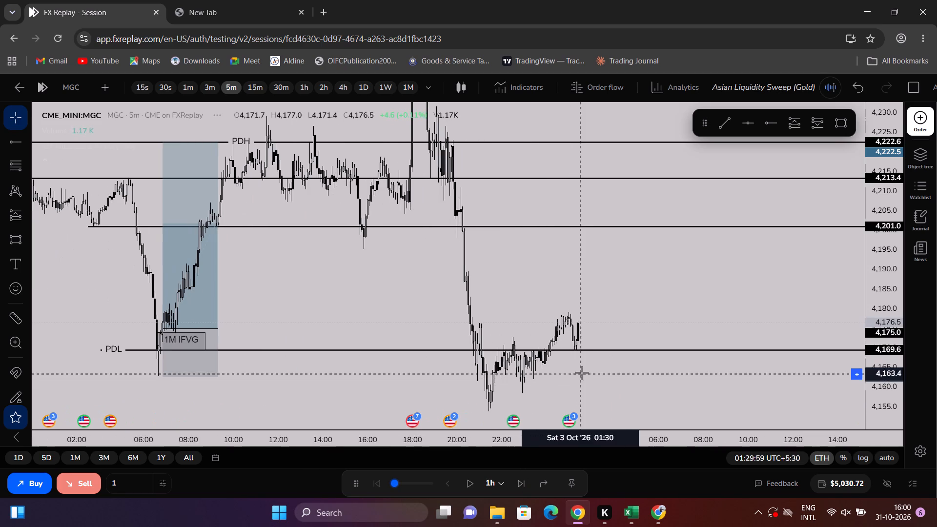
# Switch to the empty new browser tab.
pyautogui.click(258, 0)
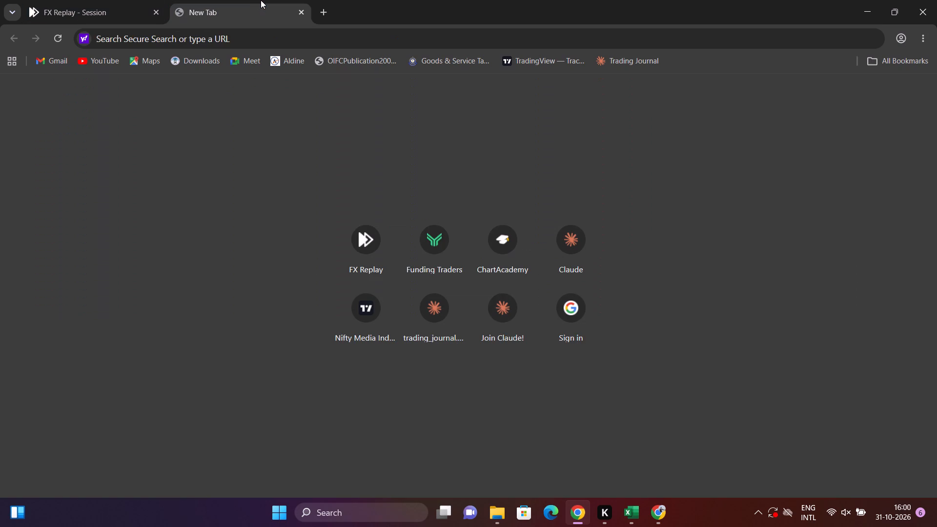
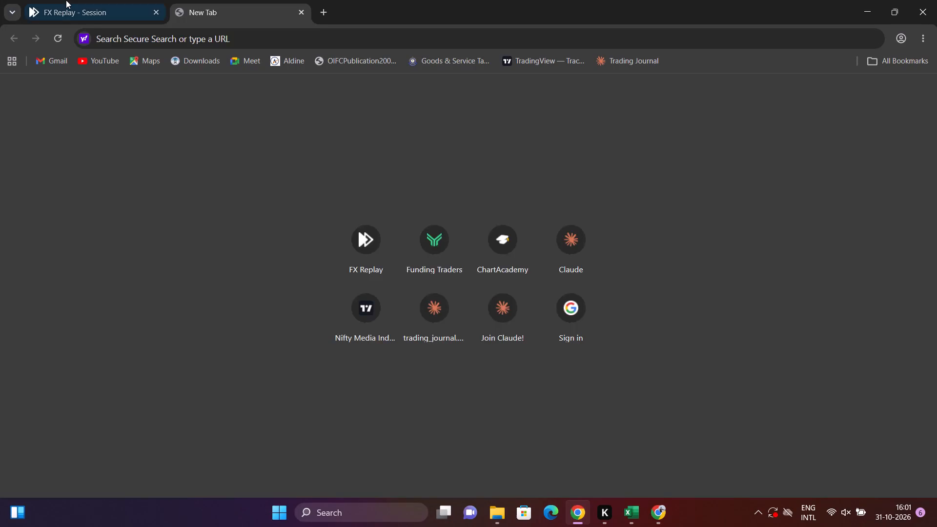
# Return to the FX Replay session and advance the replay by one hour to 02:29 on 3 October.
pyautogui.click(66, 0)
pyautogui.scroll(-2, 580, 293)
pyautogui.scroll(3, 582, 321)
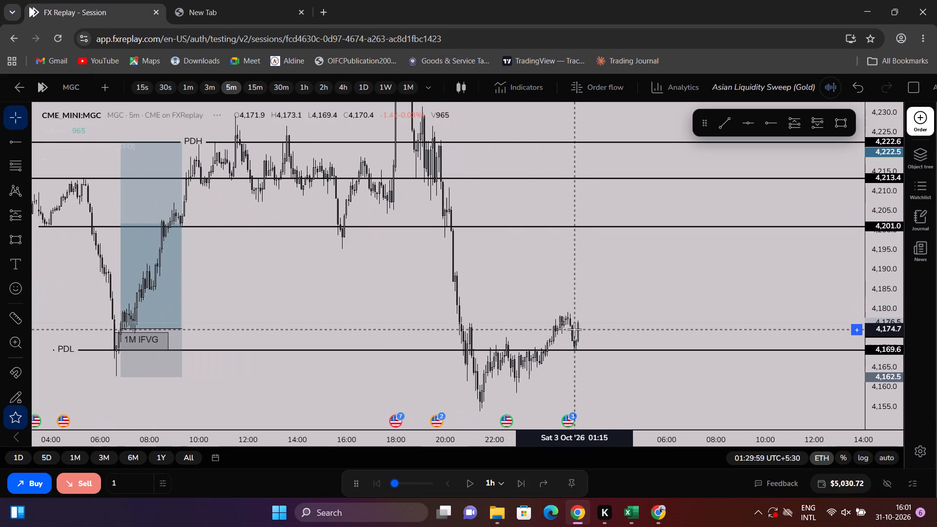
pyautogui.click(518, 480)
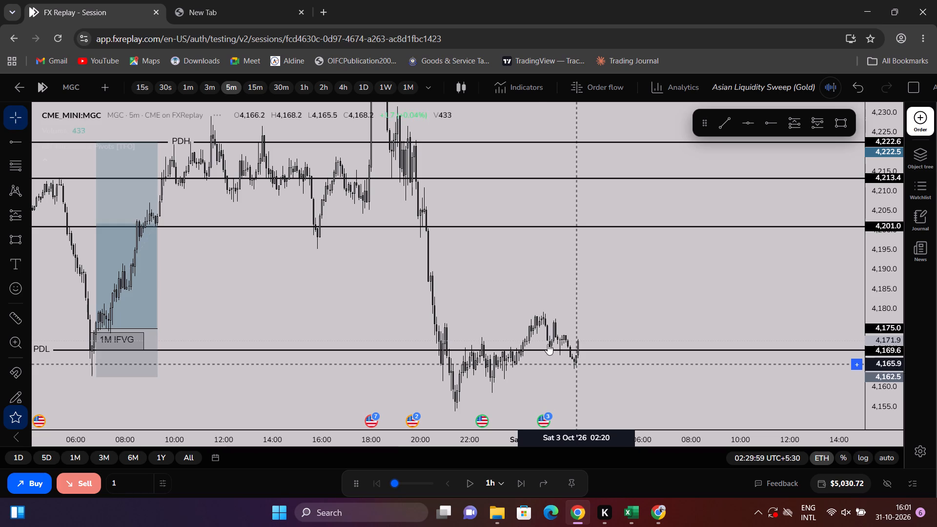
# Remove all seven drawings from the MGC chart.
pyautogui.rightClick(537, 307)
pyautogui.moveTo(474, 260); pyautogui.dragTo(477, 339)
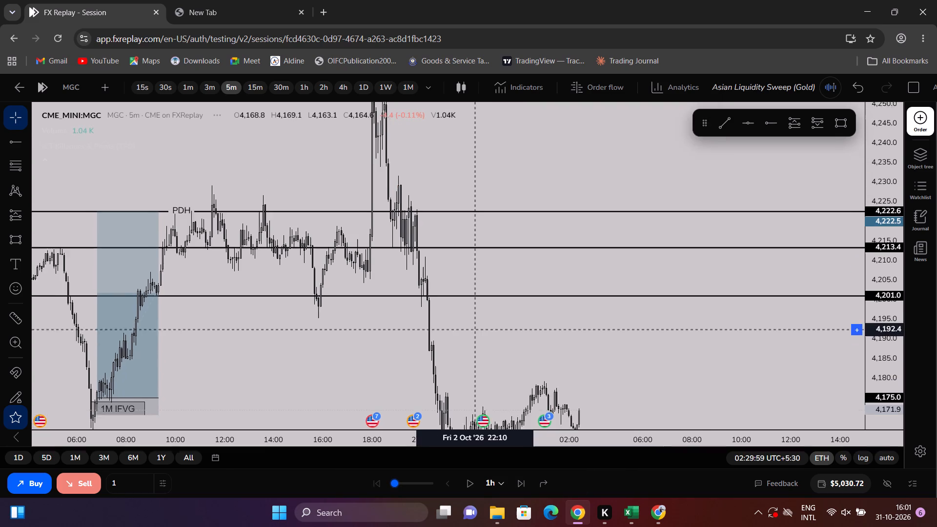
pyautogui.moveTo(477, 339); pyautogui.dragTo(482, 357)
pyautogui.scroll(-4, 482, 345)
pyautogui.scroll(4, 481, 345)
pyautogui.scroll(-5, 518, 345)
pyautogui.rightClick(554, 350)
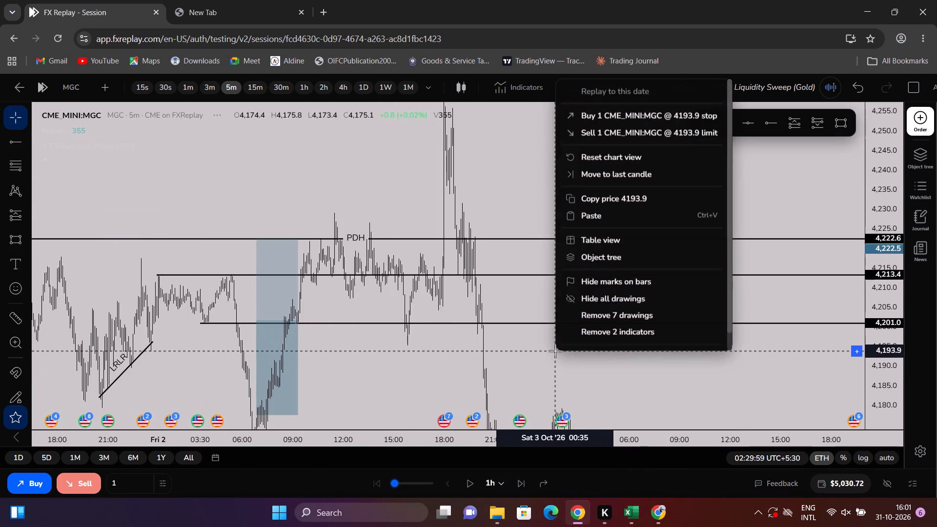
pyautogui.click(611, 313)
# Switch the MGC chart to the daily timeframe and frame the latest October candles.
pyautogui.moveTo(518, 377); pyautogui.dragTo(491, 235)
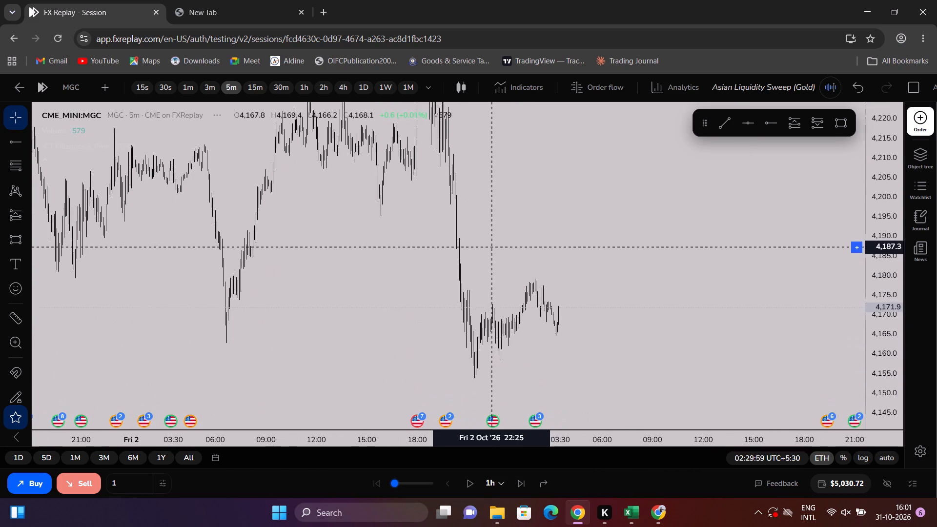
pyautogui.moveTo(491, 235); pyautogui.dragTo(477, 184)
pyautogui.scroll(9, 550, 299)
pyautogui.scroll(1, 358, 141)
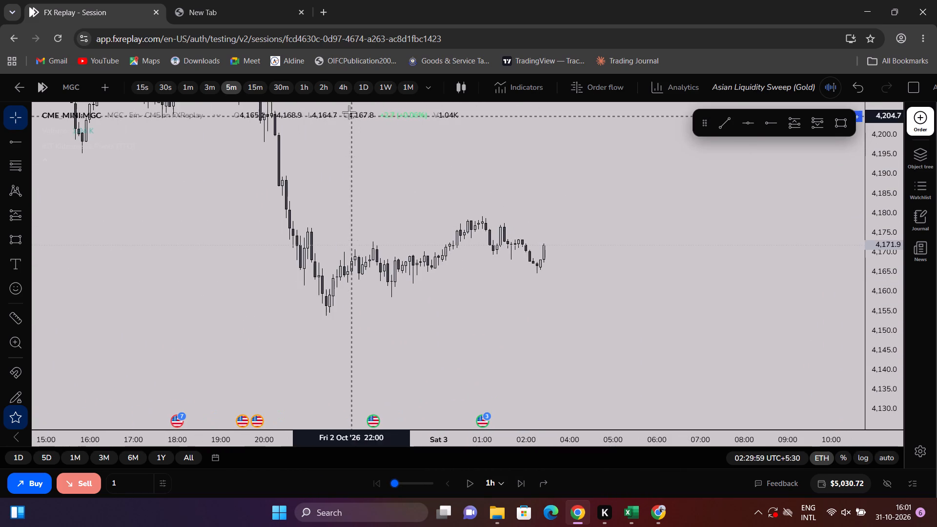
pyautogui.click(365, 87)
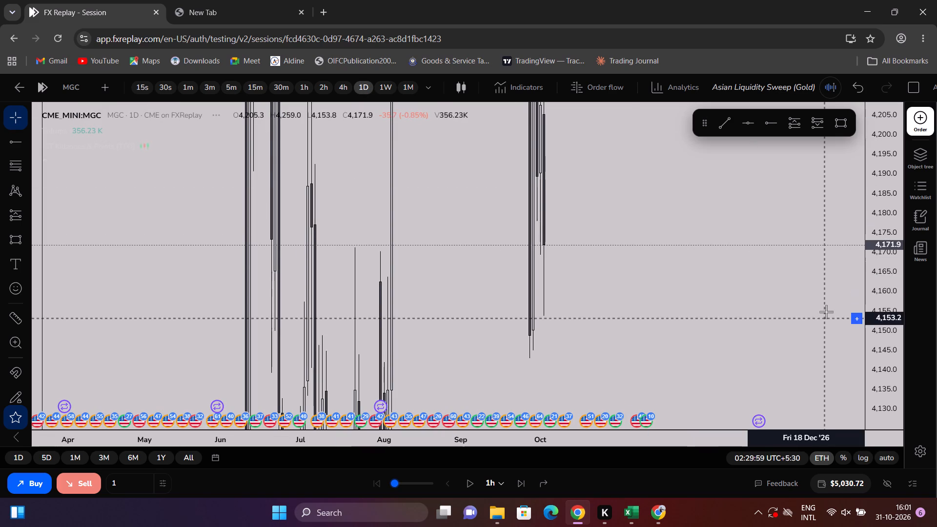
pyautogui.moveTo(882, 201); pyautogui.dragTo(746, 517)
pyautogui.scroll(6, 631, 346)
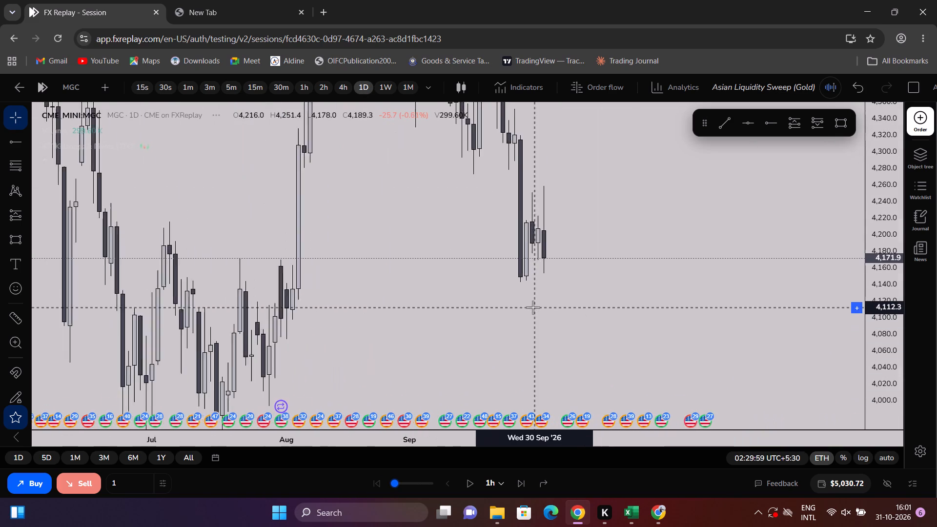
pyautogui.moveTo(532, 307); pyautogui.dragTo(559, 339)
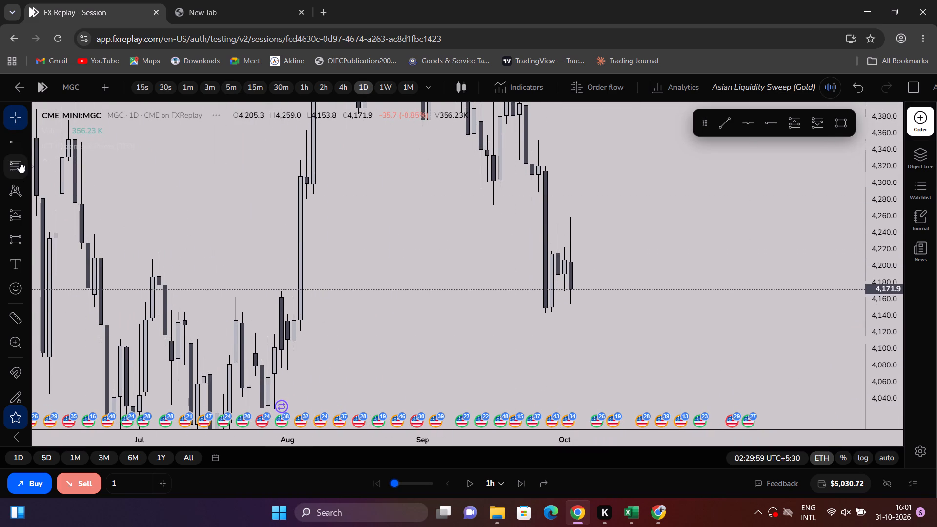
# Draw a horizontal ray from the low of the 2 October daily candle and adjust it to about 4,153.8.
pyautogui.click(2, 146)
pyautogui.click(12, 148)
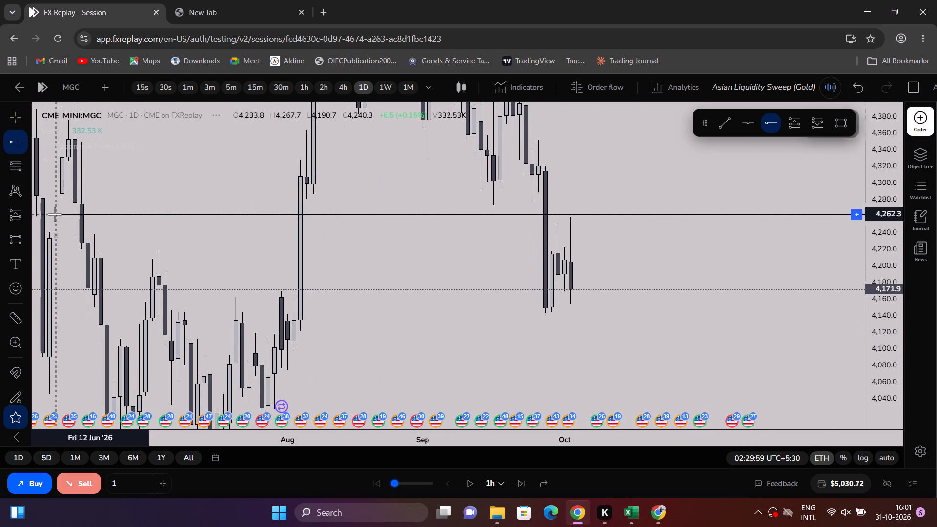
pyautogui.scroll(4, 536, 195)
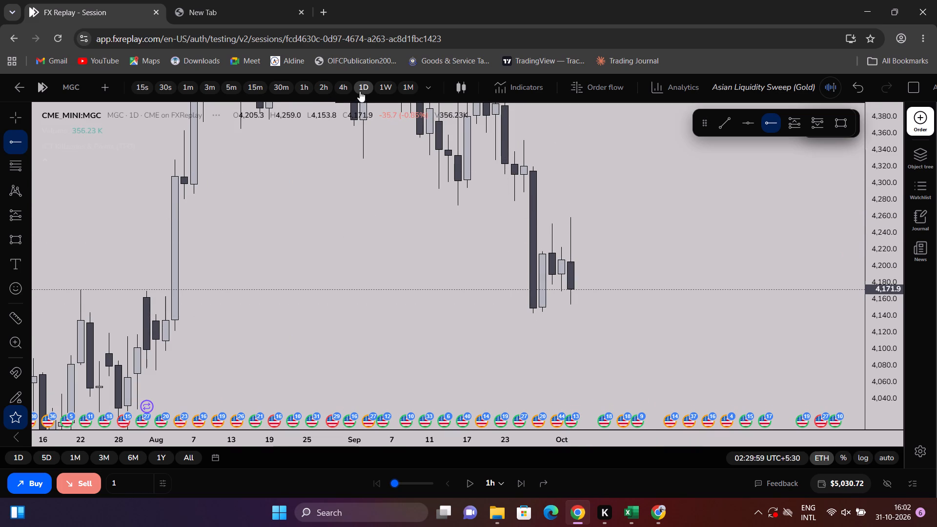
pyautogui.click(567, 304)
pyautogui.click(571, 316)
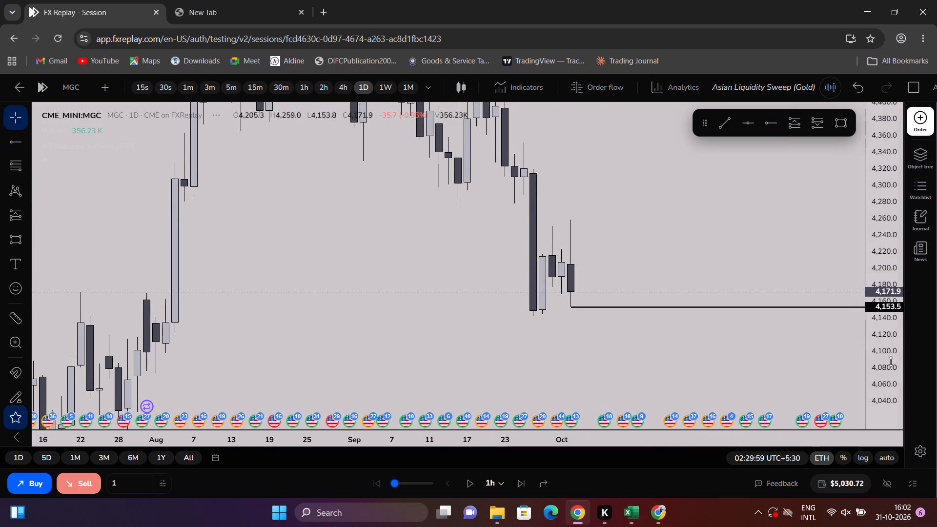
pyautogui.moveTo(904, 362); pyautogui.dragTo(887, 238)
pyautogui.scroll(4, 767, 248)
pyautogui.moveTo(876, 361); pyautogui.dragTo(846, 228)
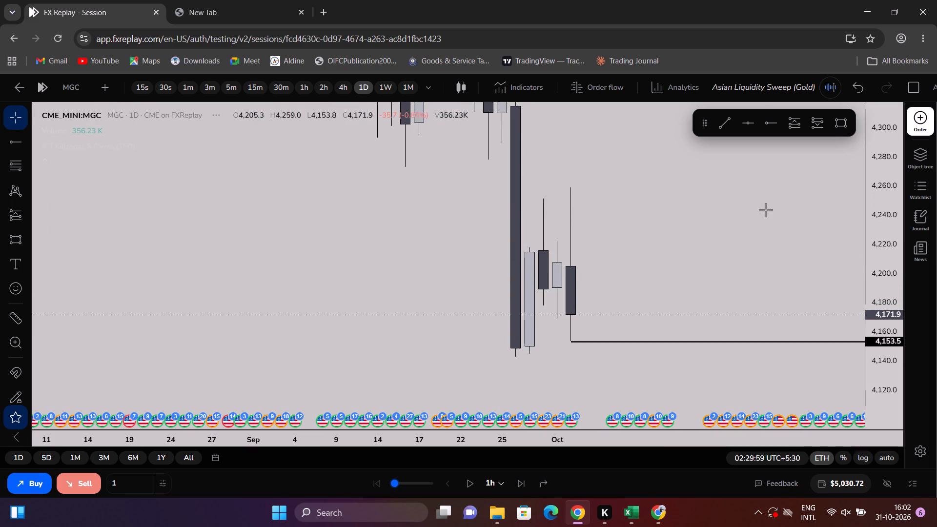
pyautogui.scroll(3, 731, 210)
pyautogui.moveTo(704, 205); pyautogui.dragTo(691, 137)
pyautogui.moveTo(557, 280); pyautogui.dragTo(548, 284)
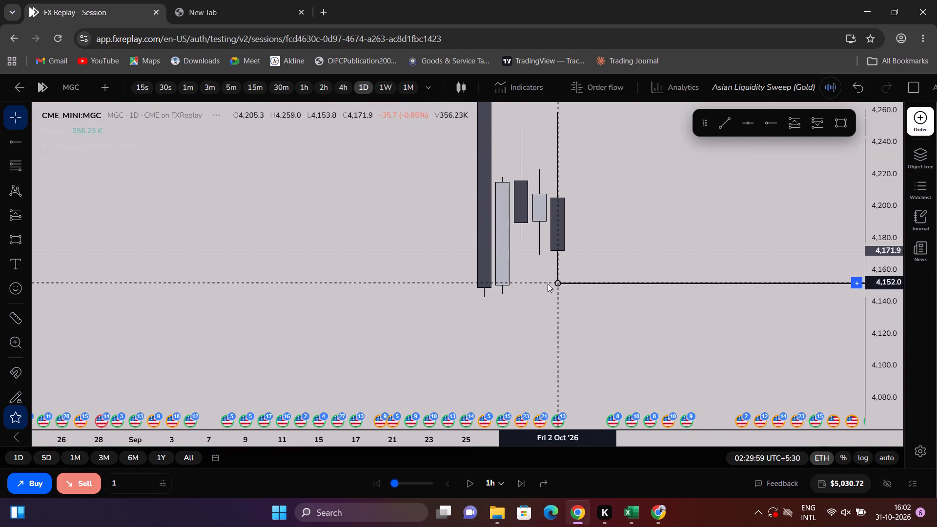
pyautogui.moveTo(548, 284); pyautogui.dragTo(552, 279)
pyautogui.click(610, 236)
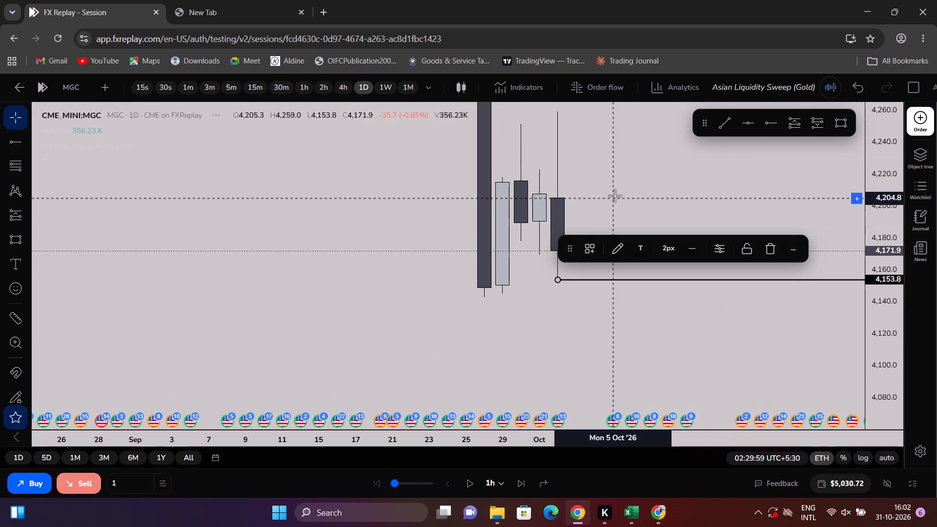
pyautogui.click(615, 196)
# Draw a second horizontal ray from the high of the 2 October daily candle, at about 4,258.0.
pyautogui.moveTo(603, 201); pyautogui.dragTo(592, 291)
pyautogui.scroll(-3, 469, 257)
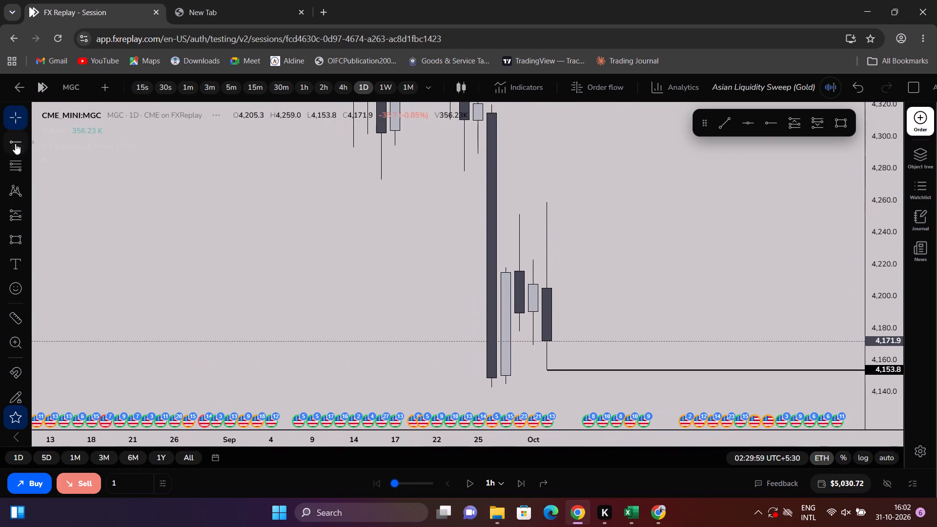
pyautogui.click(14, 143)
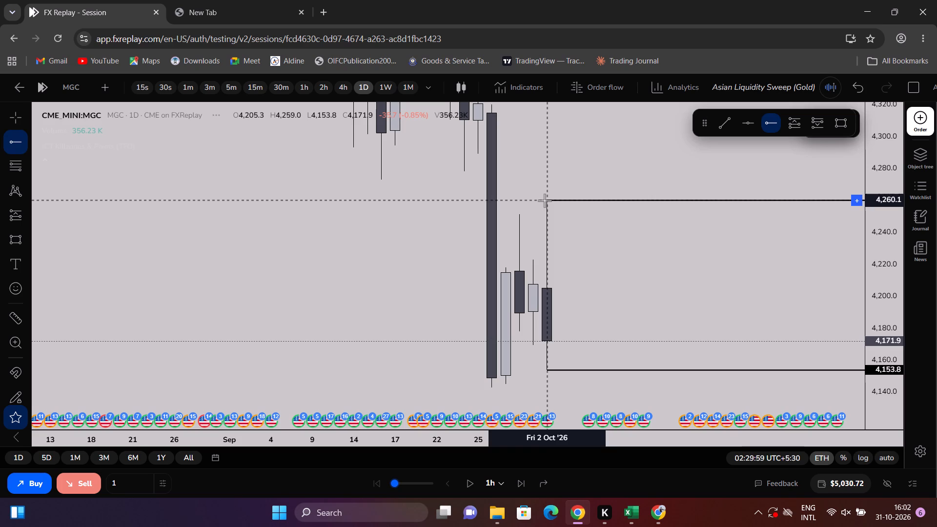
pyautogui.click(545, 201)
pyautogui.click(599, 237)
pyautogui.click(544, 198)
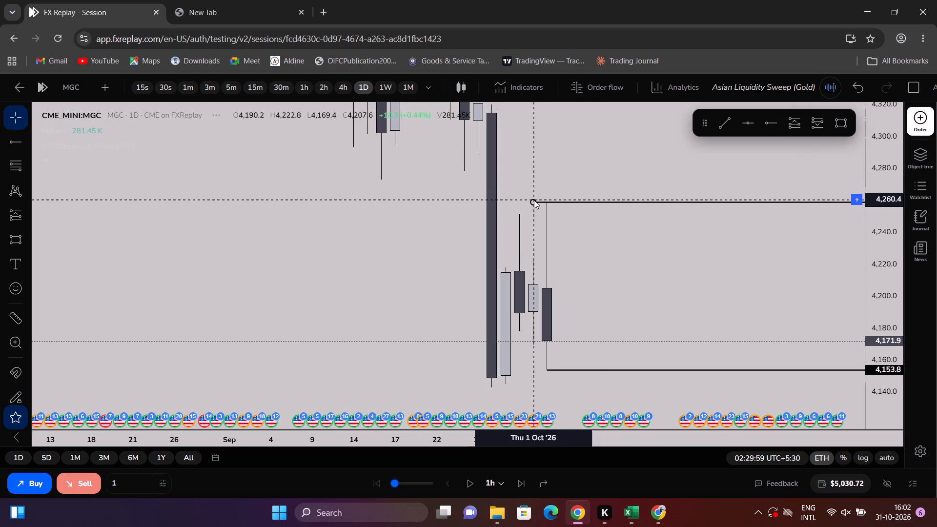
pyautogui.click(593, 226)
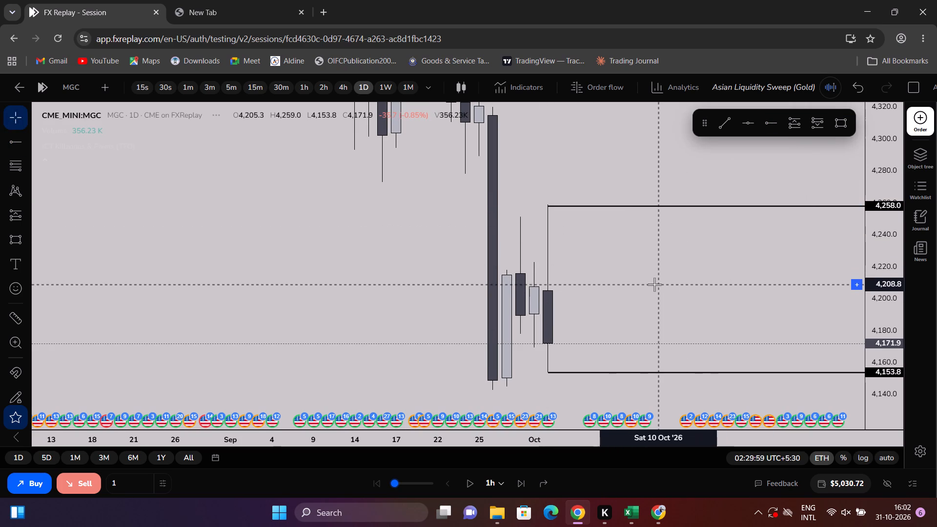
# Switch to the Excel backtest log and copy the strategy Asian Time and entry timeframe 5m from 2026-10-01 into the 2026-10-02 row.
pyautogui.hotkey('alt', 'Tab')
pyautogui.hotkey('alt', 'Tab')
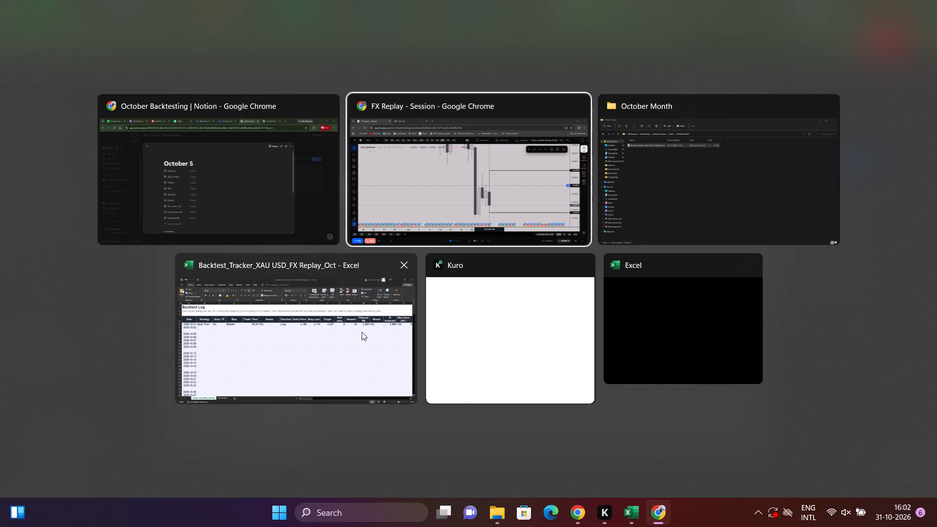
pyautogui.keyDown('alt'); pyautogui.click(362, 332); pyautogui.keyUp('alt')
pyautogui.click(90, 201)
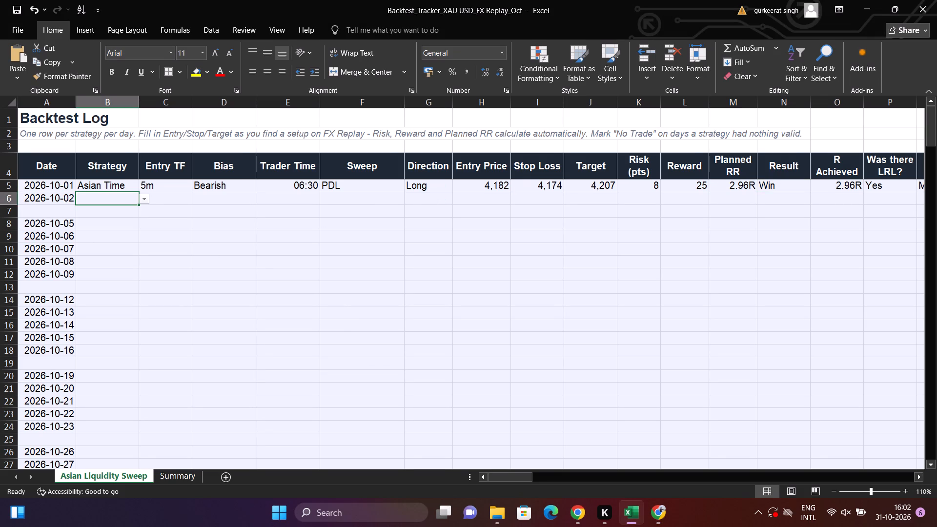
pyautogui.press('Up')
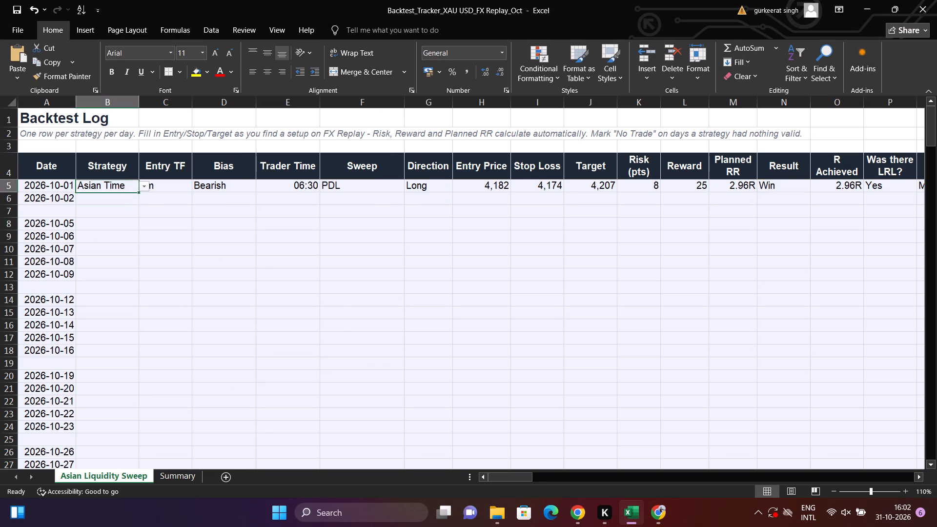
pyautogui.hotkey('shift', 'Down')
pyautogui.hotkey('ctrl', 'd')
pyautogui.press('Right')
pyautogui.hotkey('shift', 'Down')
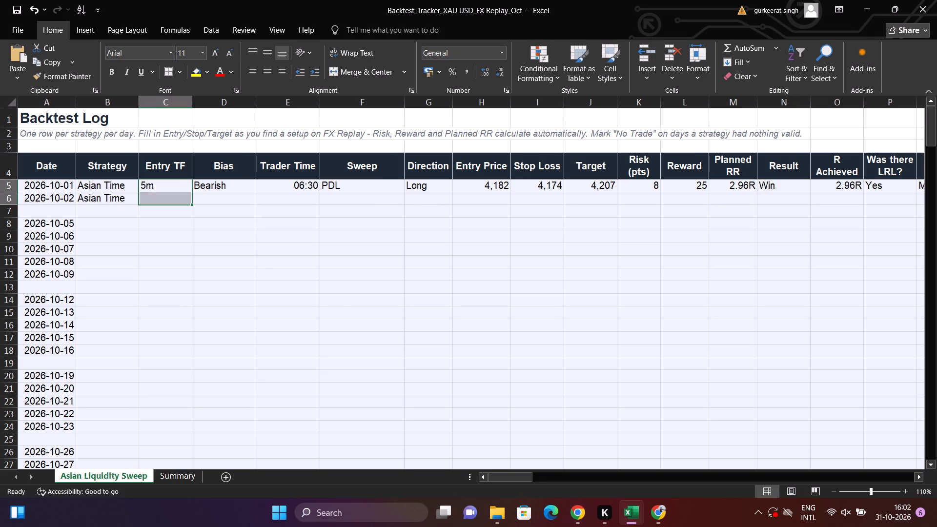
pyautogui.hotkey('ctrl', 'd')
# Enter Both as the bias for 2026-10-02.
pyautogui.hotkey('ctrl', 'Down')
pyautogui.press('Right')
pyautogui.press('Up')
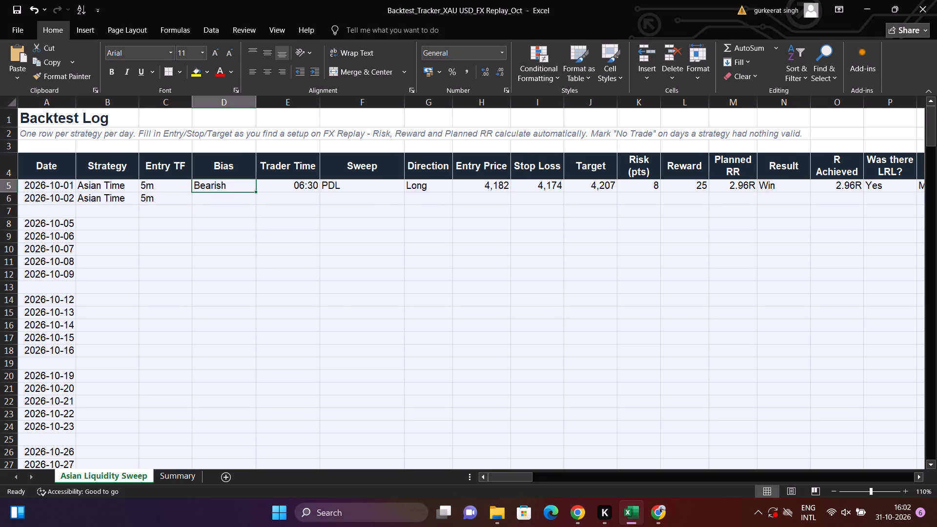
pyautogui.press('Down')
pyautogui.press('Up')
pyautogui.press('Down')
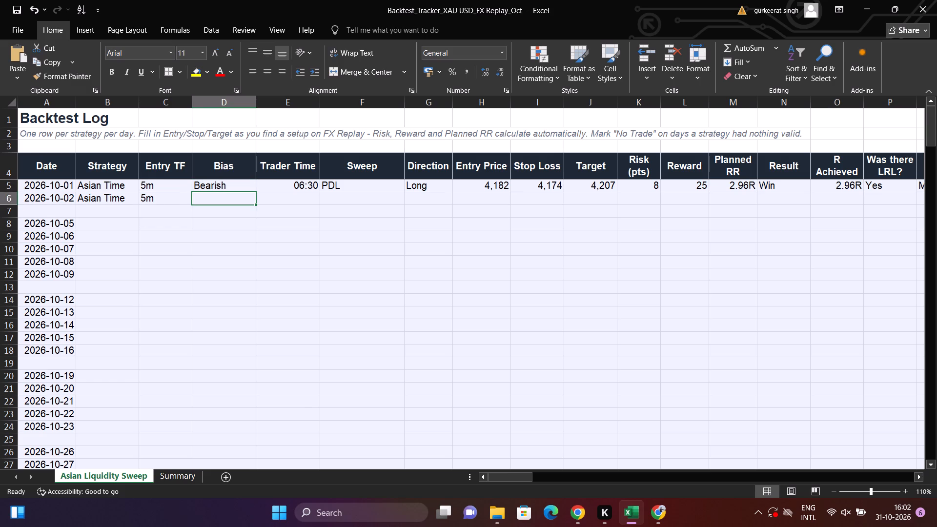
pyautogui.press('BackSpace')
pyautogui.press('BackSpace')
pyautogui.press('BackSpace')
pyautogui.press('BackSpace')
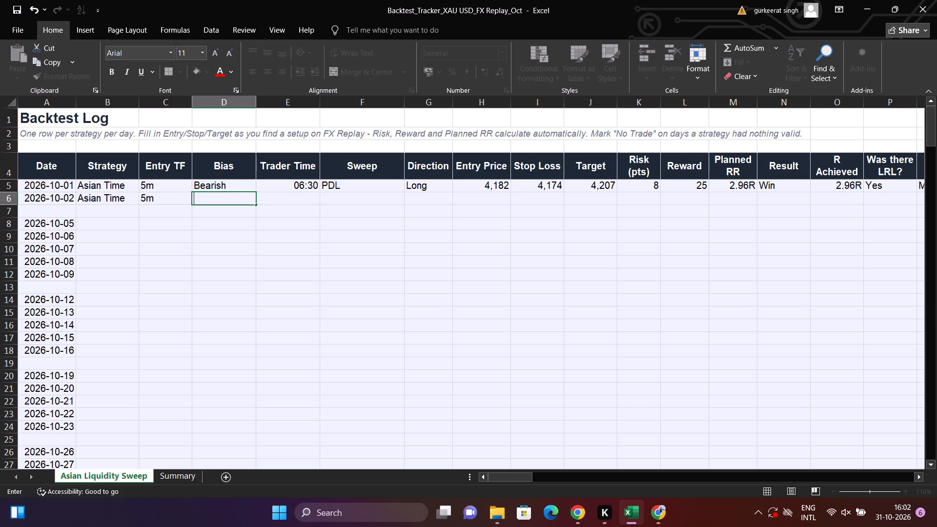
pyautogui.press('BackSpace')
pyautogui.press('Return')
pyautogui.press('Up')
pyautogui.press('F2')
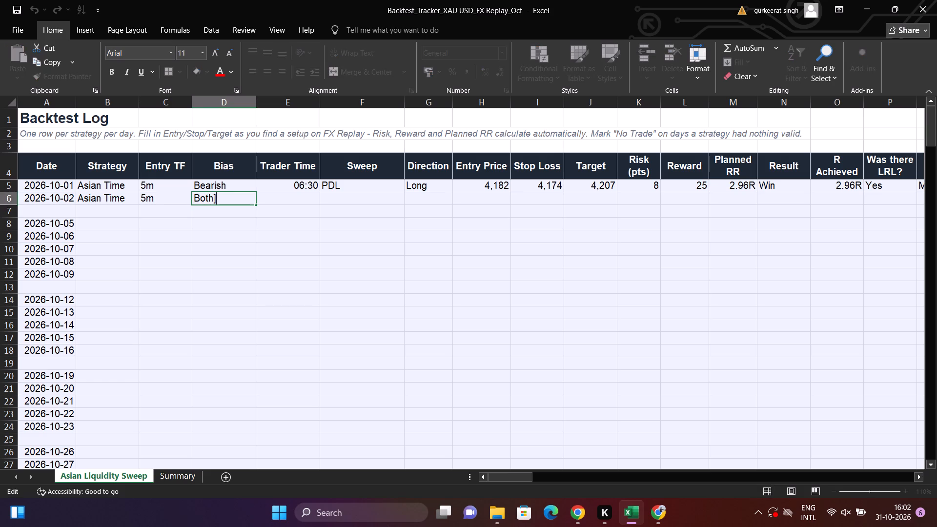
pyautogui.press('BackSpace')
pyautogui.press('Return')
pyautogui.press('Up')
# Enter 6:50 as the trader time for 2026-10-02.
pyautogui.press('Right')
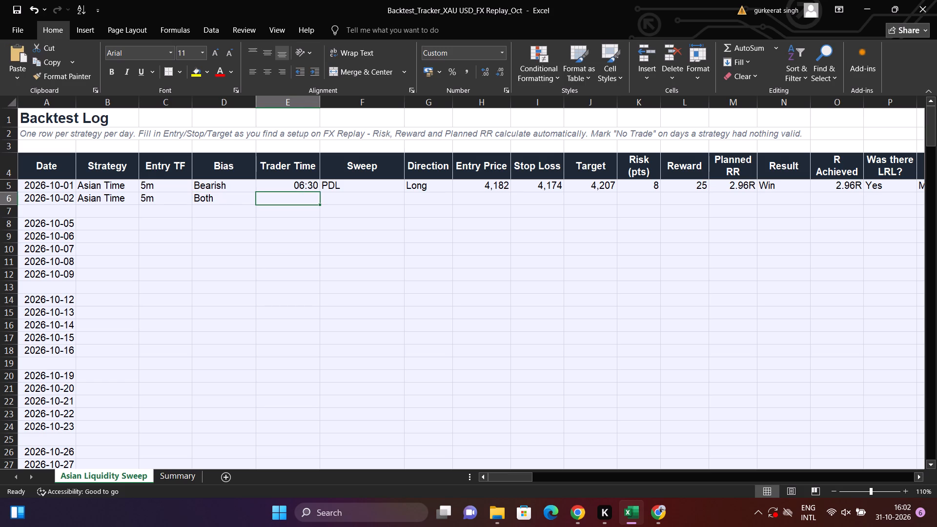
pyautogui.press('6')
pyautogui.hotkey('shift', ':')
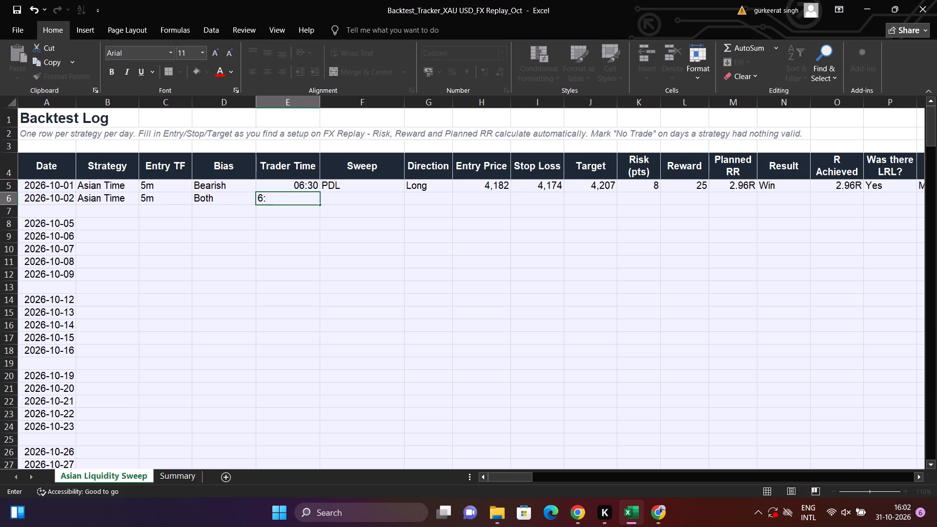
pyautogui.write('50')
pyautogui.press('Return')
# Copy the sweep PDL and direction Long from the 2026-10-01 row into the 2026-10-02 row.
pyautogui.press('Up')
pyautogui.press('Right')
pyautogui.press('Up')
pyautogui.hotkey('shift', 'Down')
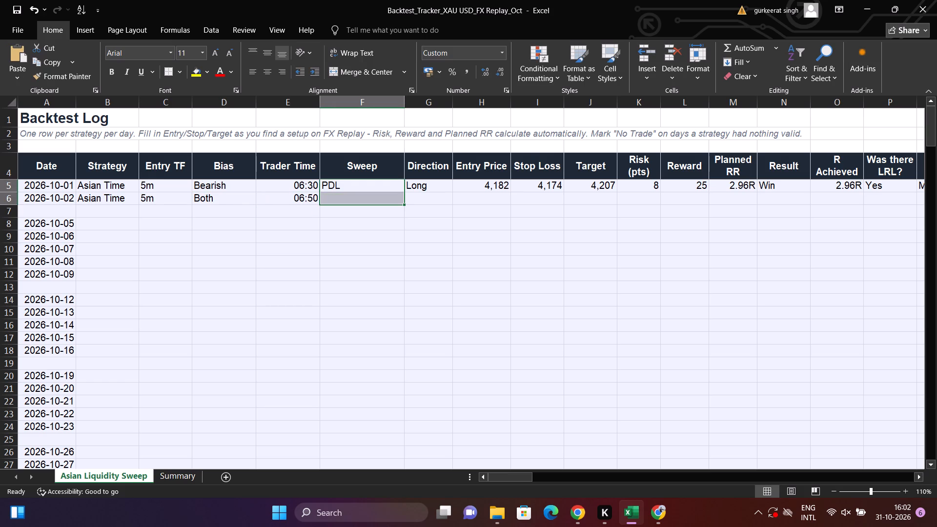
pyautogui.hotkey('ctrl', 'd')
pyautogui.press('Right')
pyautogui.press('Right')
pyautogui.press('Right')
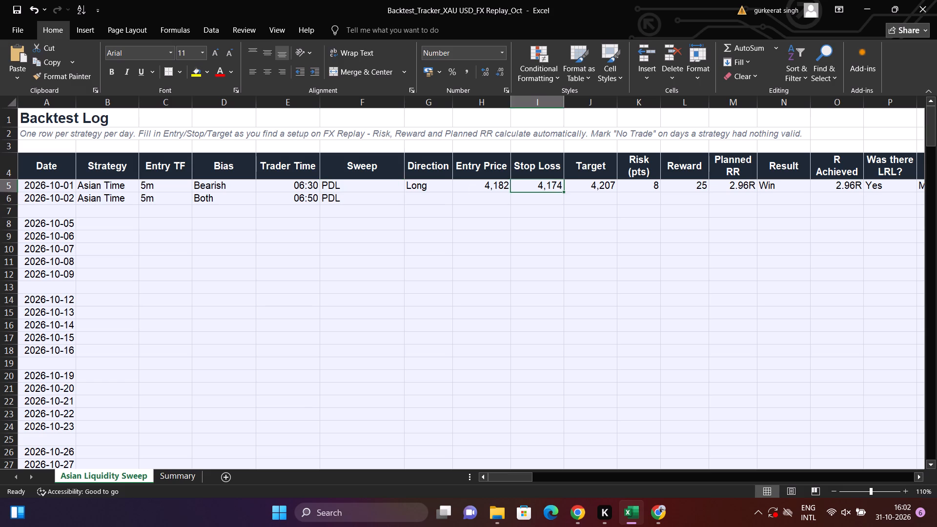
pyautogui.press('Left')
pyautogui.press('Left')
pyautogui.hotkey('shift', 'Down')
pyautogui.hotkey('ctrl', 'd')
# Switch from the Excel log to FX Replay and inspect the recent candles on the MGC daily chart.
pyautogui.press('Down')
pyautogui.press('Right')
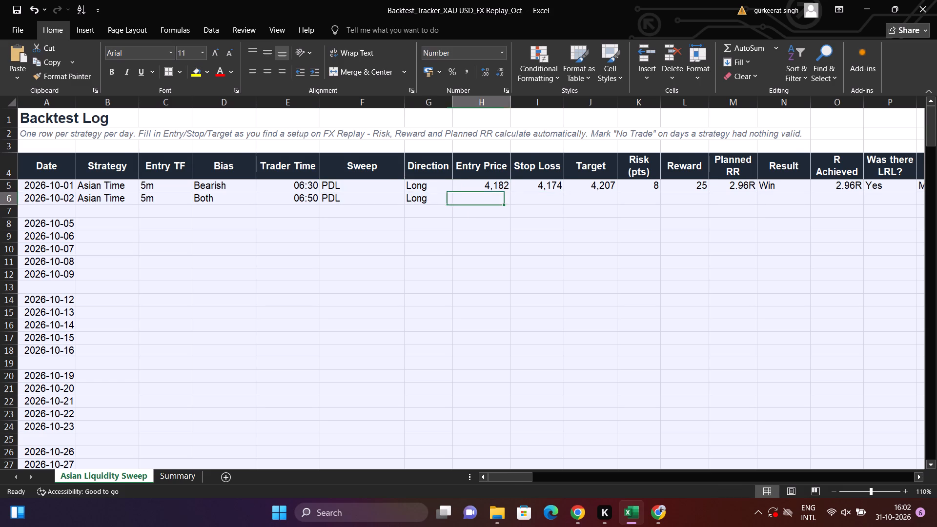
pyautogui.hotkey('alt', 'Tab')
pyautogui.hotkey('alt', 'Tab')
pyautogui.hotkey('alt', 'Tab')
pyautogui.hotkey('alt', 'Tab')
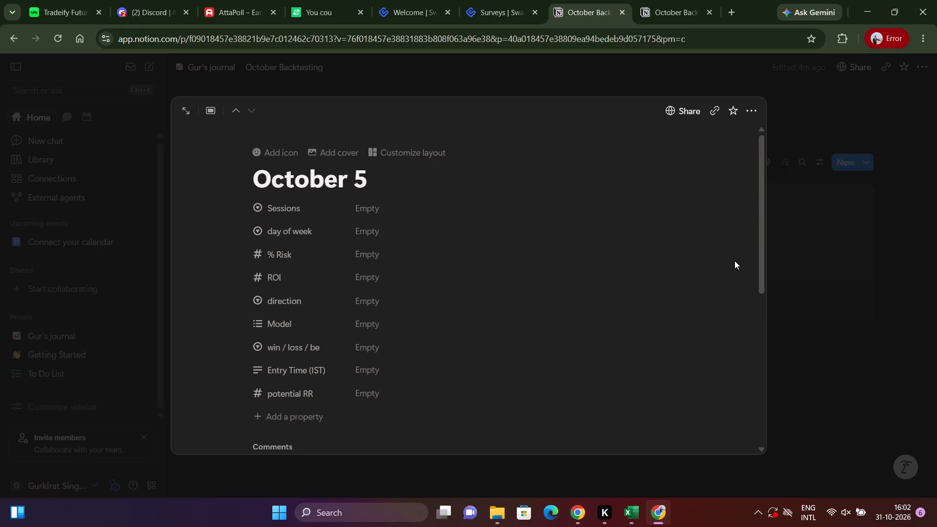
pyautogui.hotkey('alt', 'Tab')
pyautogui.scroll(3, 547, 227)
pyautogui.moveTo(593, 269); pyautogui.dragTo(623, 203)
pyautogui.scroll(-5, 491, 168)
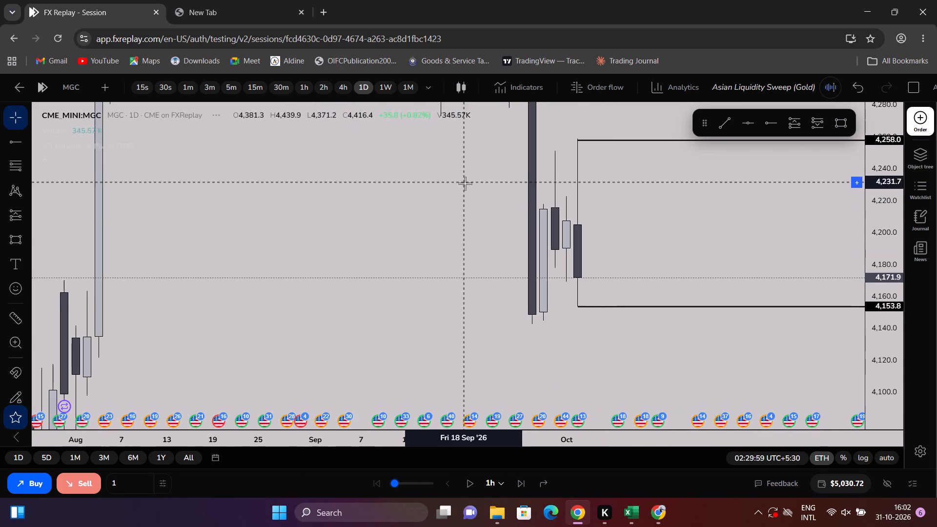
# Review the October 2 trade page in the Notion October Backtesting gallery, covering its properties, comment and chart screenshot.
pyautogui.hotkey('alt', 'Tab')
pyautogui.keyDown('alt'); pyautogui.click(528, 213); pyautogui.keyUp('alt')
pyautogui.press('Escape')
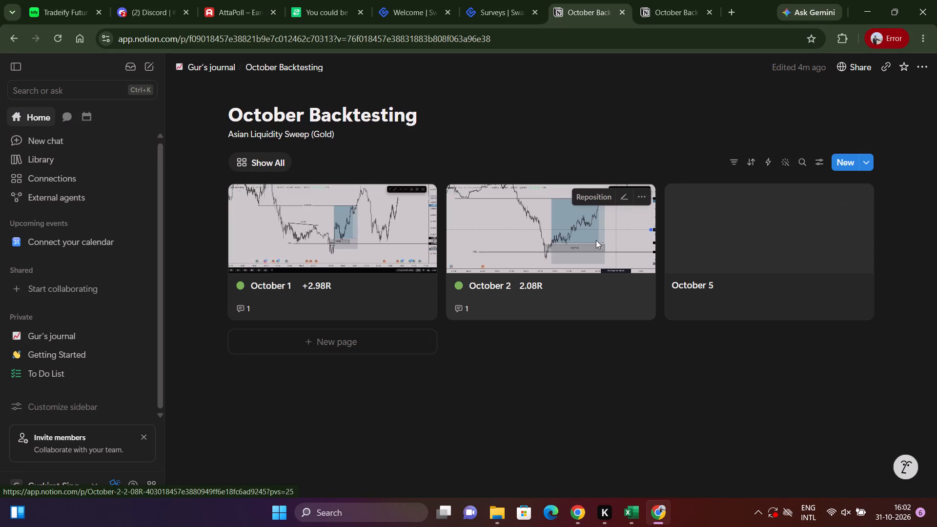
pyautogui.click(596, 240)
pyautogui.scroll(-2, 598, 284)
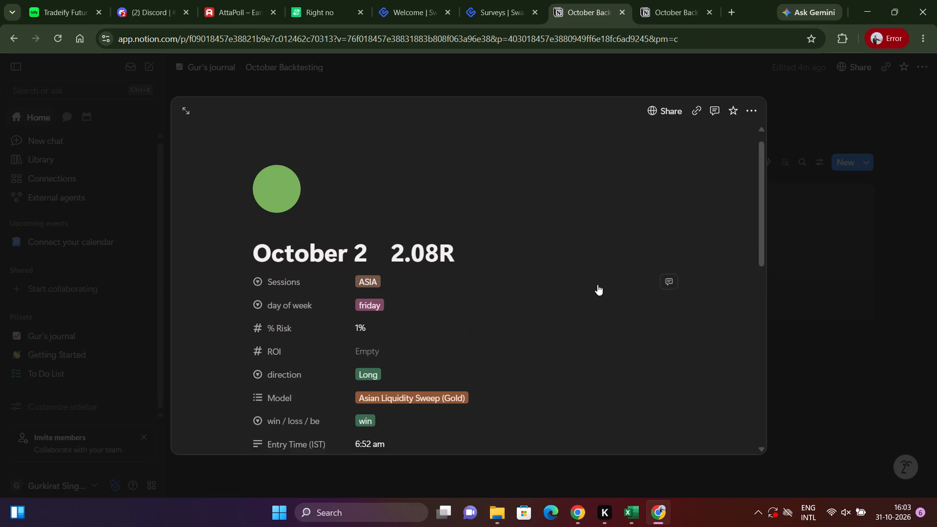
pyautogui.scroll(-2, 597, 284)
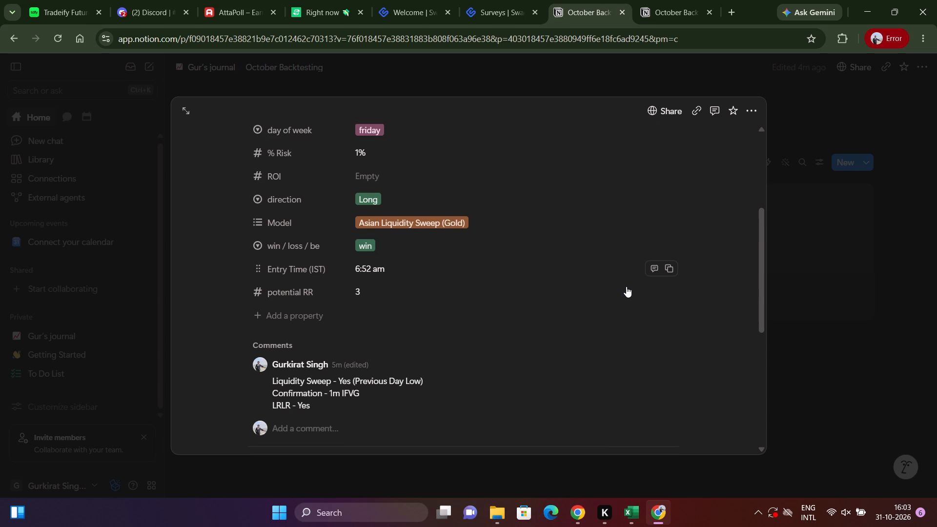
pyautogui.scroll(-5, 626, 286)
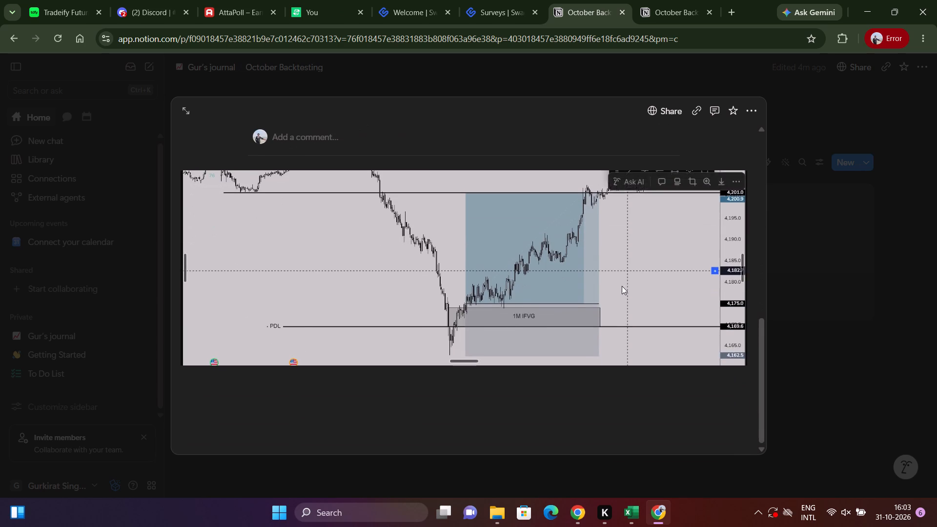
pyautogui.scroll(3, 600, 285)
pyautogui.scroll(-2, 586, 285)
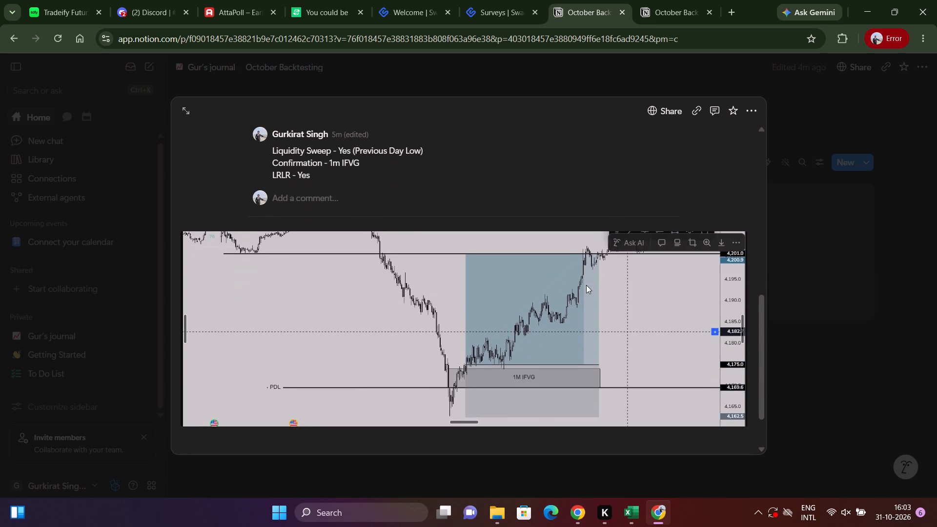
pyautogui.click(800, 319)
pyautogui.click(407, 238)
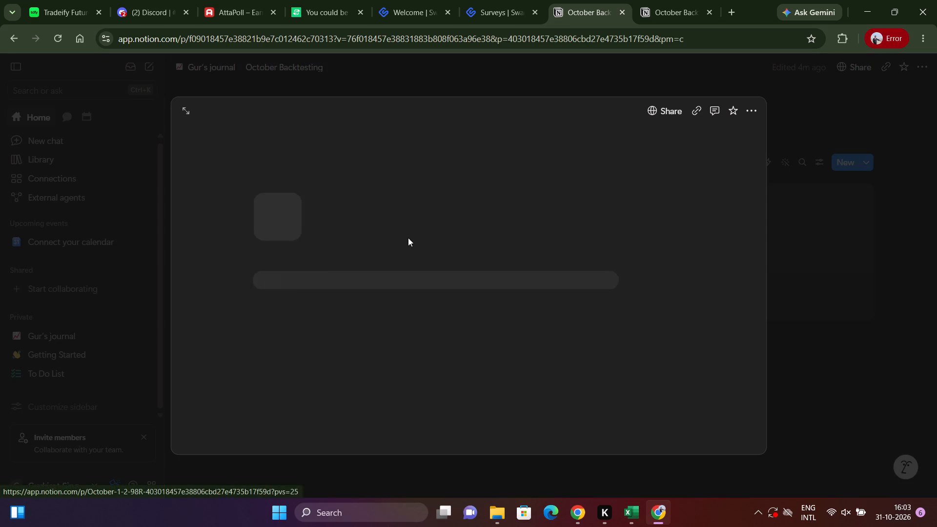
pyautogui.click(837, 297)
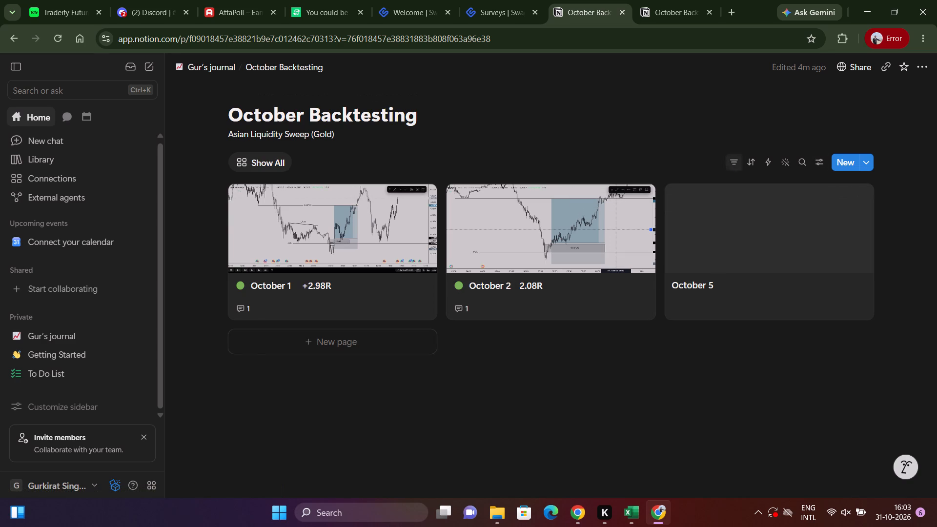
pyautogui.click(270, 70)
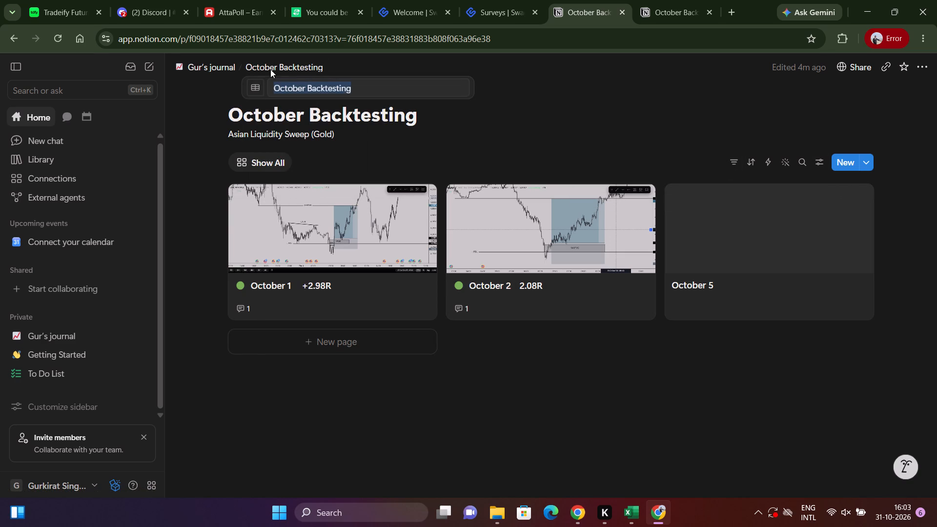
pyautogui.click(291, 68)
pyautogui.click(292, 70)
# Open the journal's Playbook (1) and browse its FX Replay / Backtesting Data Collection section, including the My Strengths page.
pyautogui.click(232, 67)
pyautogui.click(232, 67)
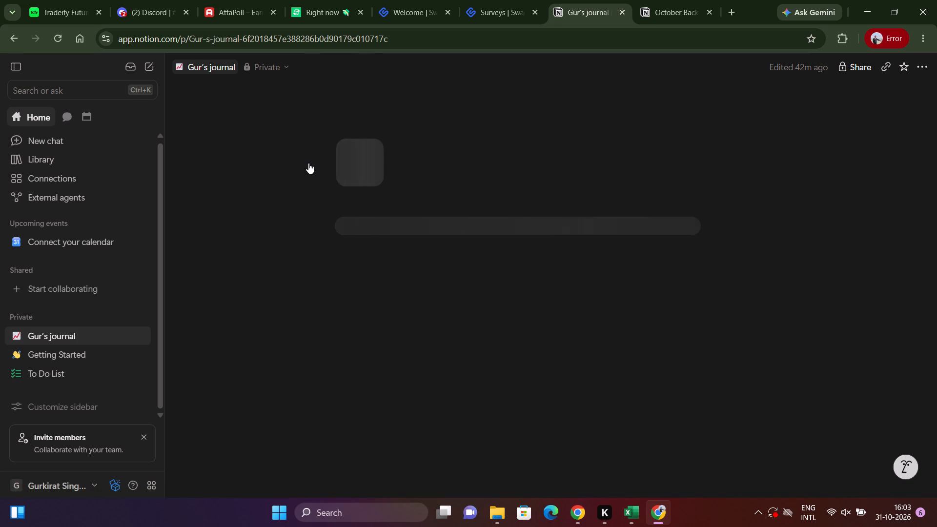
pyautogui.click(397, 356)
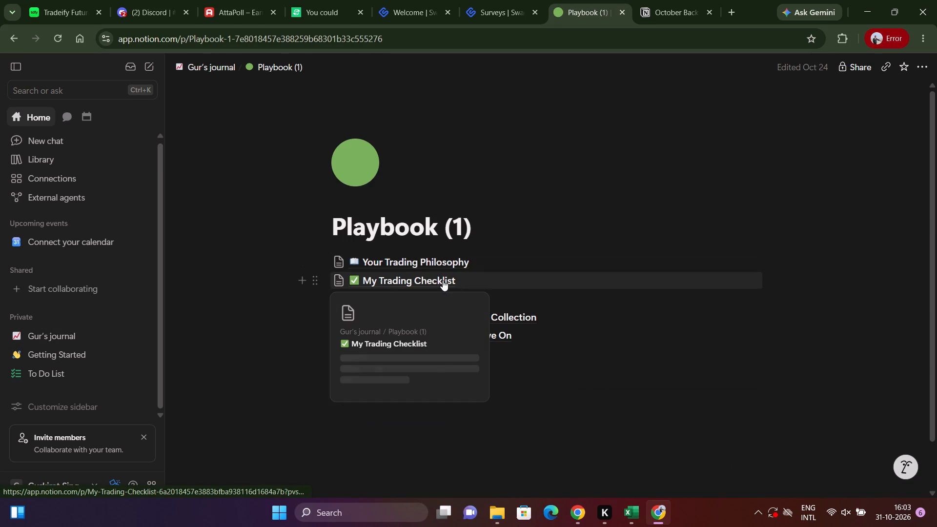
pyautogui.click(316, 284)
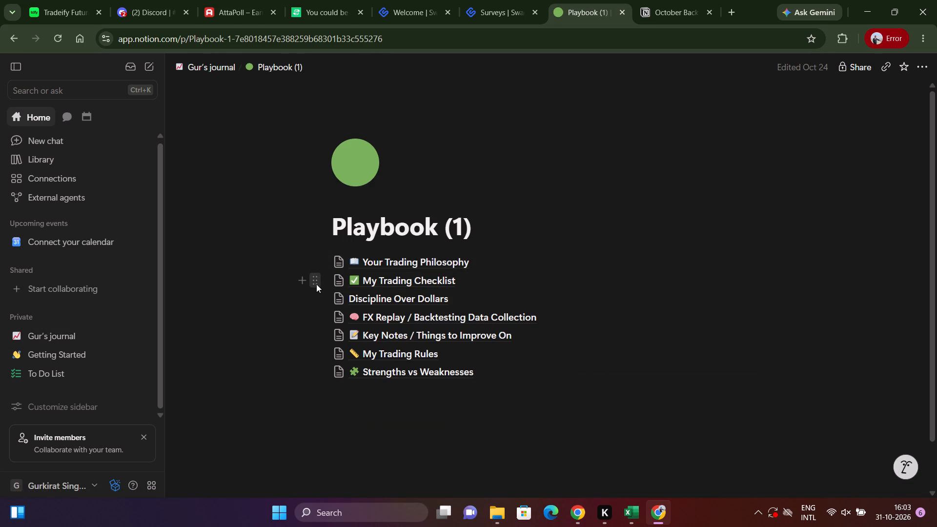
pyautogui.click(550, 421)
pyautogui.click(481, 316)
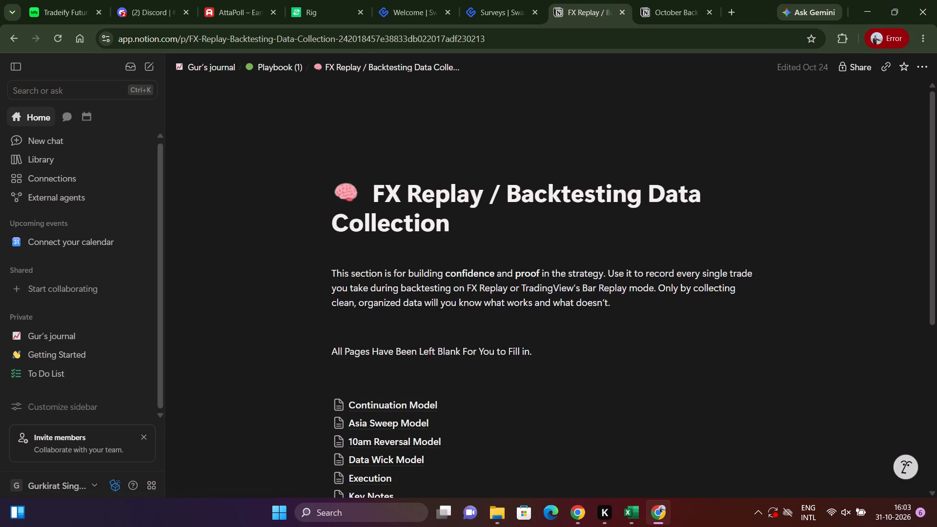
pyautogui.scroll(-4, 472, 320)
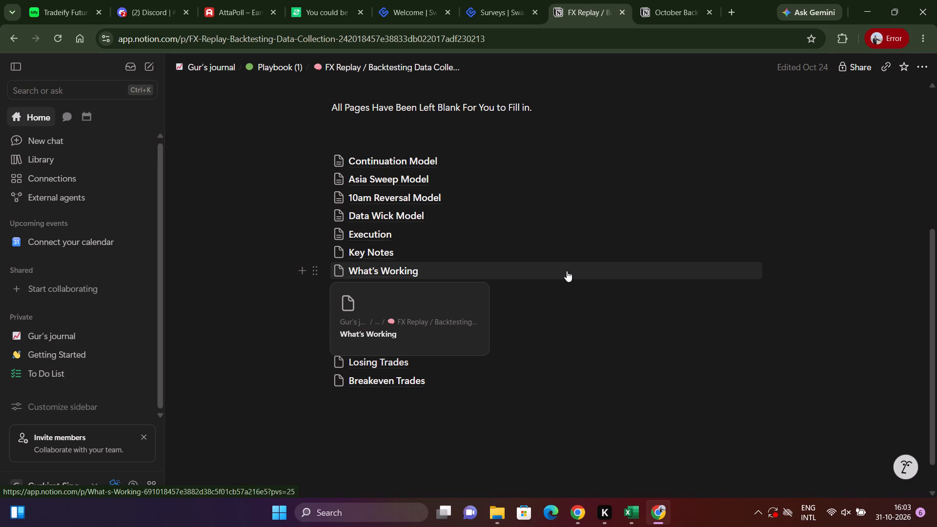
pyautogui.click(387, 306)
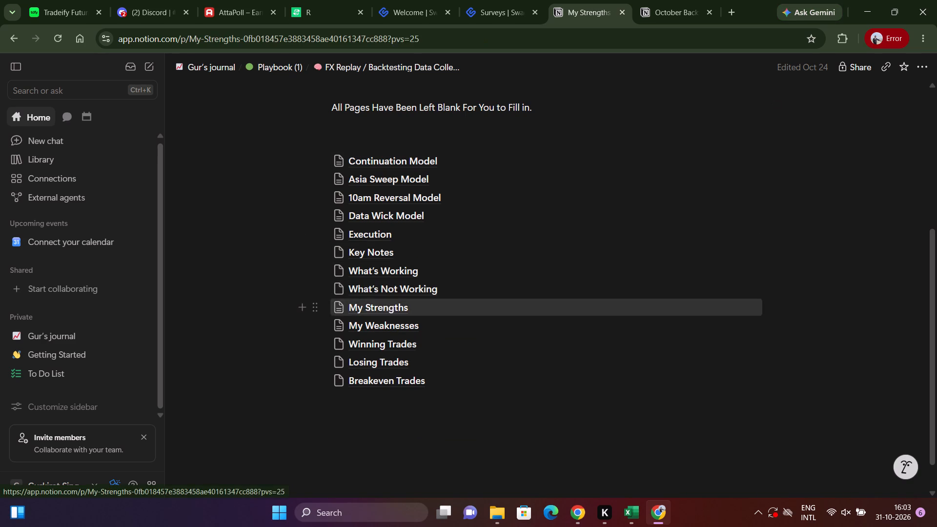
pyautogui.click(16, 41)
# Read the Continuation Model and Asia Sweep Model pages with their example charts and notes.
pyautogui.click(427, 162)
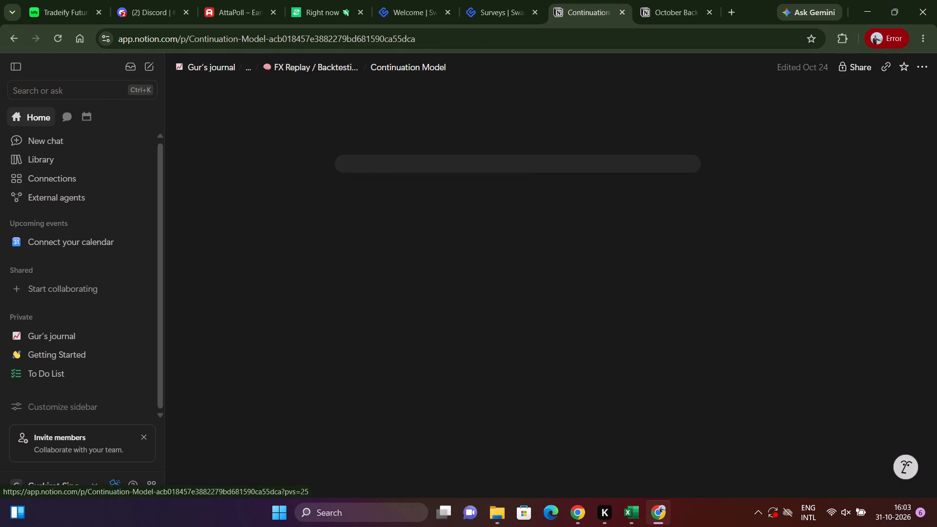
pyautogui.scroll(-2, 558, 271)
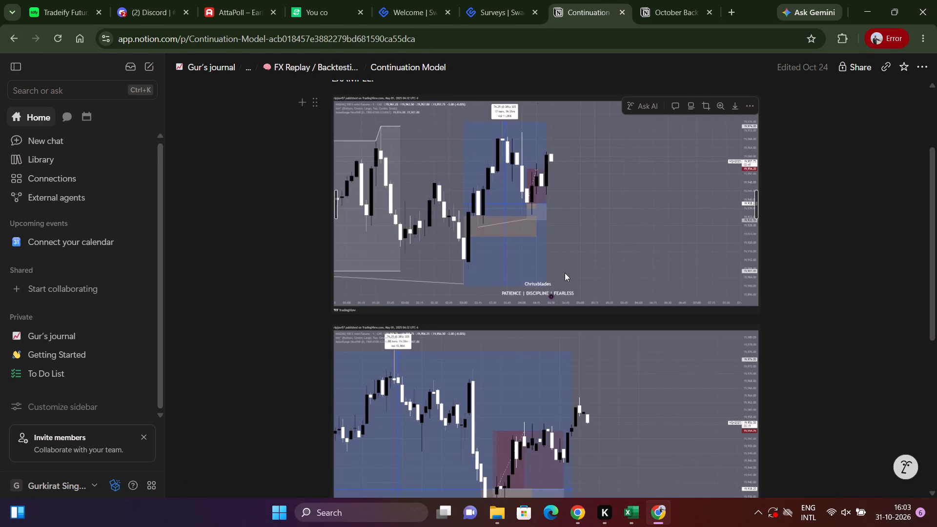
pyautogui.scroll(-2, 597, 272)
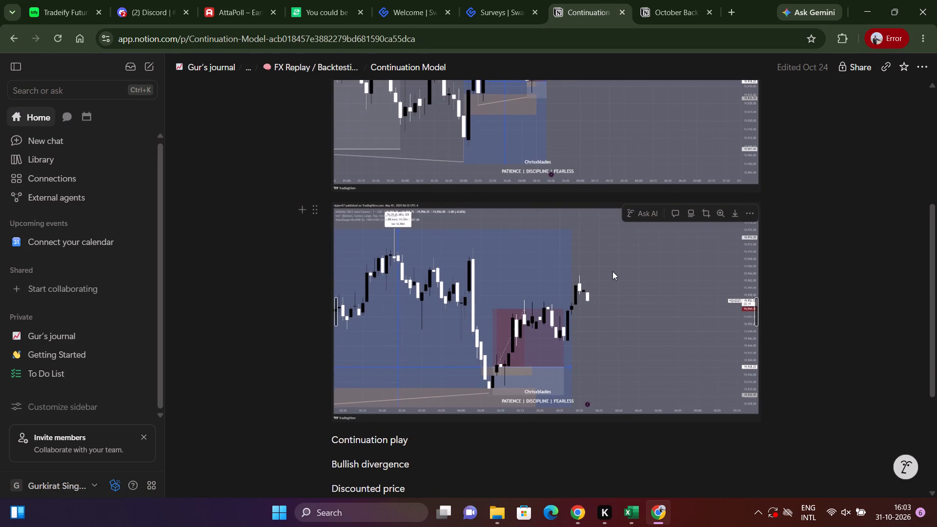
pyautogui.scroll(-4, 612, 271)
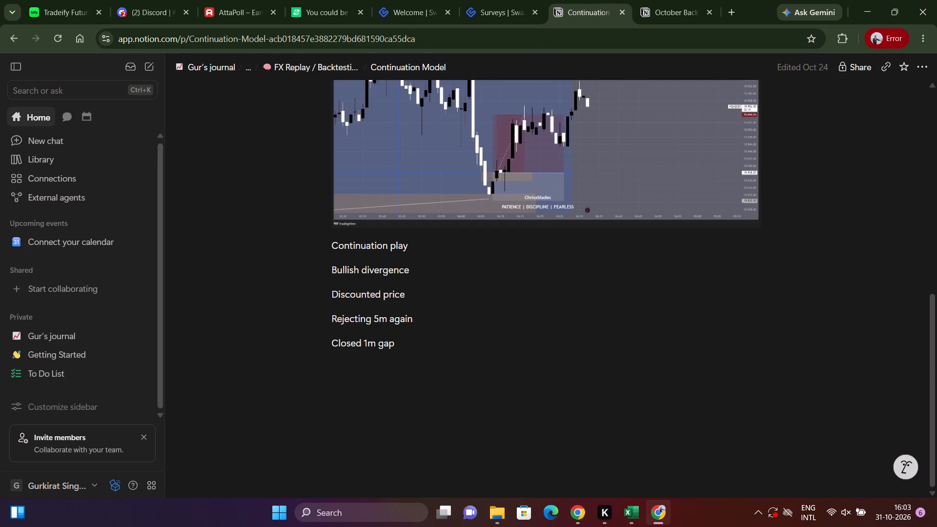
pyautogui.click(11, 35)
pyautogui.click(384, 185)
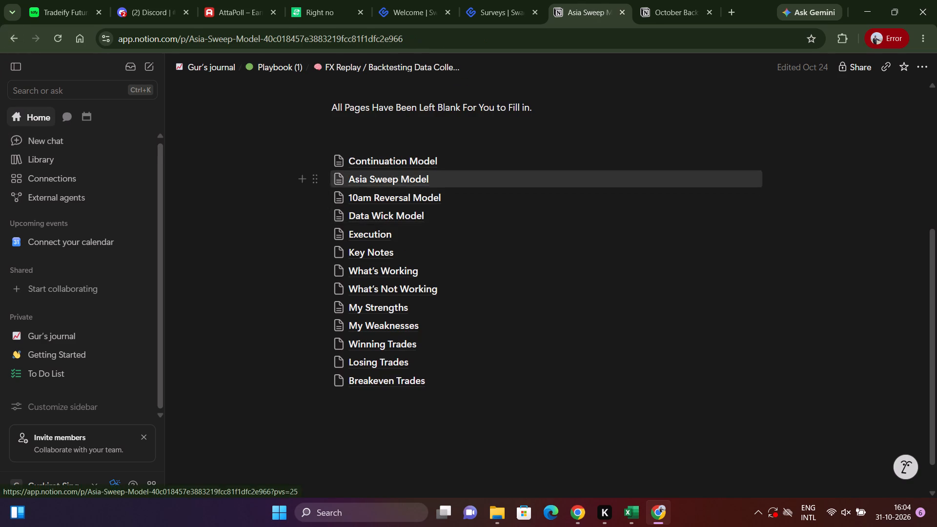
pyautogui.scroll(-4, 512, 247)
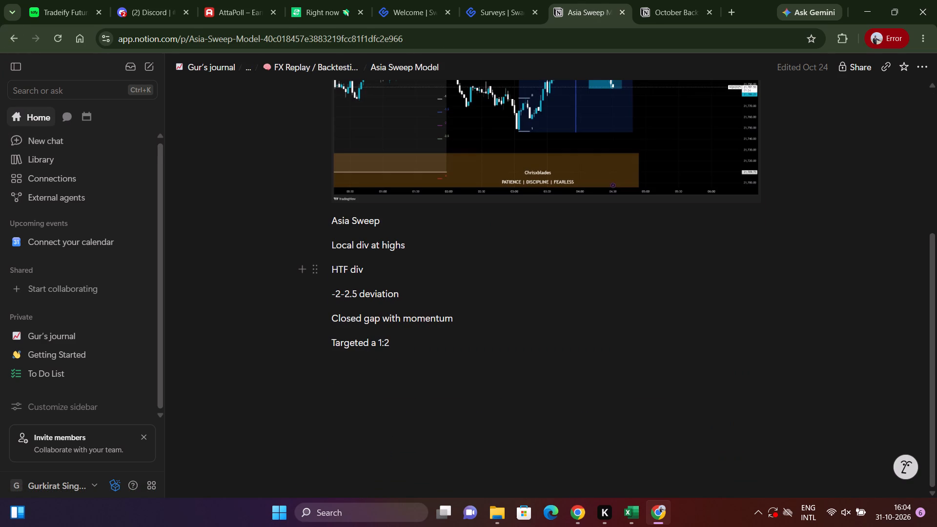
pyautogui.scroll(3, 537, 299)
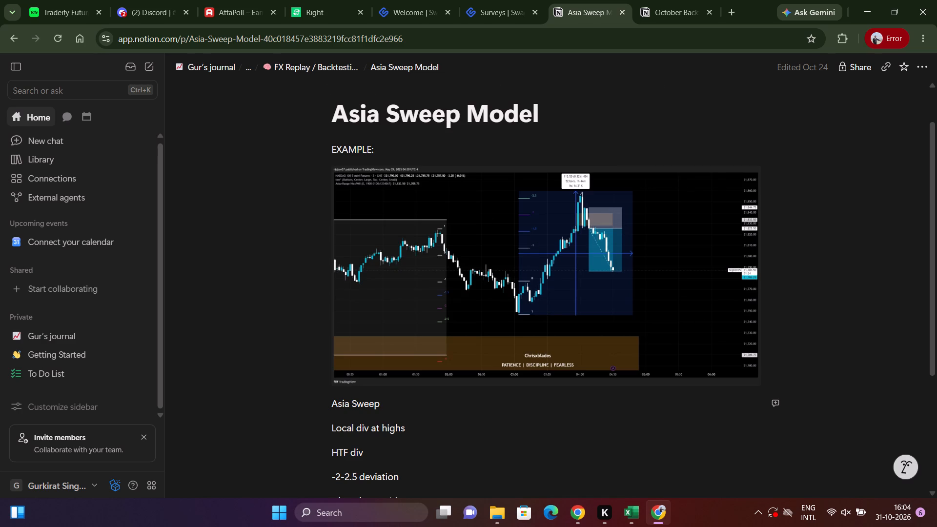
pyautogui.scroll(-3, 366, 423)
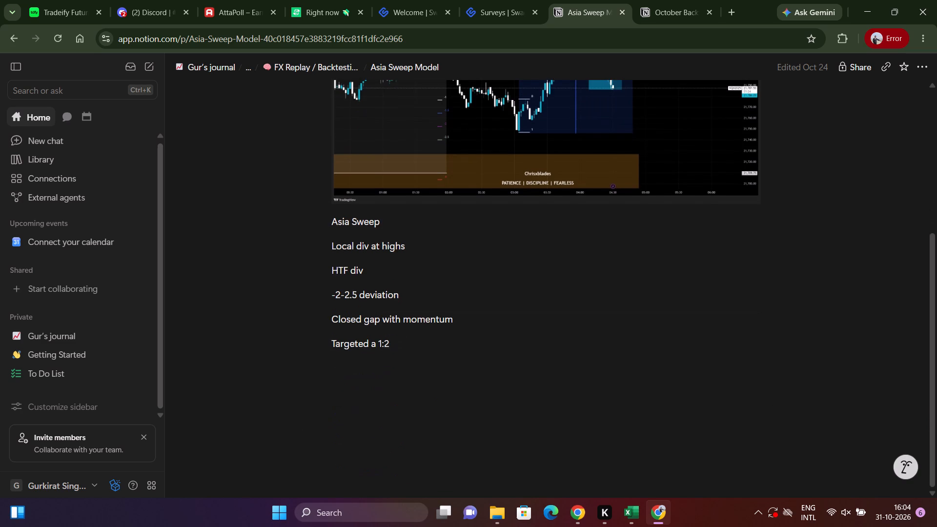
pyautogui.scroll(-2, 369, 415)
pyautogui.click(12, 35)
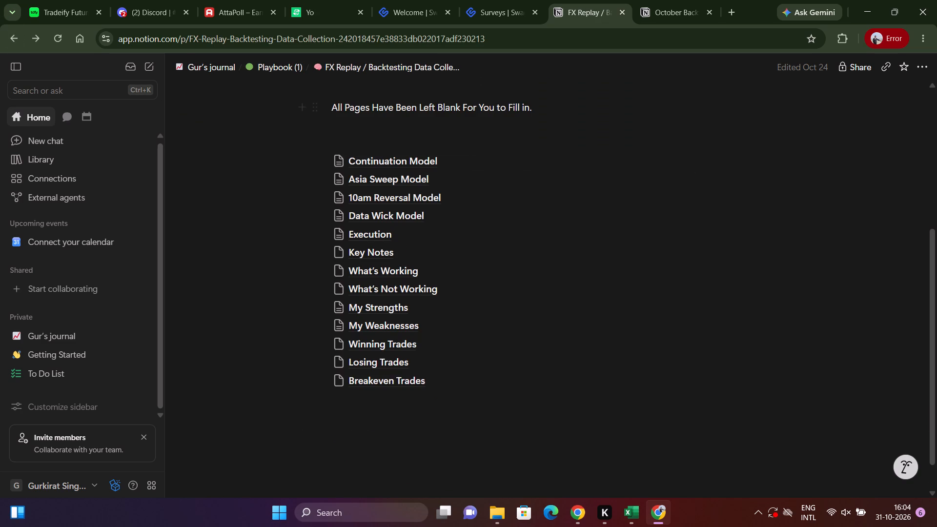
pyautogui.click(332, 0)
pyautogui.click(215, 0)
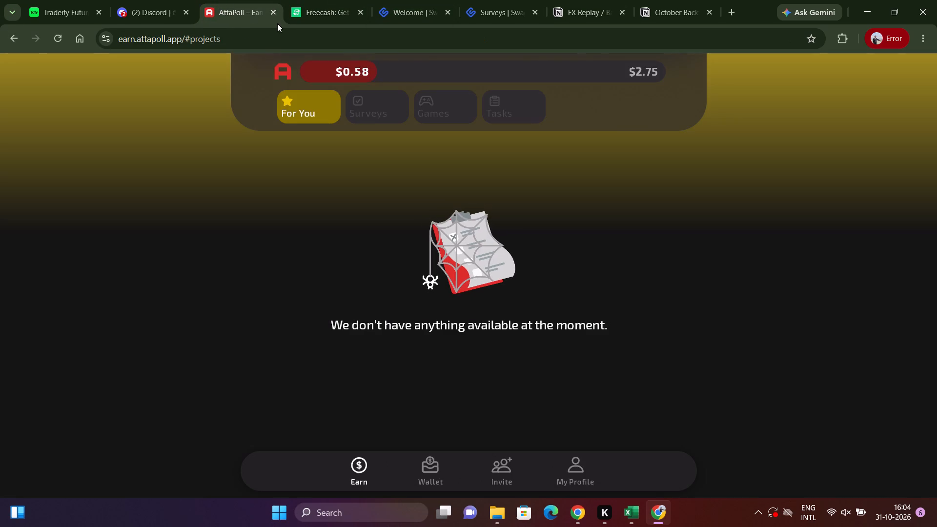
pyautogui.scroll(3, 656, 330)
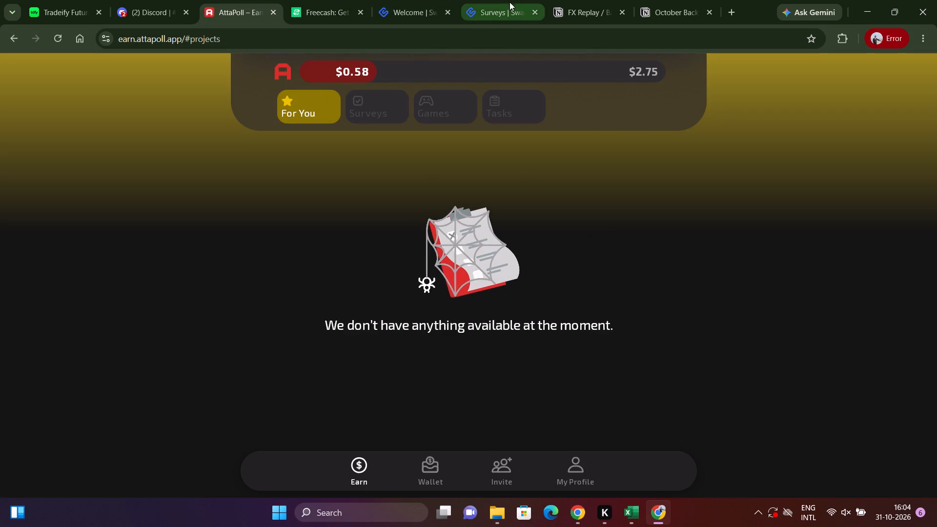
# Return to October Backtesting in Notion and to the 2026-10-02 entry price cell in the Excel backtest log.
pyautogui.click(668, 17)
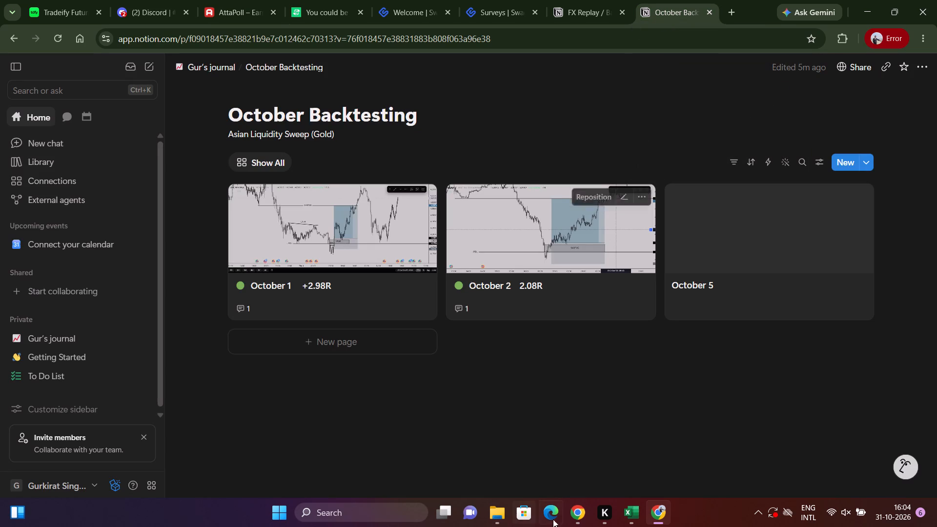
pyautogui.click(631, 512)
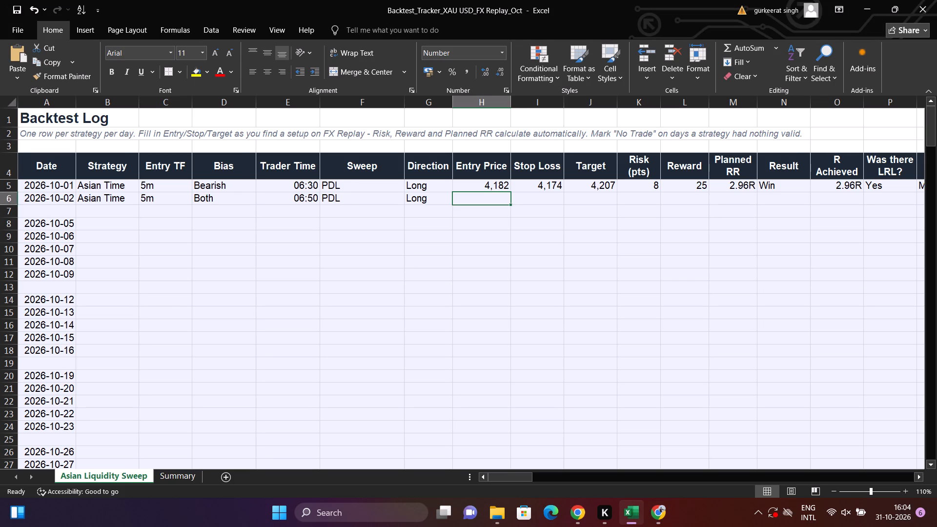
pyautogui.press('Left')
pyautogui.press('Right')
pyautogui.hotkey('alt', 'Tab')
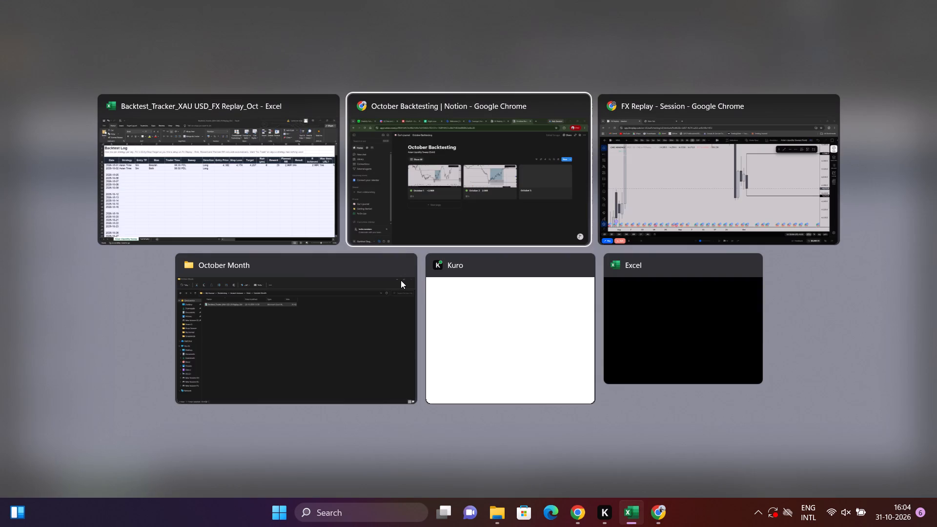
pyautogui.hotkey('alt', 'Left')
pyautogui.hotkey('alt', 'Down')
pyautogui.hotkey('alt', 'Up')
pyautogui.press('Right')
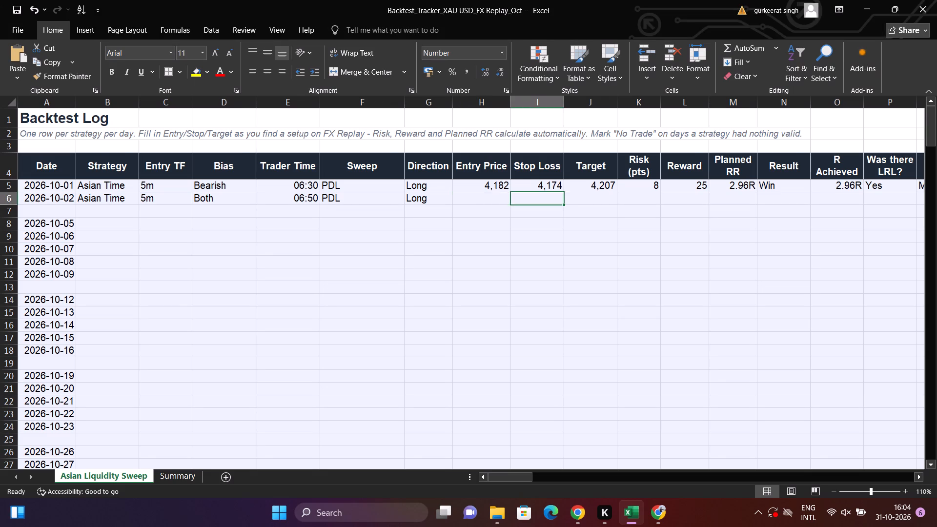
pyautogui.press('Left')
# Check the October 2 trade page's chart screenshot in Notion and enter 4175 as the 2026-10-02 entry price in Excel.
pyautogui.hotkey('alt', 'Tab')
pyautogui.hotkey('alt', 'Right')
pyautogui.hotkey('alt', 'Right')
pyautogui.hotkey('alt', 'Right')
pyautogui.hotkey('alt', 'Up')
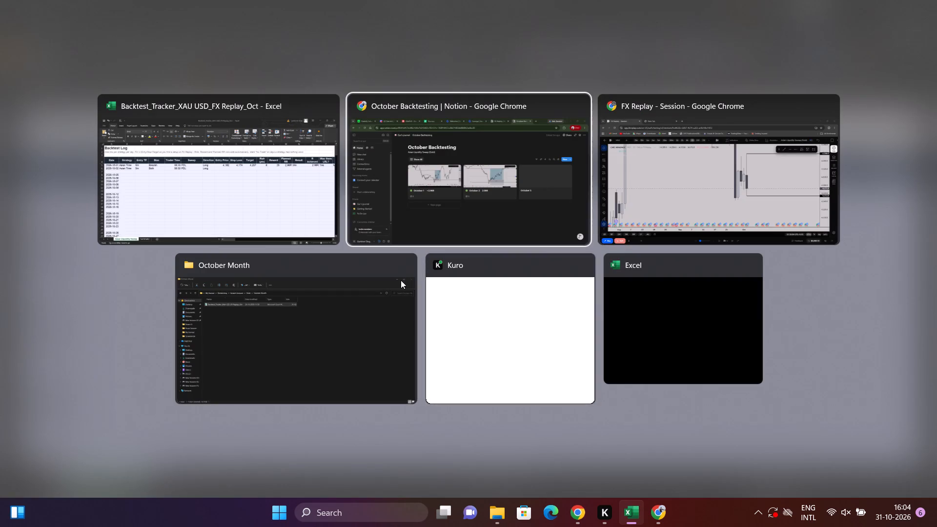
pyautogui.click(619, 218)
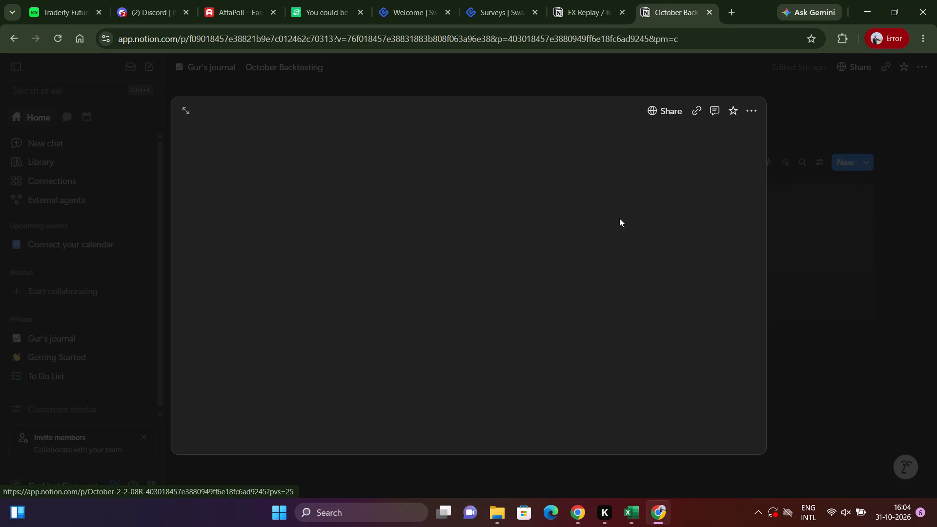
pyautogui.scroll(-9, 544, 266)
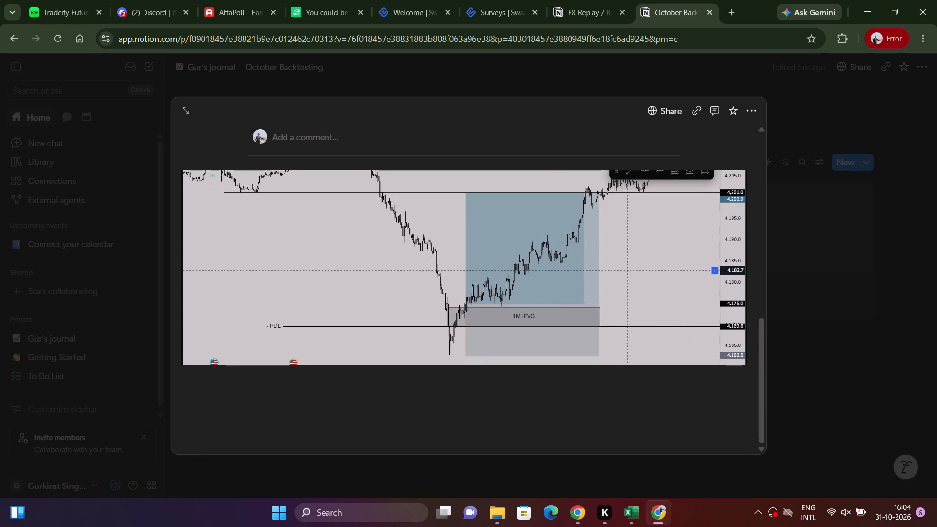
pyautogui.hotkey('alt', 'Tab')
pyautogui.write('4175')
pyautogui.press('Return')
# Enter the 2026-10-02 stop loss as 4162.5 in Excel, using the Notion chart screenshot as reference.
pyautogui.press('Up')
pyautogui.press('Right')
pyautogui.hotkey('alt', 'Tab')
pyautogui.hotkey('alt', 'Tab')
pyautogui.write('4162')
pyautogui.write('.5')
pyautogui.press('Return')
# Enter the 2026-10-02 target as 4201 in Excel, using the Notion chart screenshot as reference.
pyautogui.press('Up')
pyautogui.press('Right')
pyautogui.hotkey('alt', 'Tab')
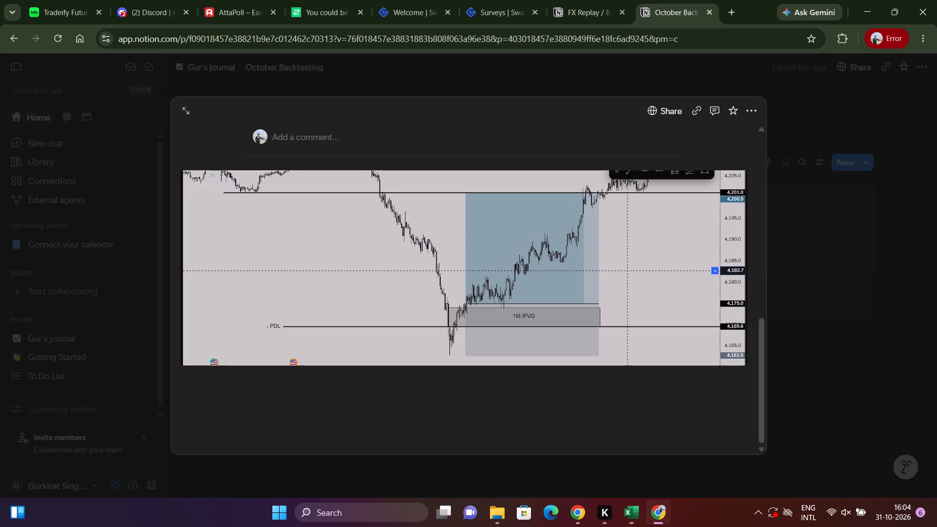
pyautogui.hotkey('alt', 'Tab')
pyautogui.write('4200')
pyautogui.press('Return')
pyautogui.press('Up')
pyautogui.press('F2')
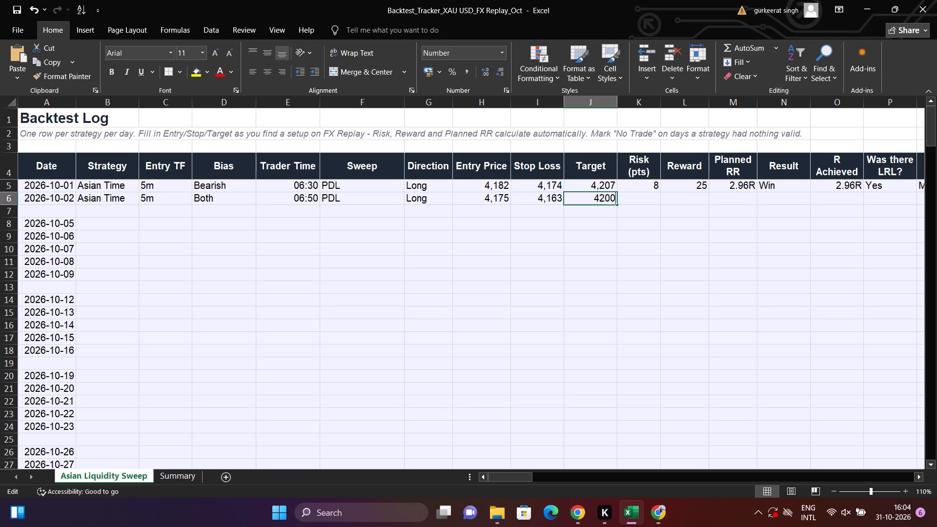
pyautogui.press('BackSpace')
pyautogui.press('1')
pyautogui.press('Return')
# Fill the Risk, Reward and Planned RR formulas down from the 2026-10-01 row into the 2026-10-02 row.
pyautogui.press('Up')
pyautogui.press('Up')
pyautogui.press('Right')
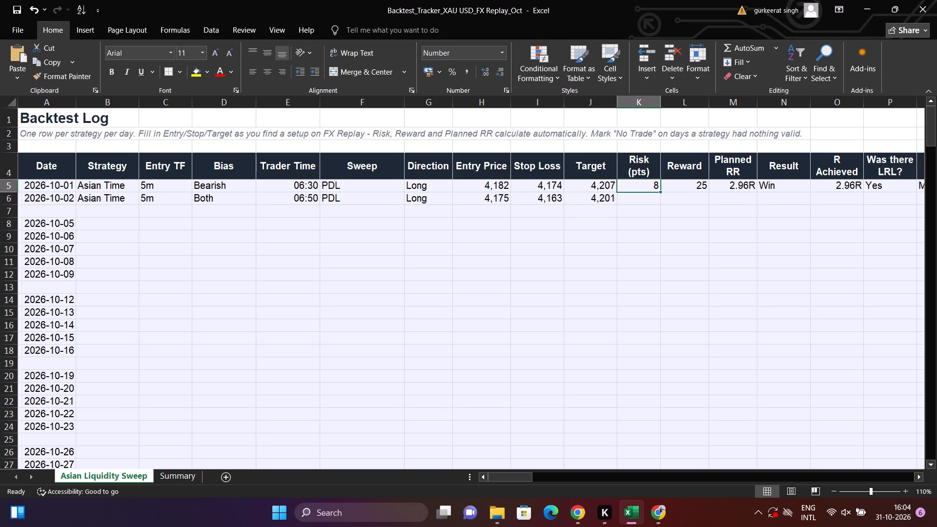
pyautogui.hotkey('shift', 'Right')
pyautogui.hotkey('shift', 'Right')
pyautogui.hotkey('shift', 'Down')
pyautogui.hotkey('ctrl', 'd')
pyautogui.press('Right')
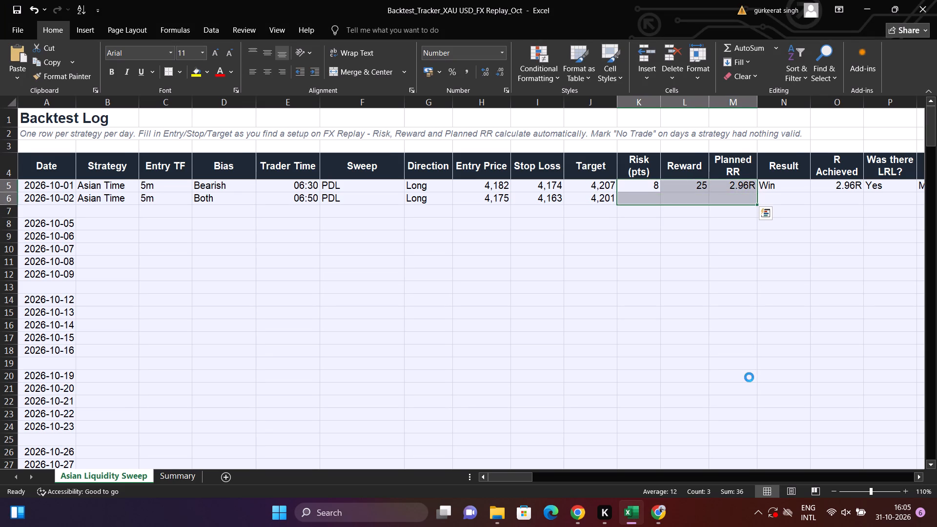
pyautogui.press('Right')
pyautogui.press('Right')
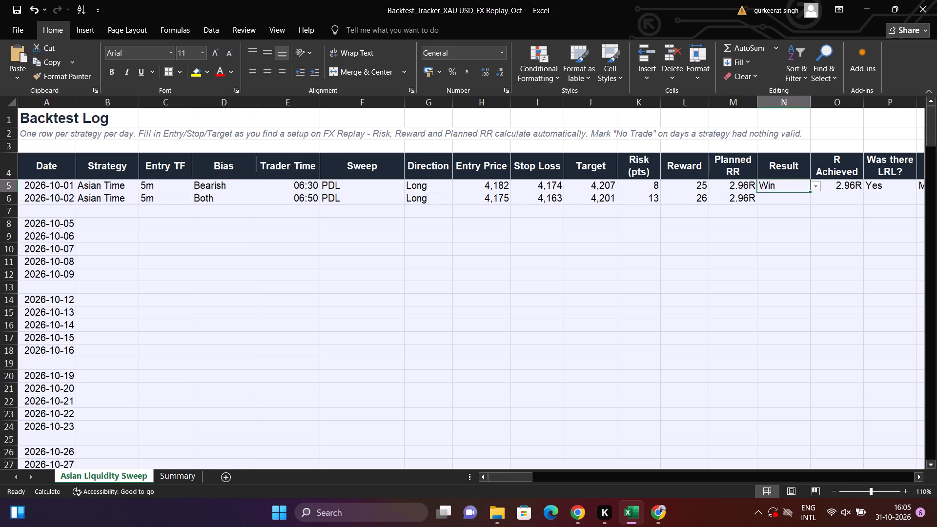
# Inspect the Risk, Reward and Planned RR formulas in the 2026-10-02 row for correct cell references.
pyautogui.press('Left')
pyautogui.press('Down')
pyautogui.press('F2')
pyautogui.press('Escape')
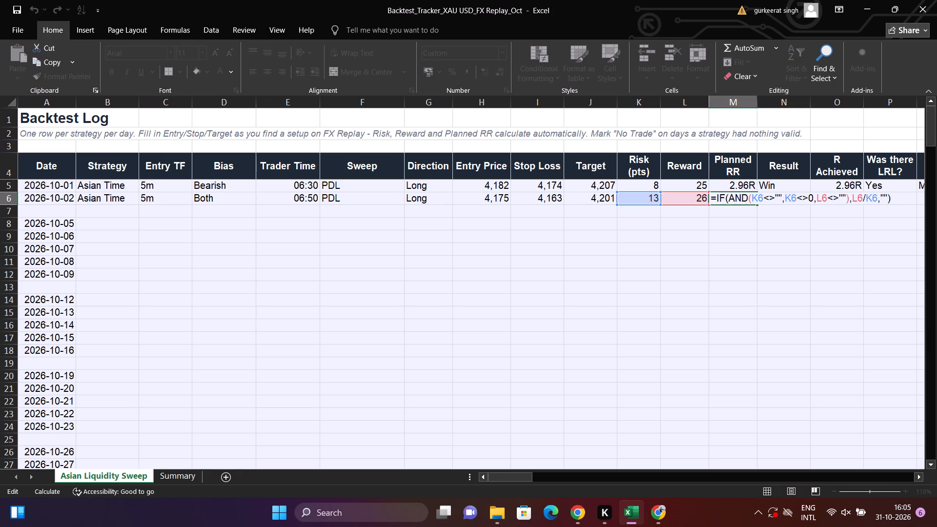
pyautogui.press('Left')
pyautogui.press('Left')
pyautogui.press('Left')
pyautogui.press('F2')
pyautogui.press('Escape')
pyautogui.press('Right')
pyautogui.press('F2')
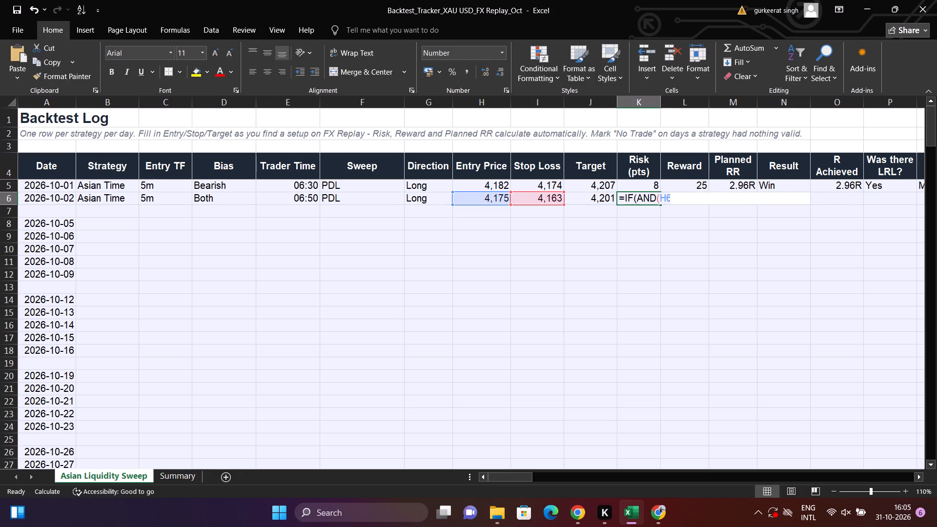
pyautogui.press('Escape')
pyautogui.press('Right')
pyautogui.press('F2')
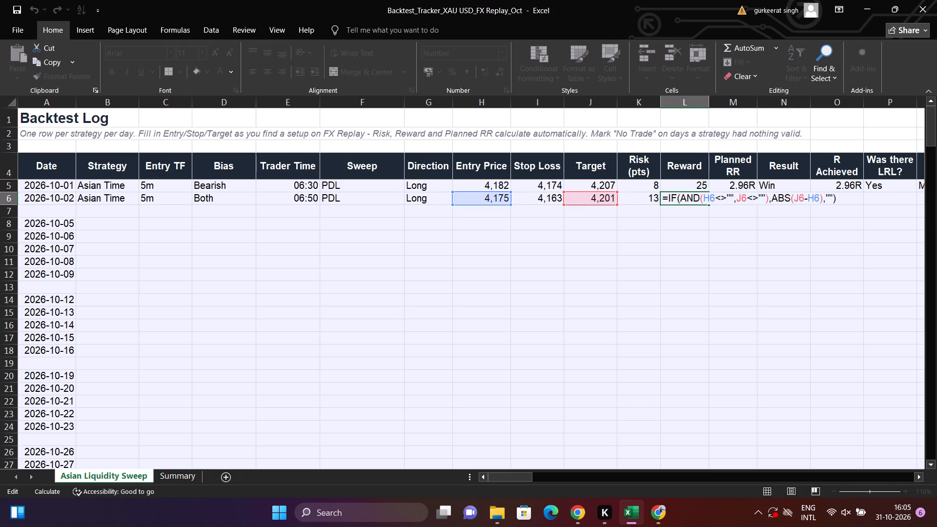
pyautogui.press('Escape')
pyautogui.press('Right')
pyautogui.press('F2')
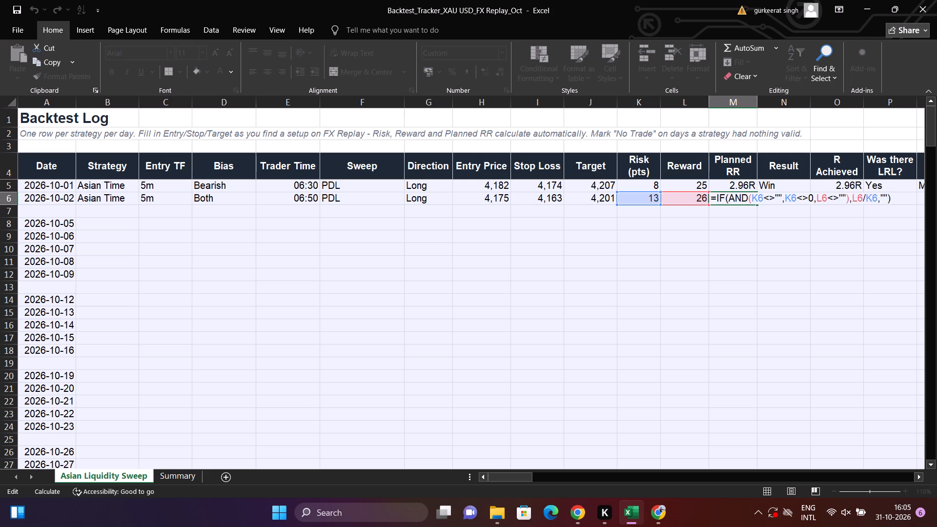
pyautogui.press('Escape')
pyautogui.press('Left')
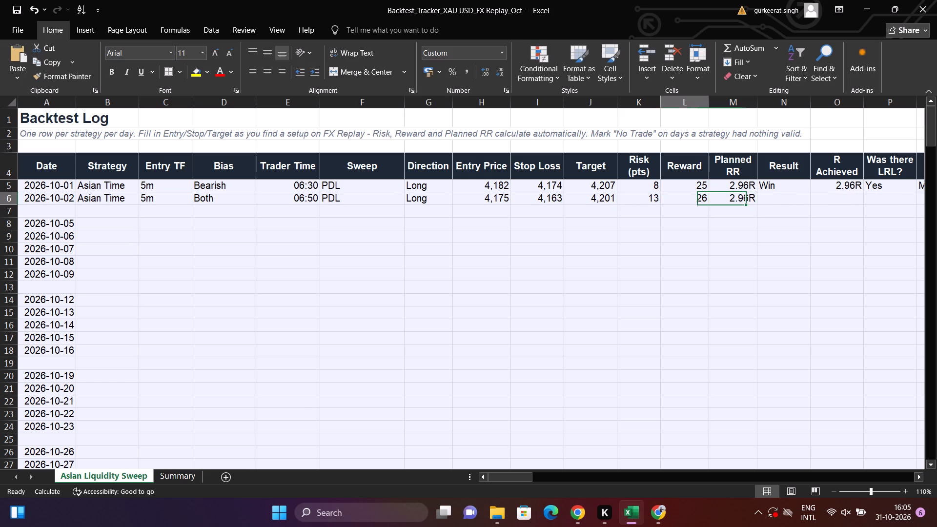
pyautogui.press('F2')
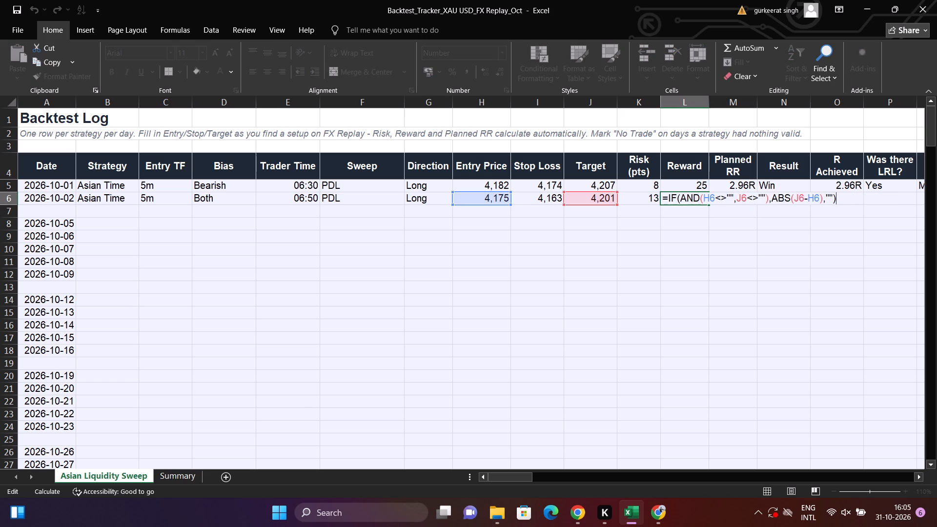
pyautogui.press('Escape')
# Compare the 2026-10-02 row's stop loss and target with the Notion chart screenshot and recheck the Planned RR formula.
pyautogui.hotkey('alt', 'Tab')
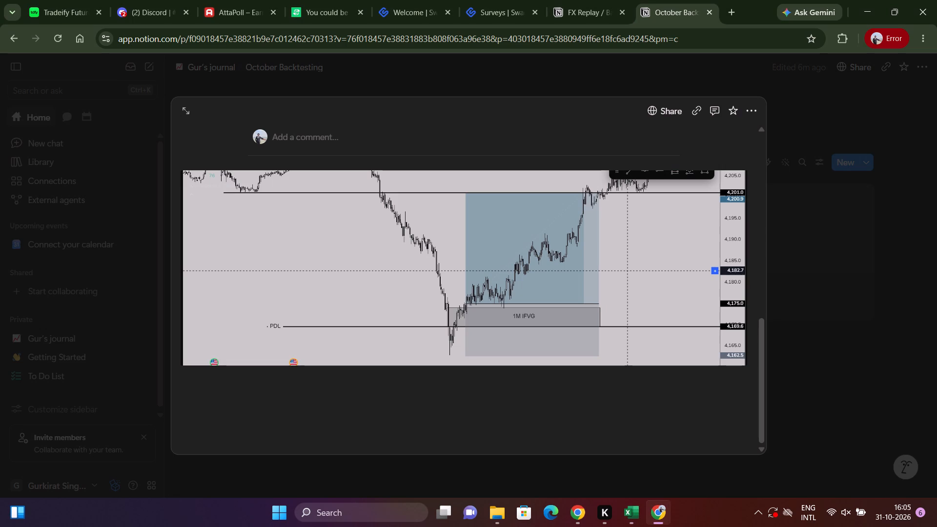
pyautogui.hotkey('alt', 'Tab')
pyautogui.press('Left')
pyautogui.press('Left')
pyautogui.hotkey('alt', 'Tab')
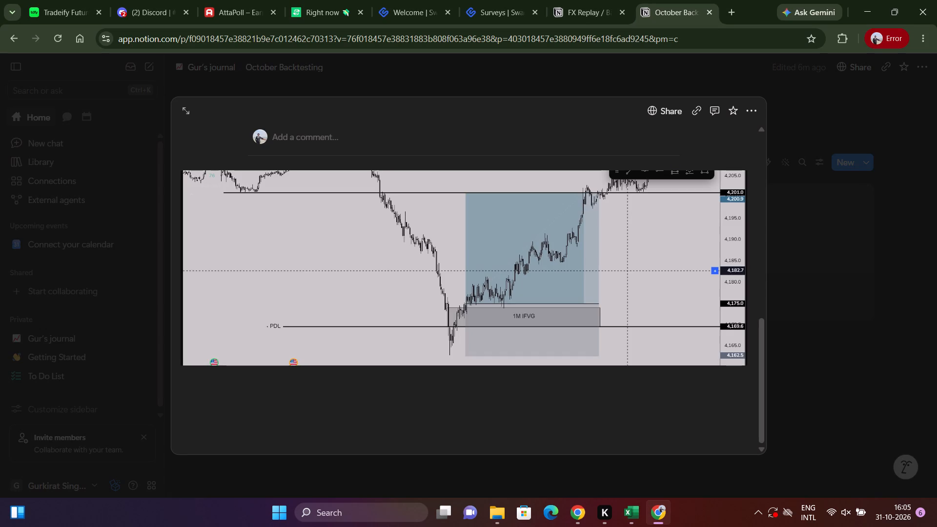
pyautogui.hotkey('alt', 'Tab')
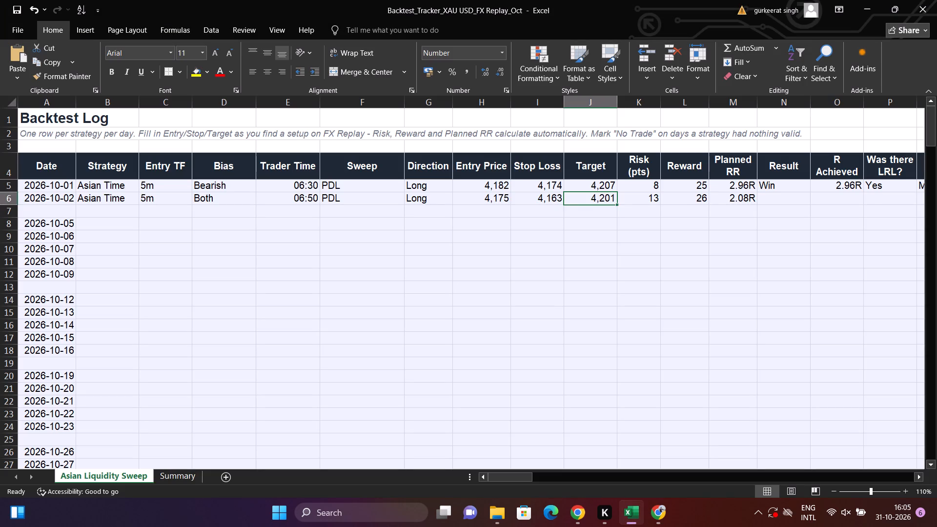
pyautogui.press('Left')
pyautogui.press('Right')
pyautogui.press('Left')
pyautogui.hotkey('alt', 'Tab')
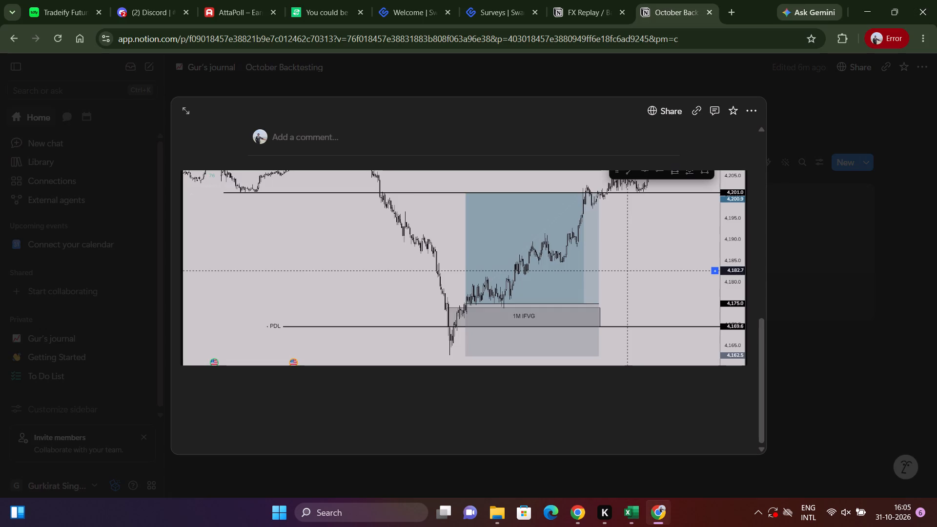
pyautogui.hotkey('alt', 'Tab')
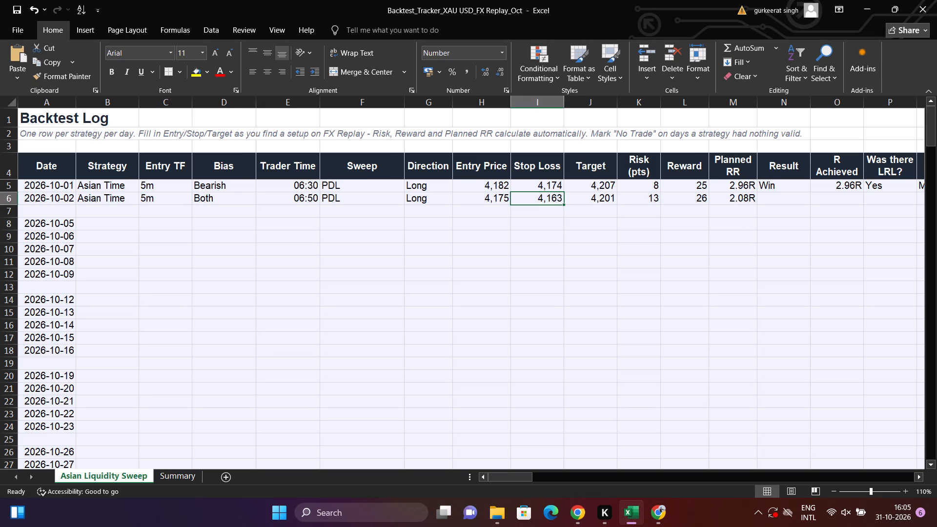
pyautogui.press('Right')
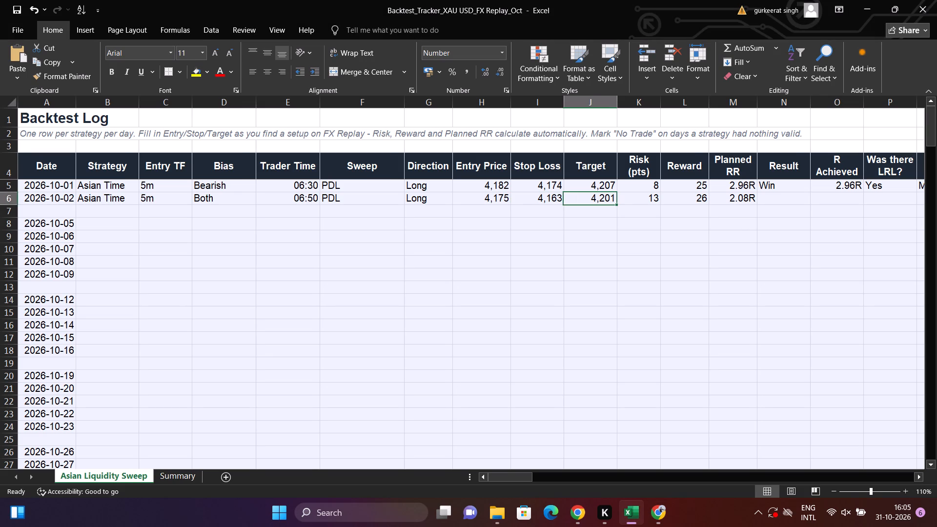
pyautogui.press('Right')
pyautogui.press('Right')
pyautogui.press('Right')
pyautogui.press('F2')
pyautogui.press('Escape')
# Fill the Win result and the R Achieved formula down from the 2026-10-01 row into the 2026-10-02 row.
pyautogui.press('Right')
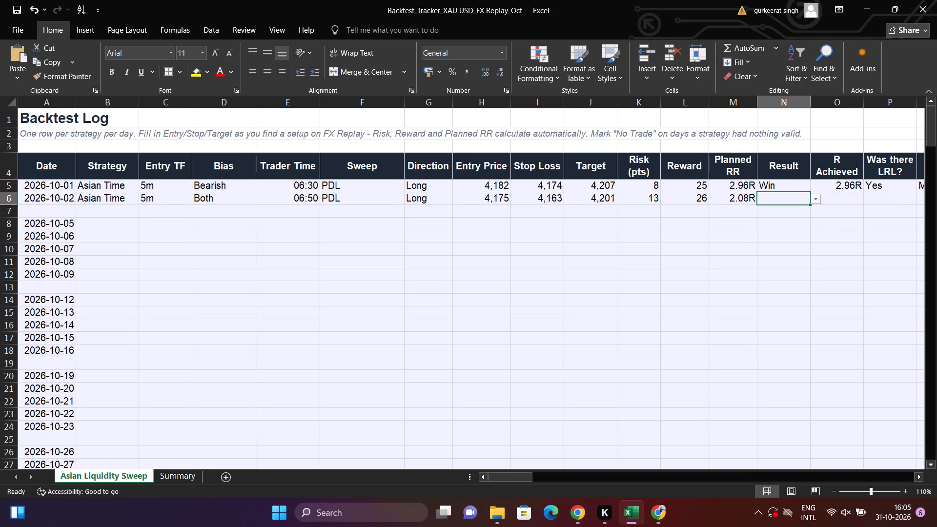
pyautogui.press('Up')
pyautogui.hotkey('shift', 'Down')
pyautogui.hotkey('ctrl', 'd')
pyautogui.press('Right')
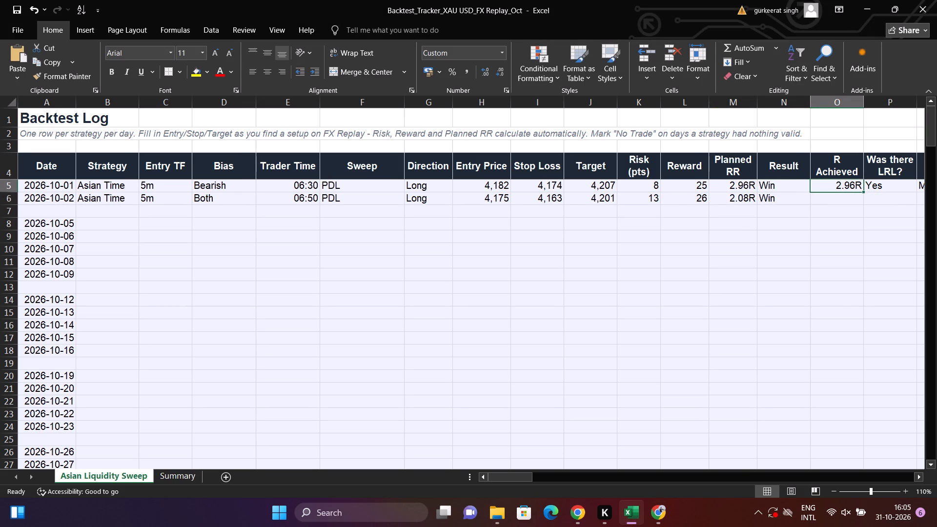
pyautogui.press('Down')
pyautogui.press('Up')
pyautogui.hotkey('shift', 'Down')
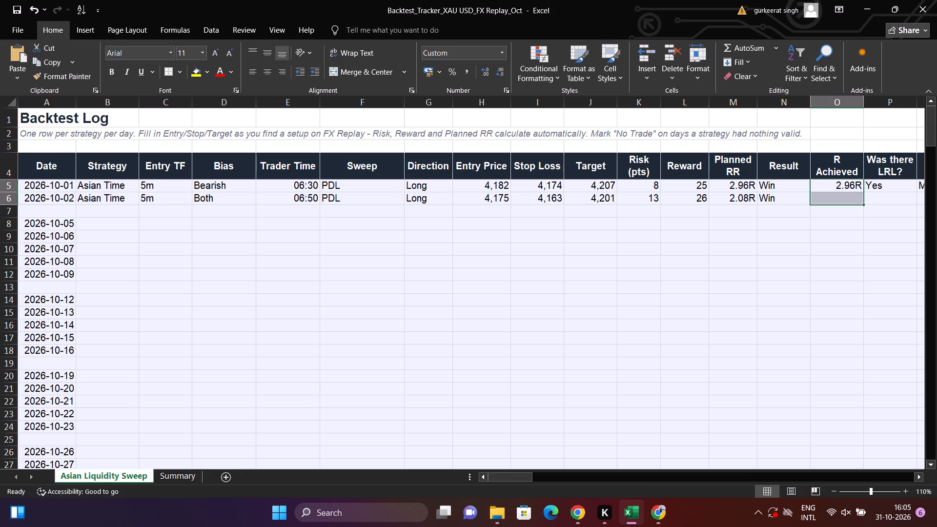
pyautogui.hotkey('ctrl', 'd')
pyautogui.press('Right')
pyautogui.press('Down')
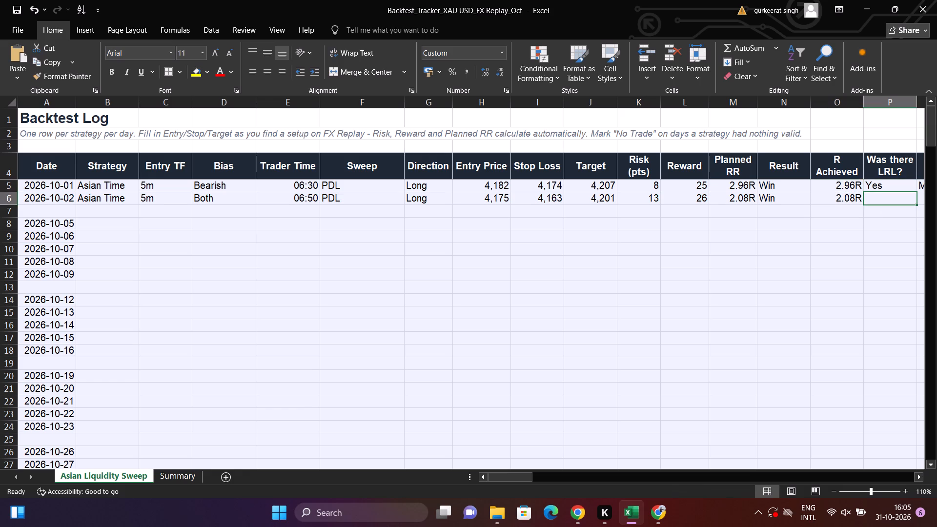